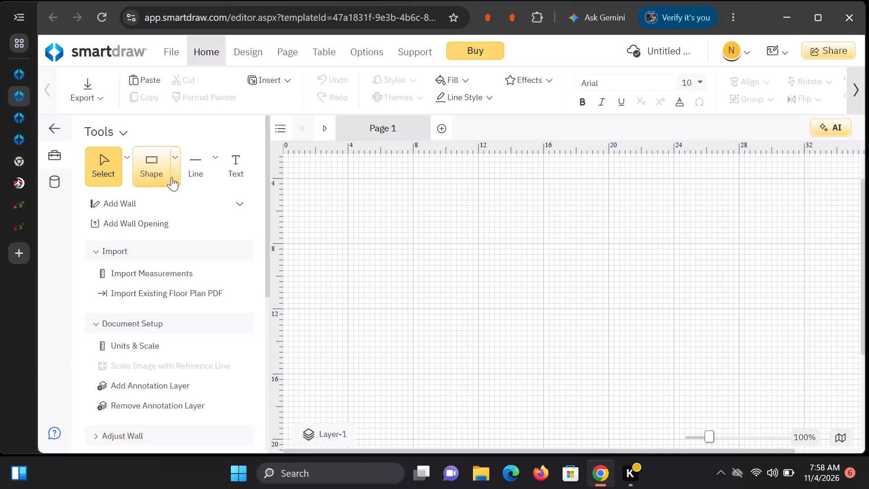
Place a rectangle shape 6' wide and 3' high near the upper-left corner of the drawing page.
scroll(173, 179, "down", 4)
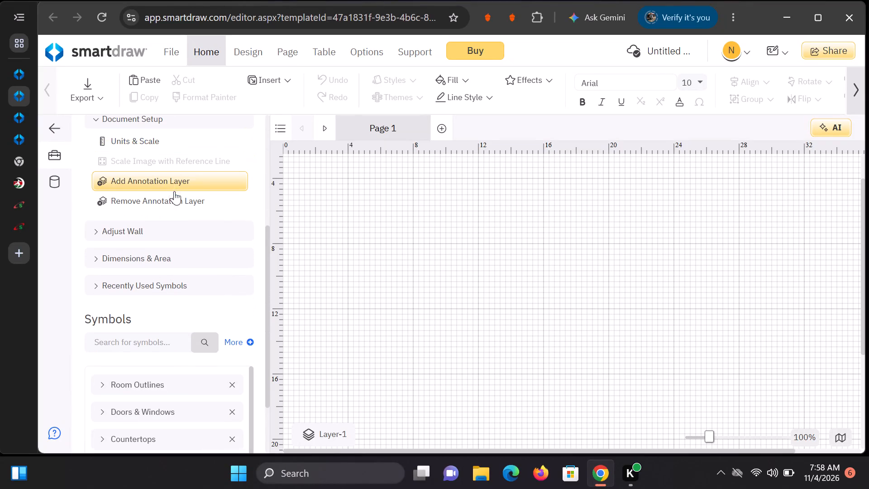
scroll(174, 191, "down", 4)
scroll(173, 203, "up", 3)
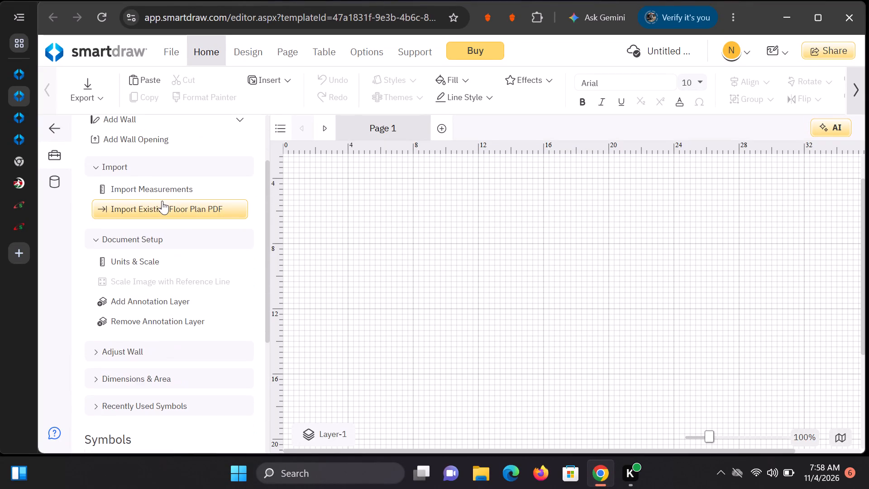
scroll(149, 142, "up", 1)
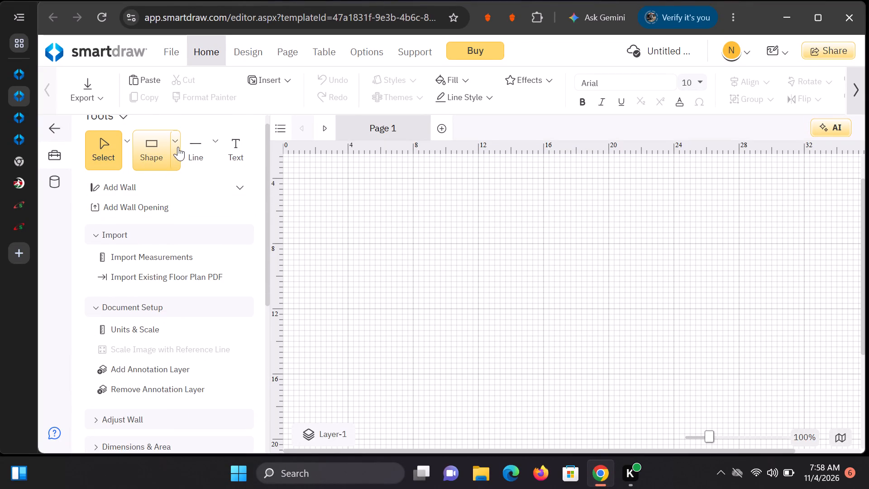
left_click(178, 147)
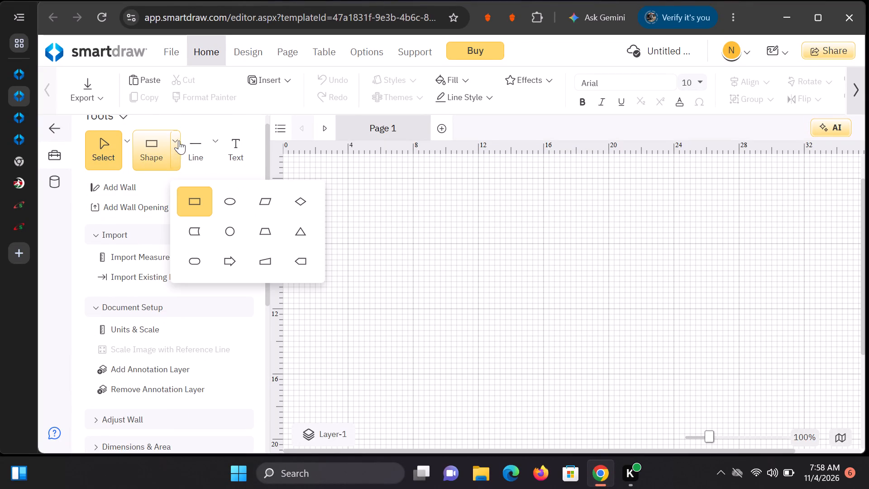
left_click(196, 205)
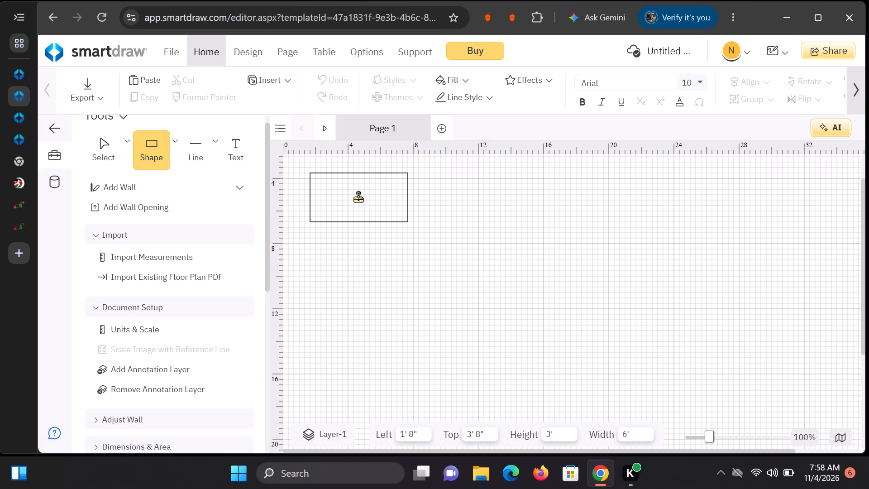
left_click(358, 198)
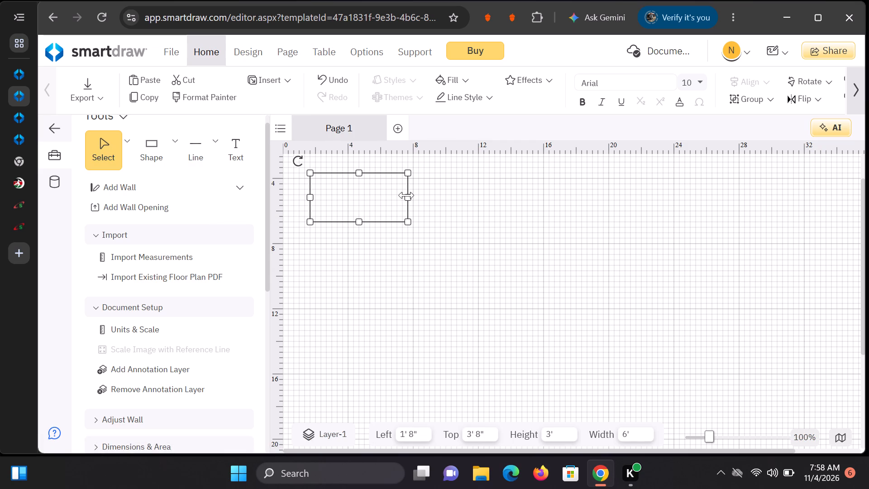
Stretch the rectangle to about 33' 4" wide and 16' 4" high.
left_click_drag(406, 195, 545, 200)
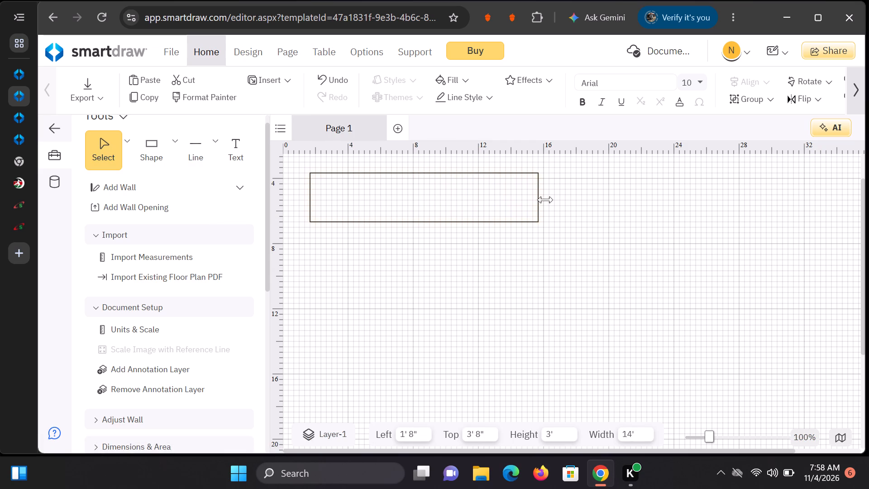
left_click_drag(545, 200, 787, 178)
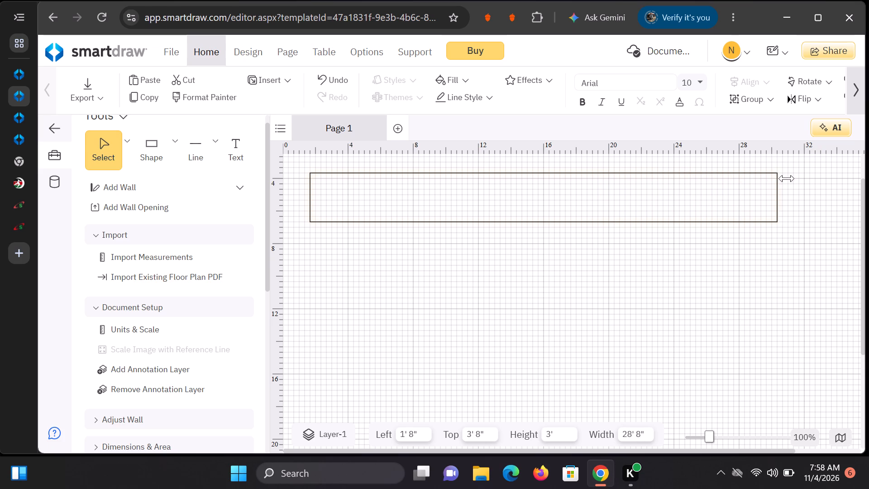
left_click_drag(787, 178, 855, 163)
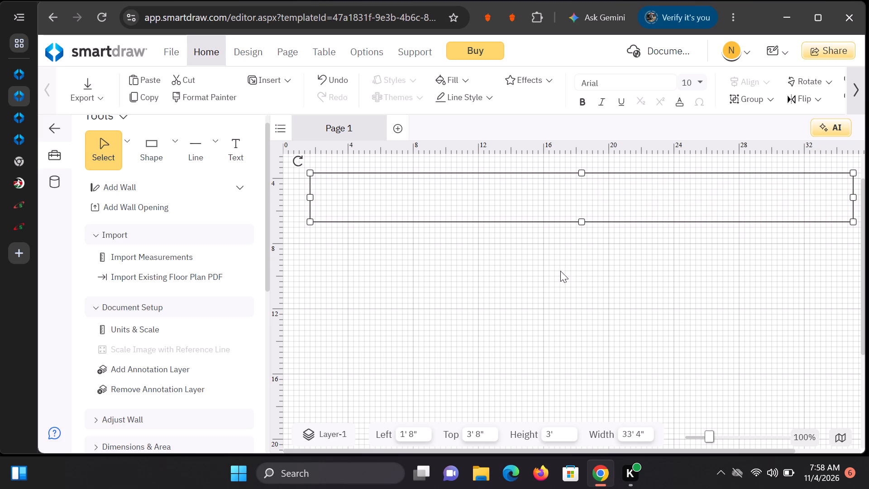
left_click_drag(582, 224, 584, 233)
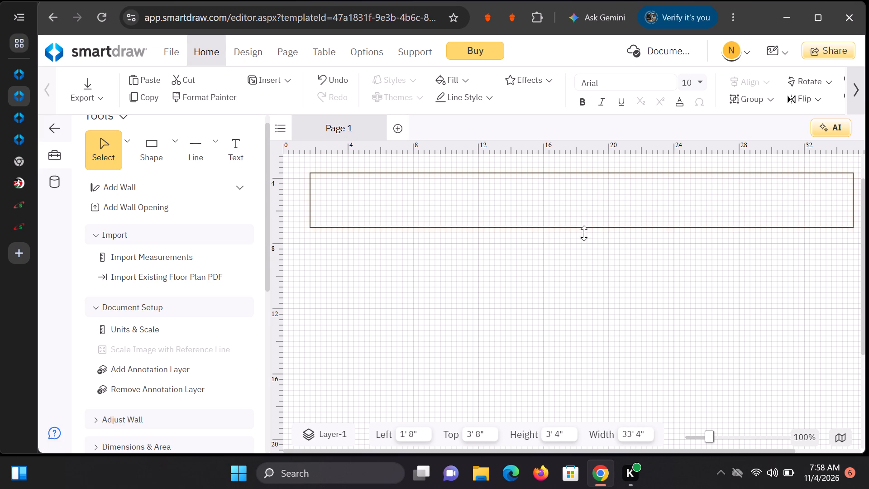
left_click_drag(584, 233, 595, 410)
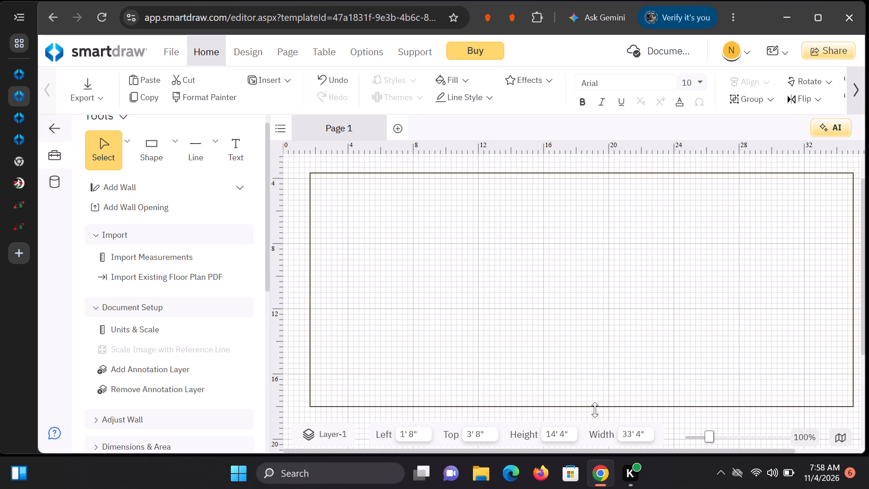
left_click_drag(595, 410, 589, 440)
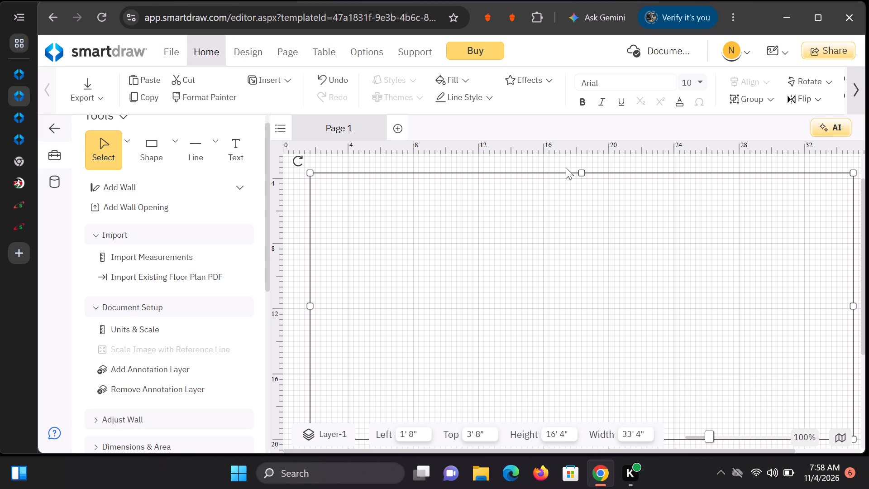
Extend the rectangle's top and left edges to about 2 3/8" from the page origin and widen it rightward to about 68' 2".
left_click_drag(580, 174, 579, 149)
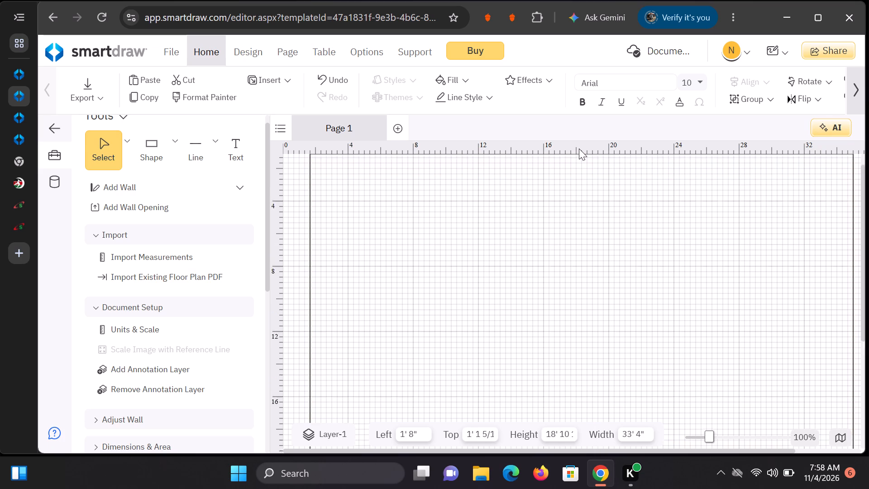
left_click_drag(579, 149, 579, 132)
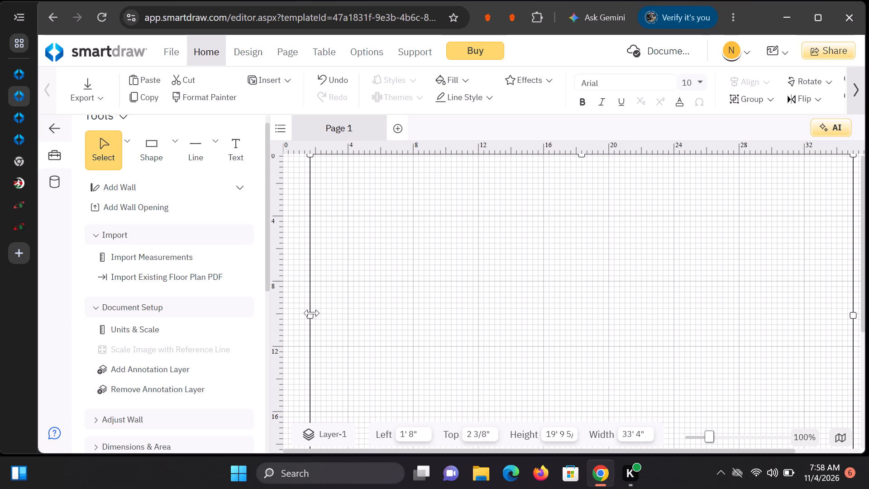
left_click_drag(312, 313, 288, 313)
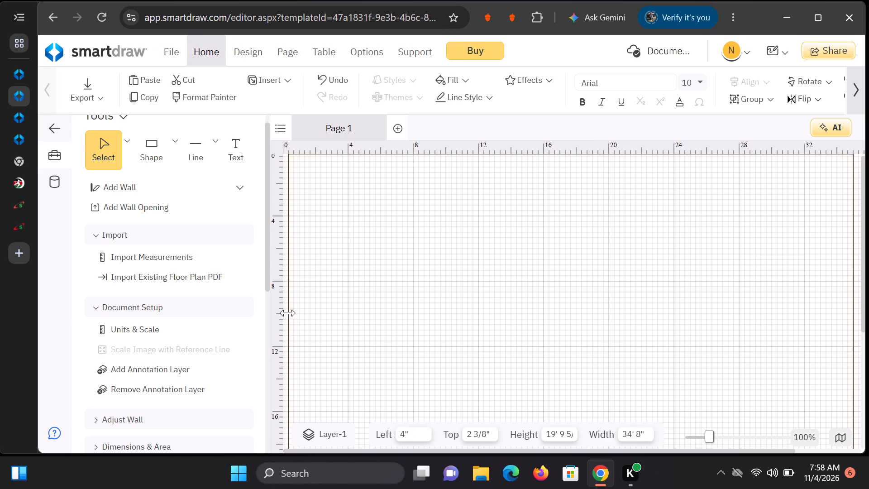
left_click_drag(288, 313, 271, 315)
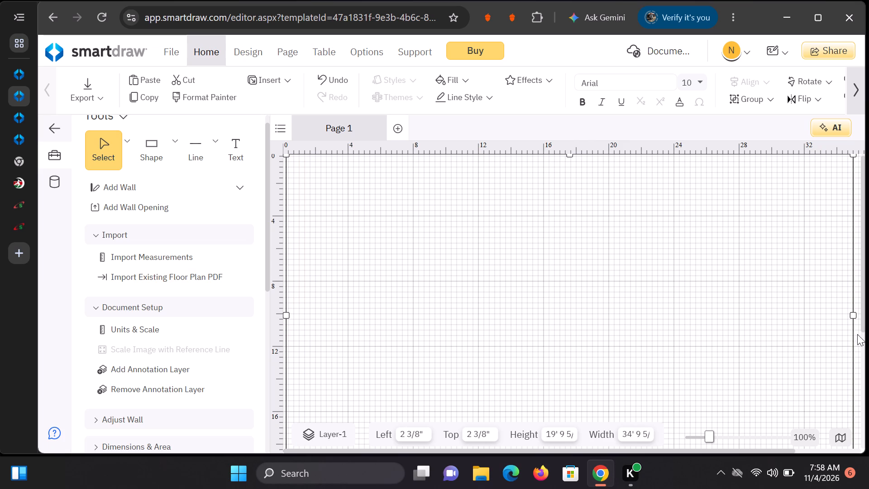
left_click_drag(850, 315, 866, 315)
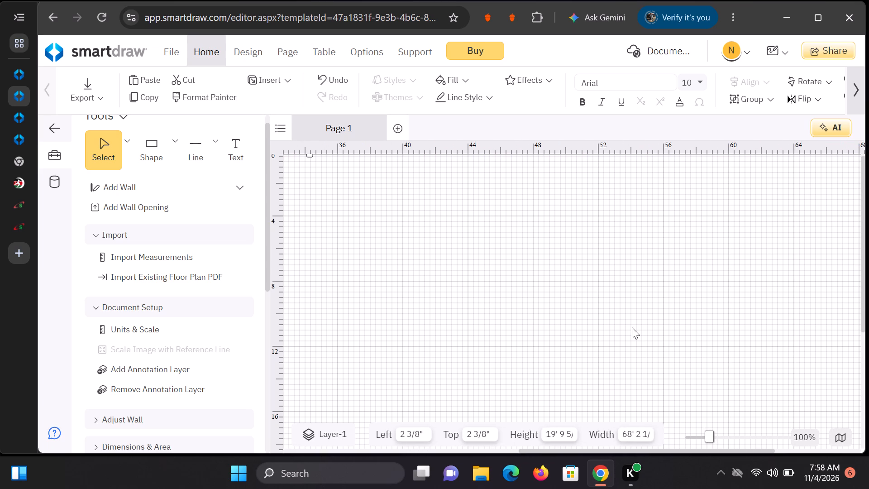
left_click_drag(294, 305, 282, 304)
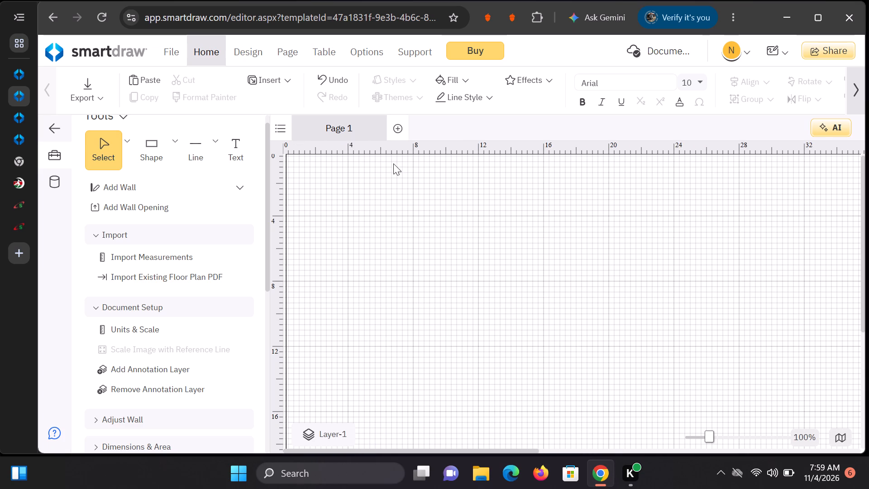
Add an 8' by 4' rectangle inside the outline's upper-left corner, at left 1' and top 1'.
left_click(169, 149)
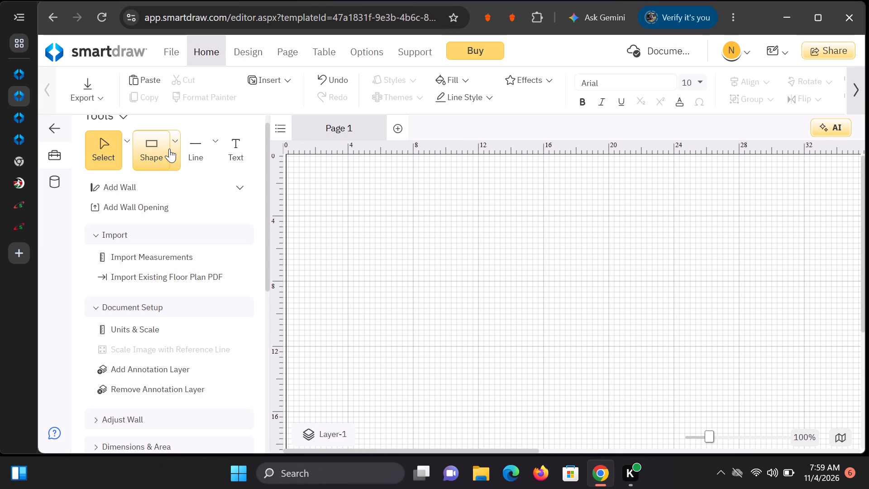
left_click(172, 150)
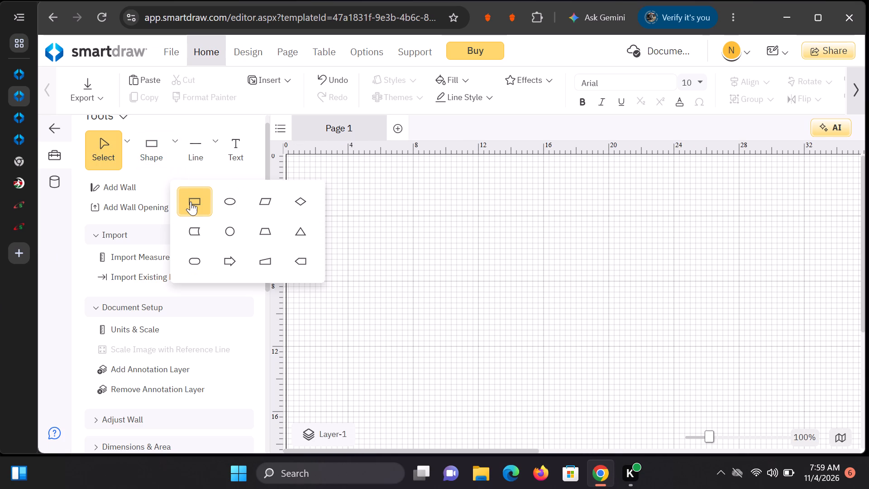
left_click(192, 202)
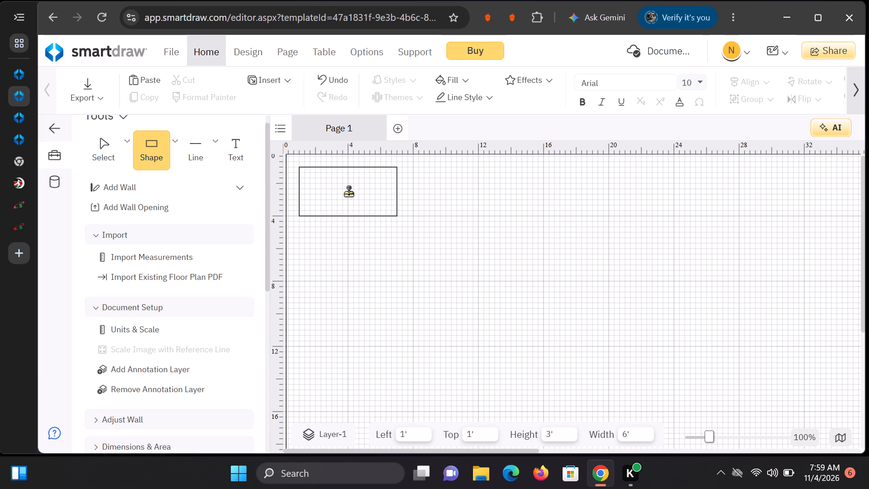
left_click(349, 192)
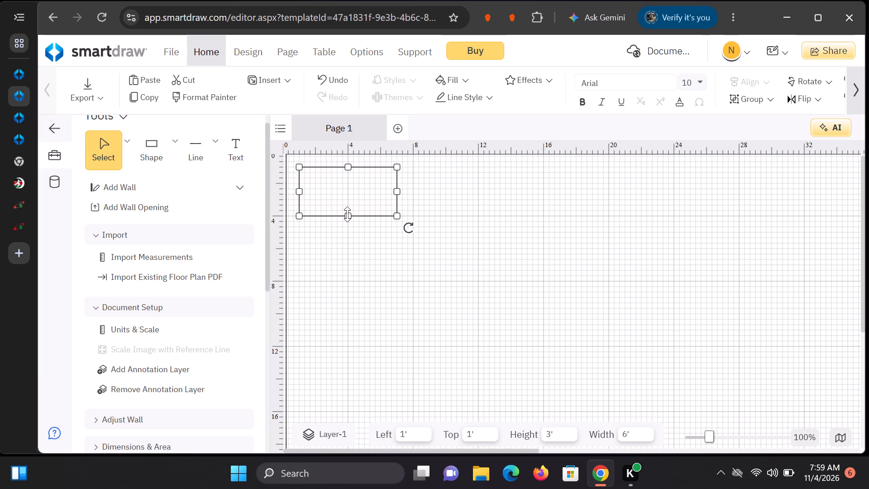
left_click_drag(347, 214, 355, 230)
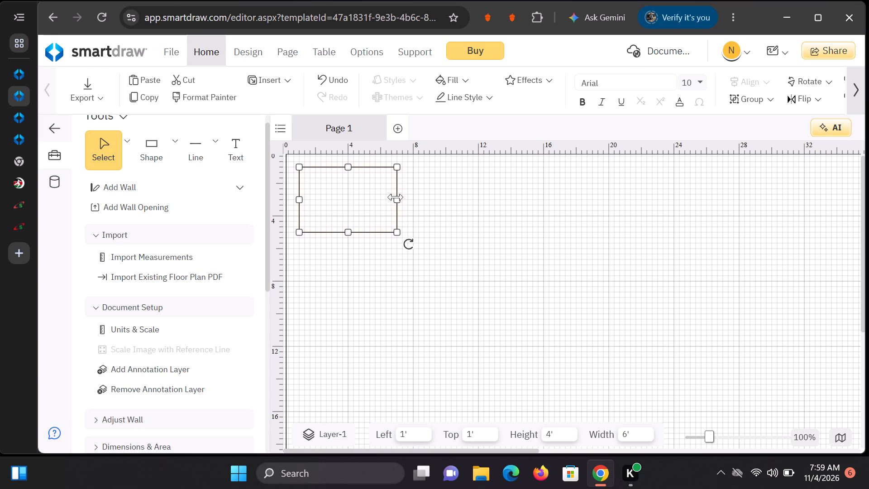
left_click_drag(397, 200, 412, 200)
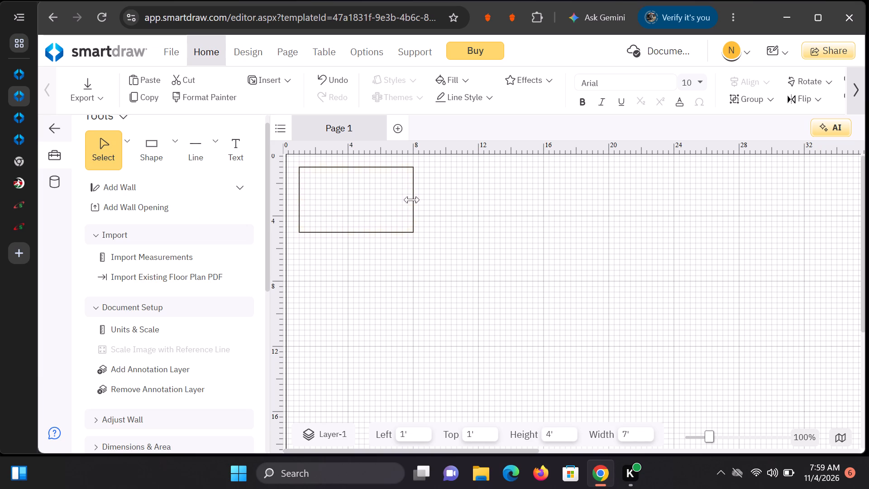
left_click_drag(412, 200, 427, 200)
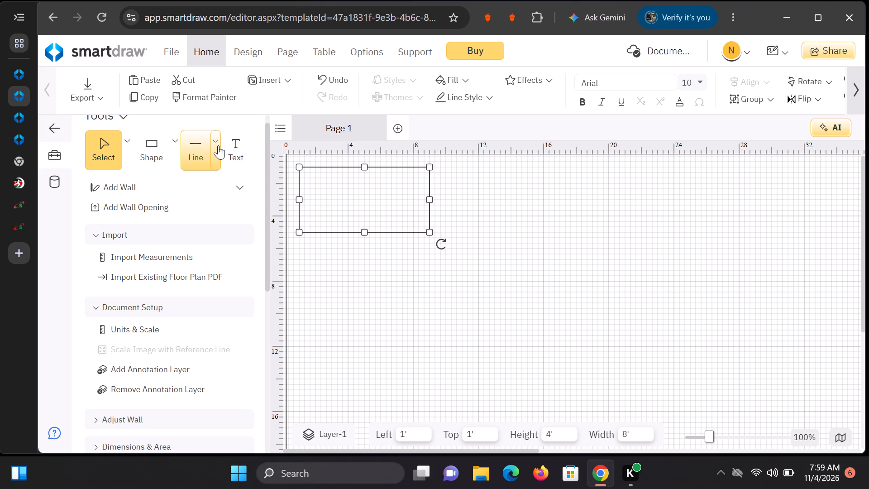
Draw a 3' vertical line downward from the midpoint of the small rectangle's bottom edge.
left_click(218, 145)
left_click(272, 192)
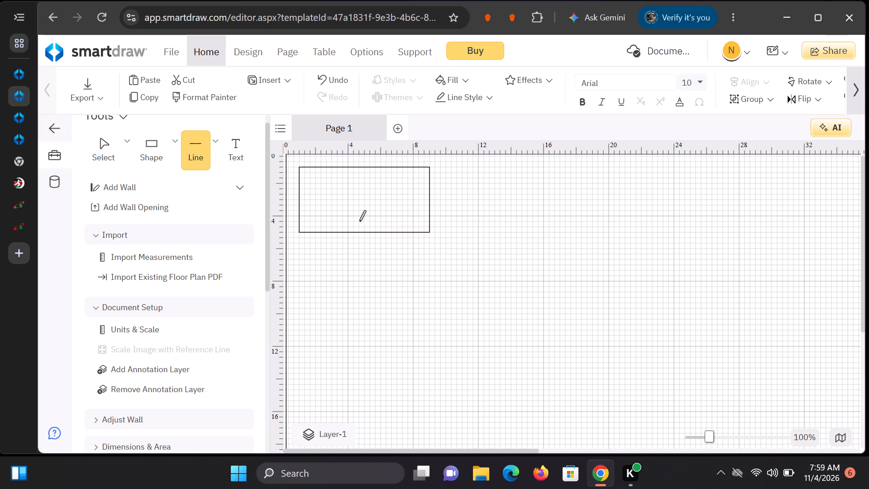
left_click_drag(363, 232, 363, 246)
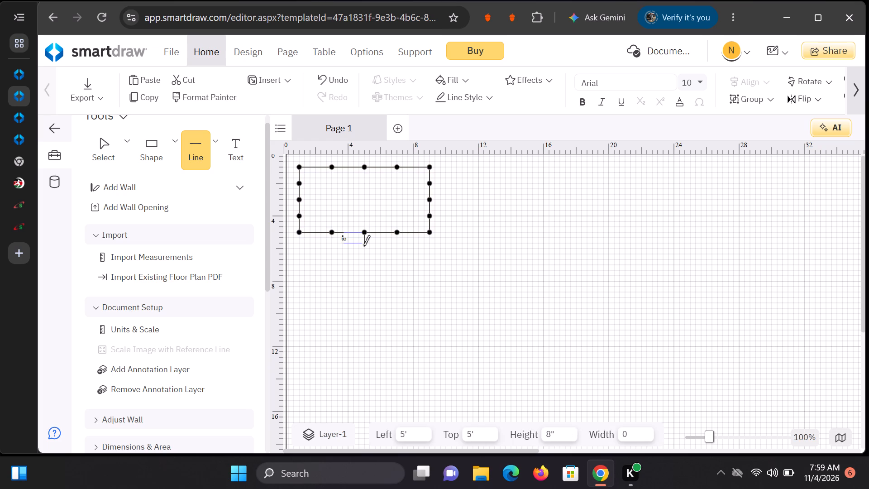
left_click_drag(363, 246, 368, 279)
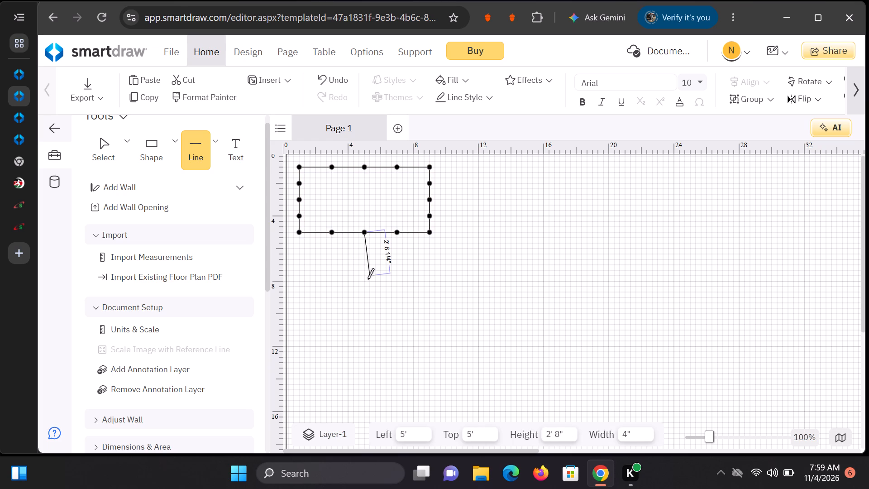
left_click_drag(368, 279, 365, 279)
left_click(518, 228)
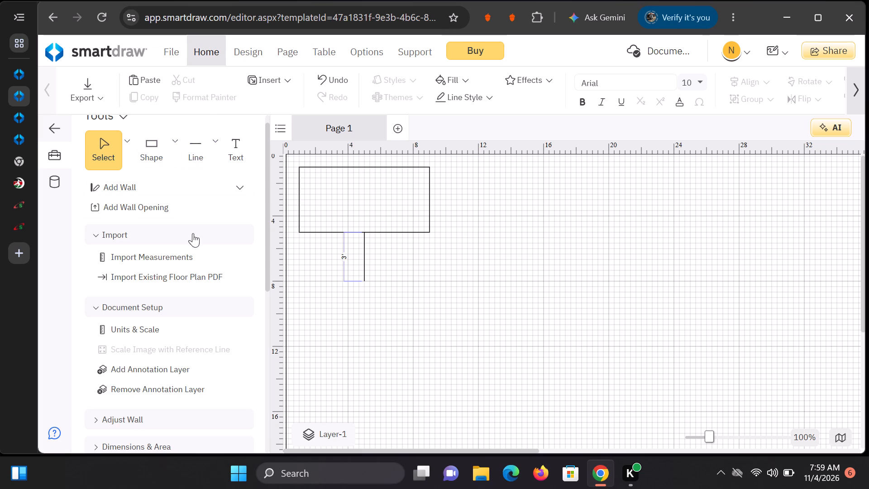
Add a Door (28") symbol from Doors & Windows at the top of the vertical line and rotate it about 180°.
scroll(196, 249, "down", 2)
scroll(197, 254, "up", 3)
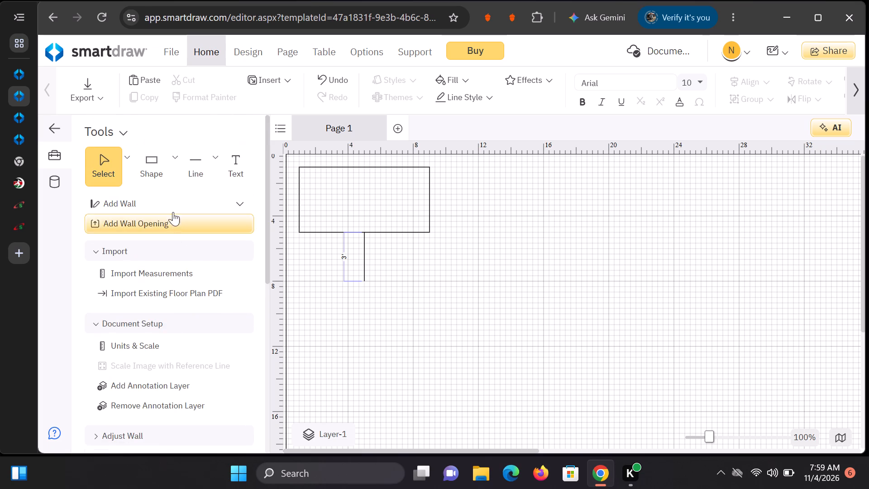
scroll(189, 225, "down", 9)
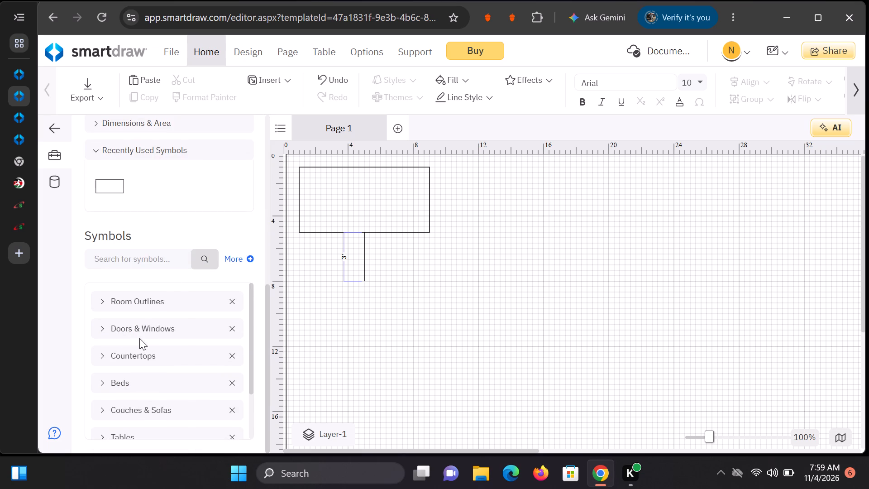
left_click(138, 330)
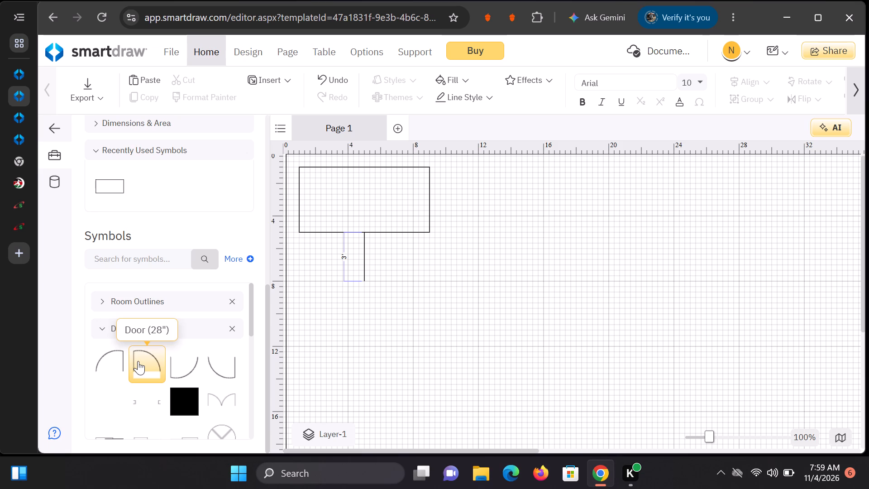
double_click(138, 361)
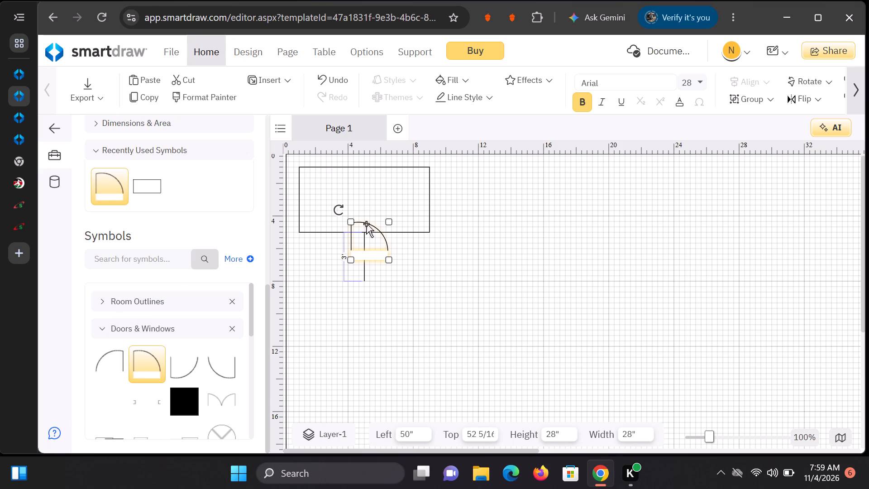
left_click_drag(339, 211, 391, 259)
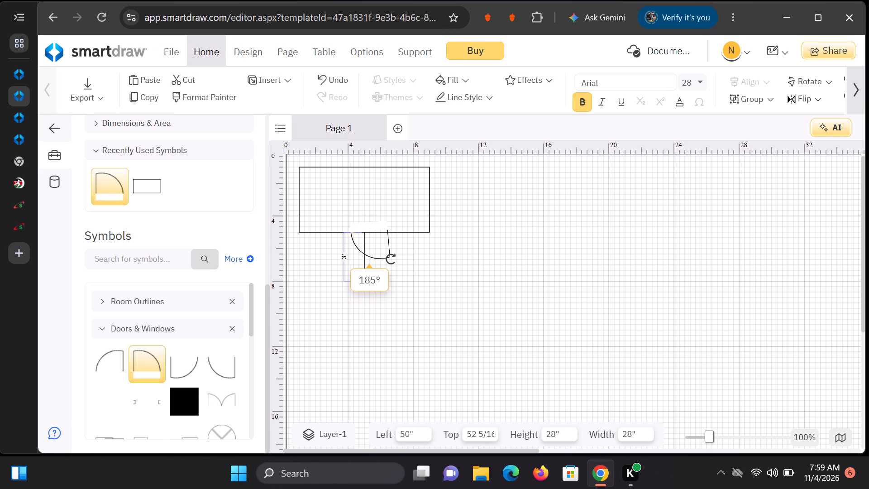
left_click_drag(391, 259, 388, 260)
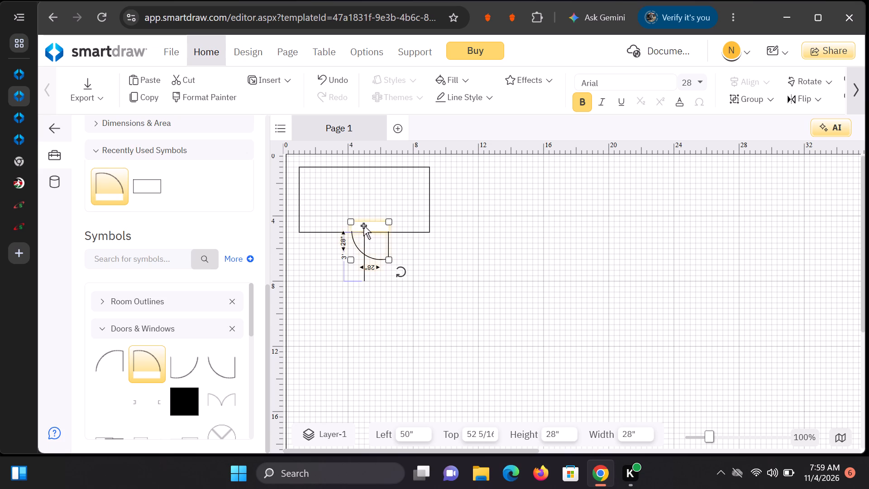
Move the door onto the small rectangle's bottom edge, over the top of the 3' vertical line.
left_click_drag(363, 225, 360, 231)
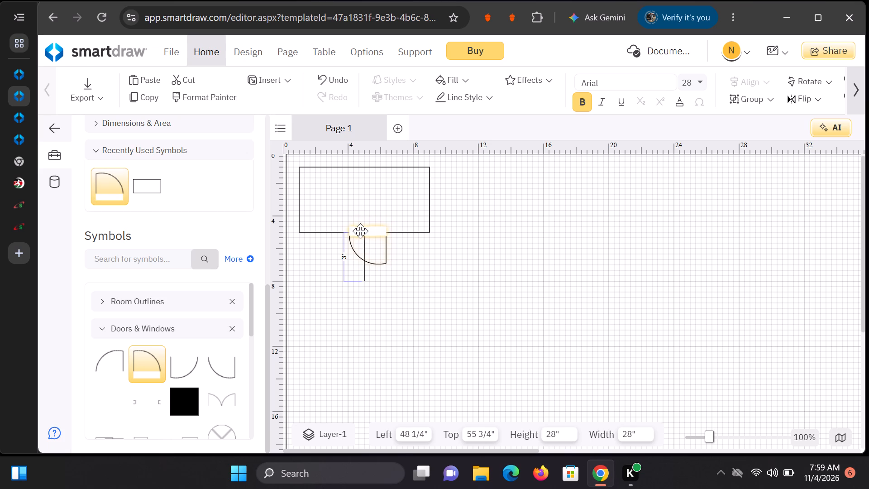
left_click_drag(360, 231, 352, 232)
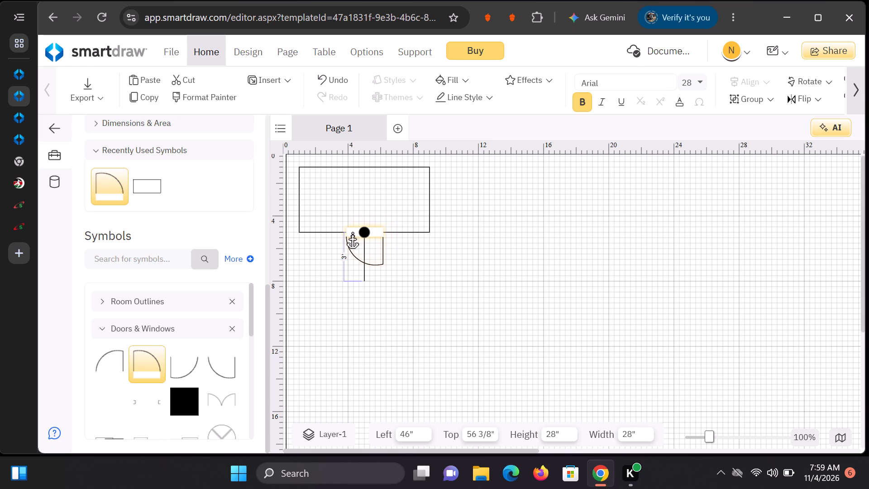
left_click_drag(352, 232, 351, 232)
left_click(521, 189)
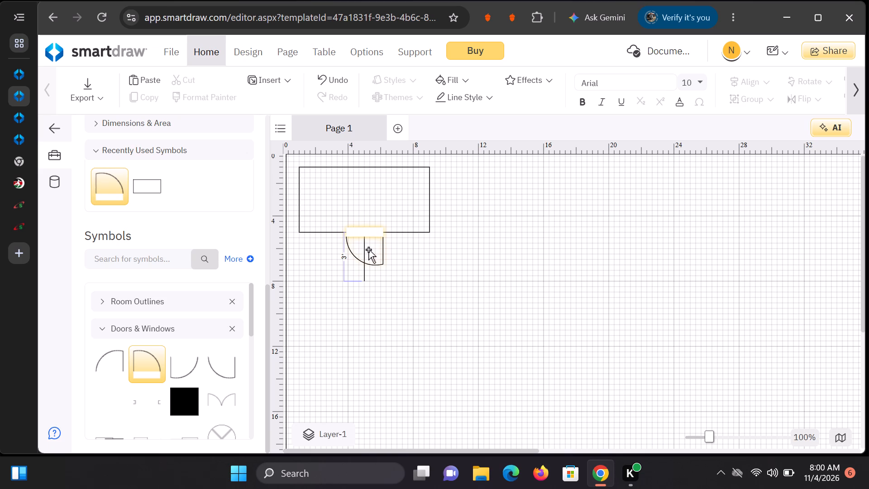
Move the door to the small rectangle's right edge and rotate it a quarter turn so it sits in that wall, swinging outward.
left_click_drag(371, 235, 417, 232)
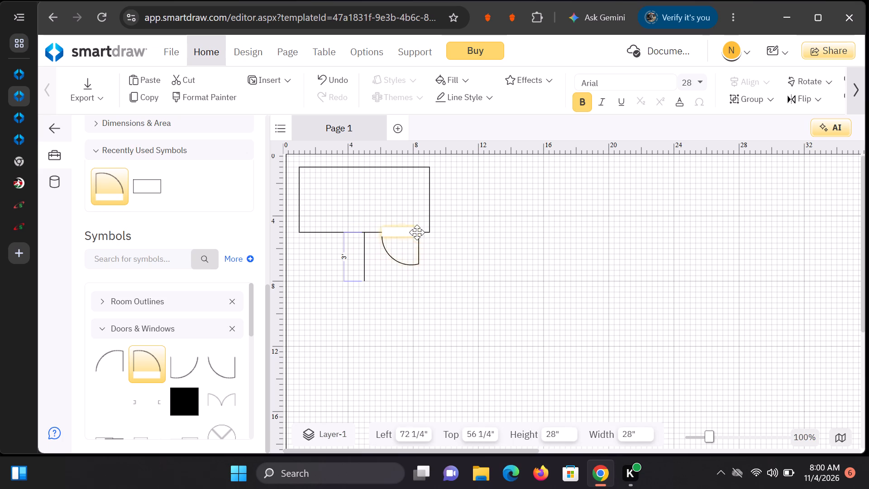
left_click_drag(417, 232, 471, 200)
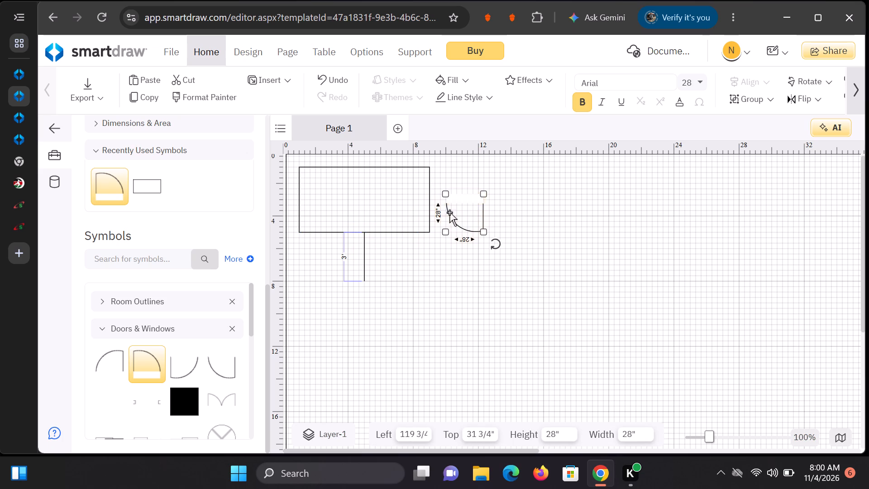
left_click_drag(500, 242, 479, 200)
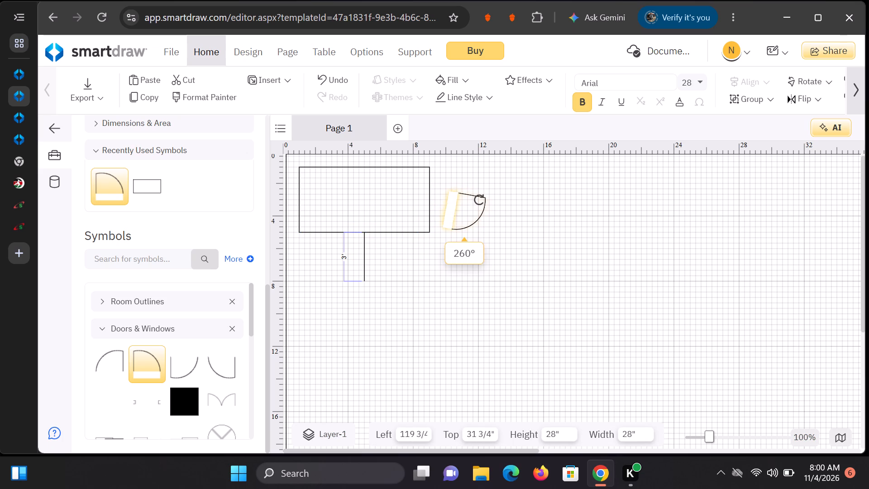
left_click_drag(479, 200, 478, 195)
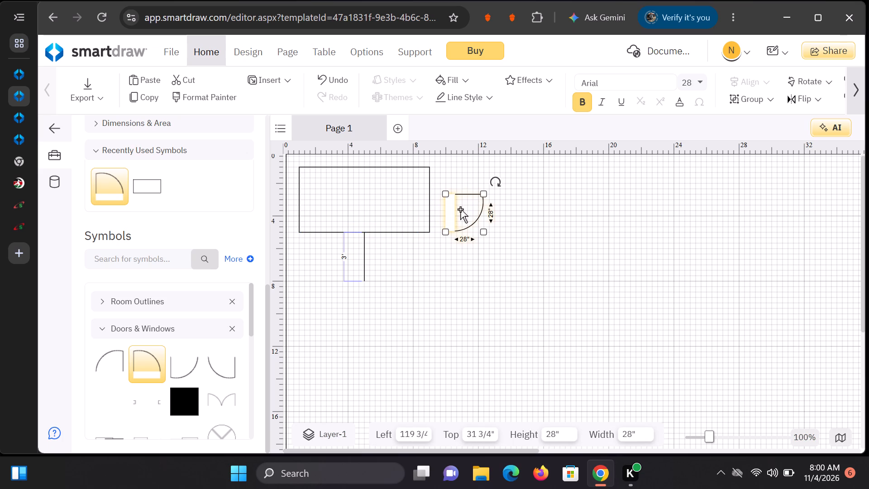
left_click_drag(452, 210, 430, 196)
left_click(466, 273)
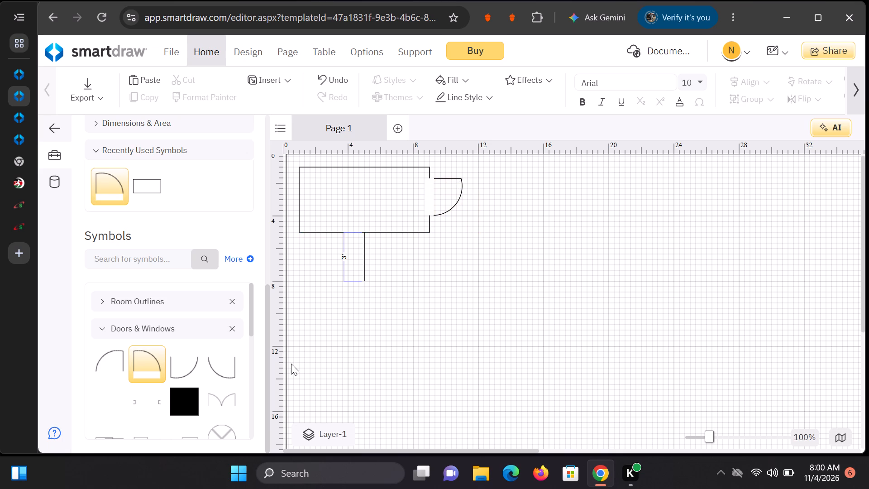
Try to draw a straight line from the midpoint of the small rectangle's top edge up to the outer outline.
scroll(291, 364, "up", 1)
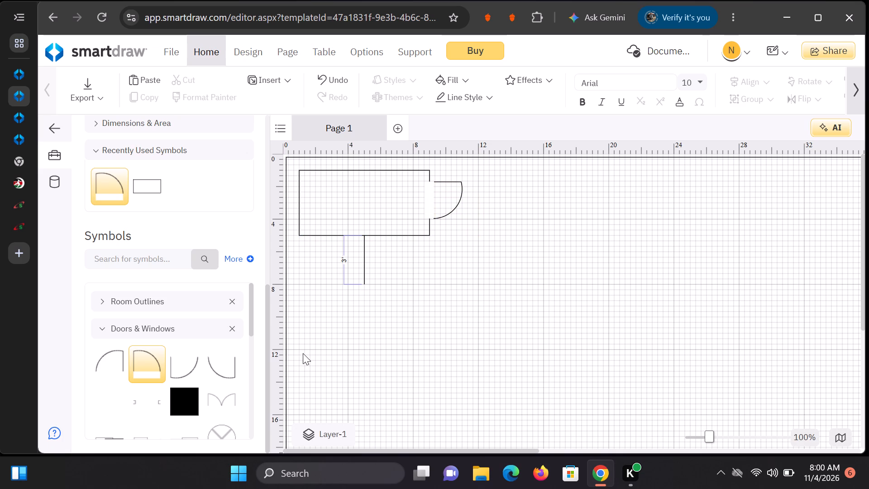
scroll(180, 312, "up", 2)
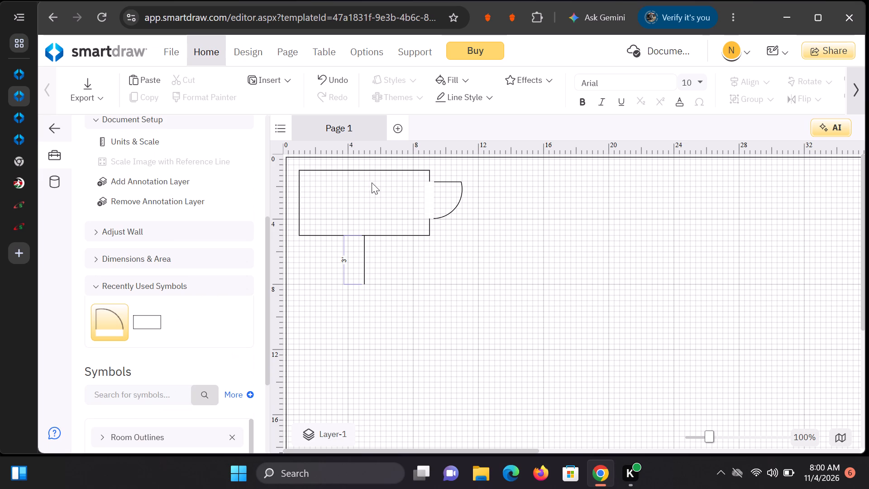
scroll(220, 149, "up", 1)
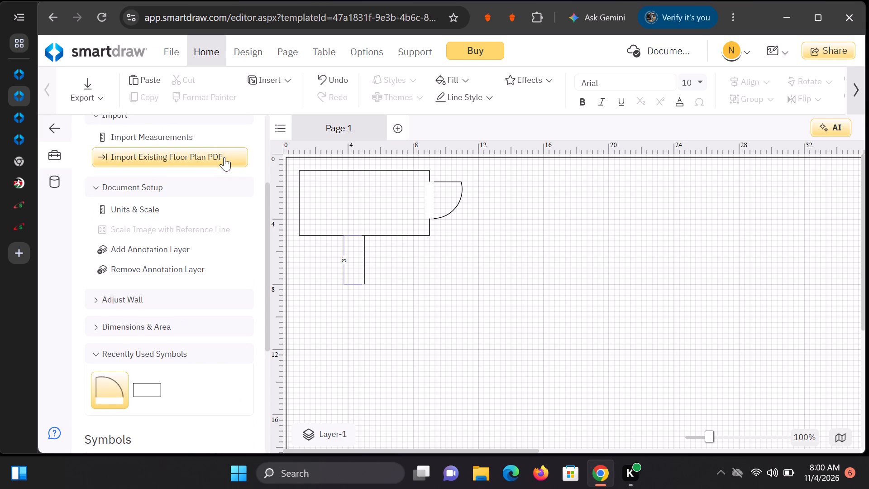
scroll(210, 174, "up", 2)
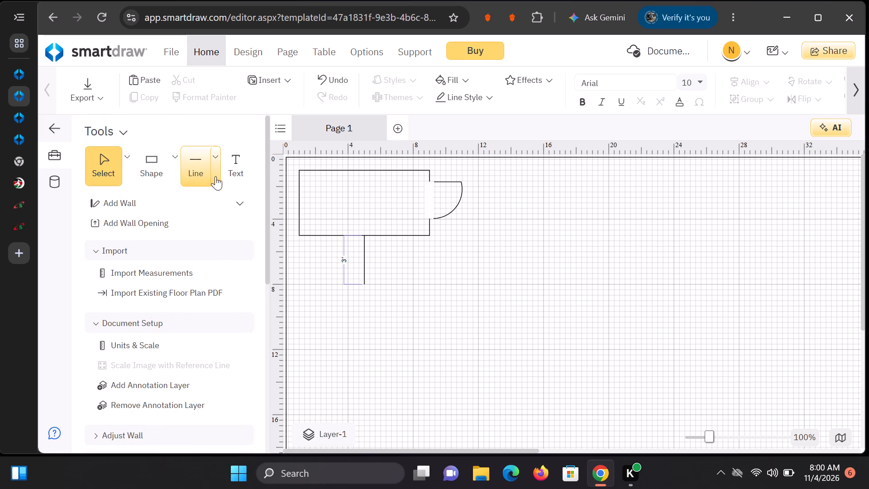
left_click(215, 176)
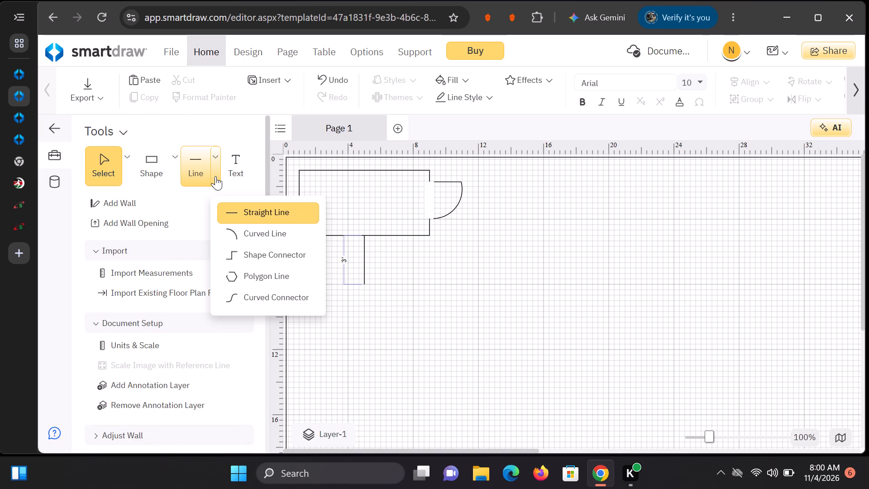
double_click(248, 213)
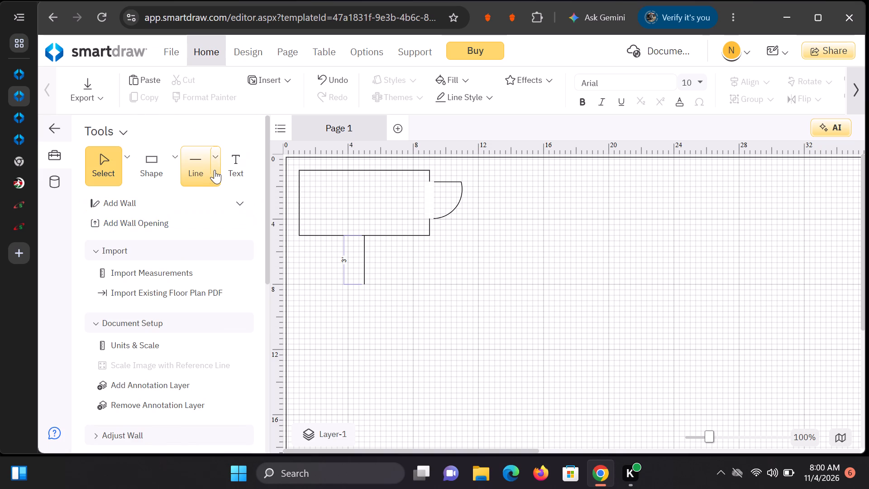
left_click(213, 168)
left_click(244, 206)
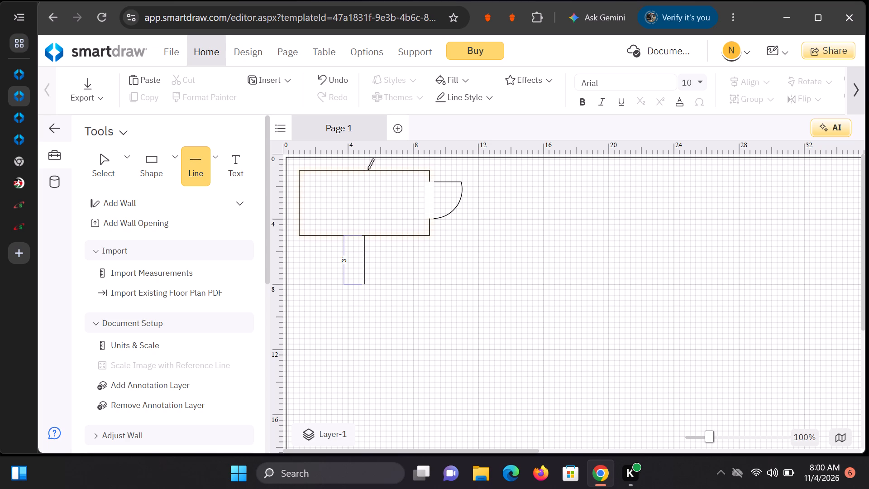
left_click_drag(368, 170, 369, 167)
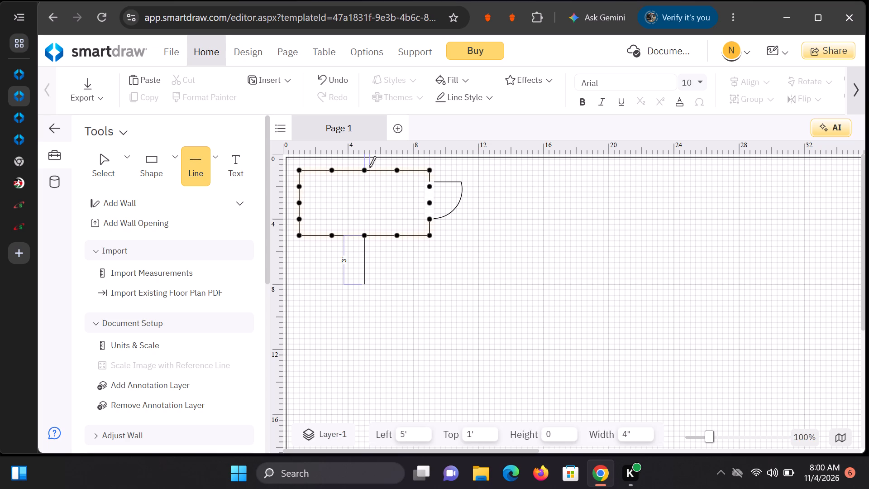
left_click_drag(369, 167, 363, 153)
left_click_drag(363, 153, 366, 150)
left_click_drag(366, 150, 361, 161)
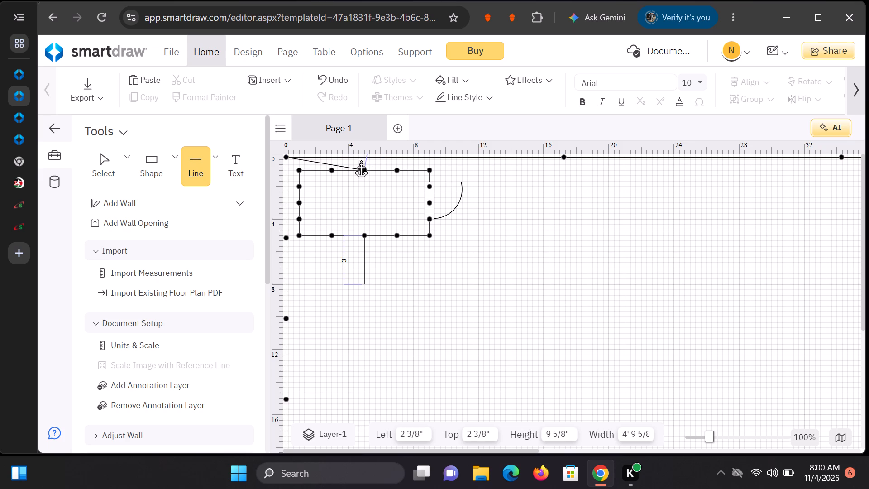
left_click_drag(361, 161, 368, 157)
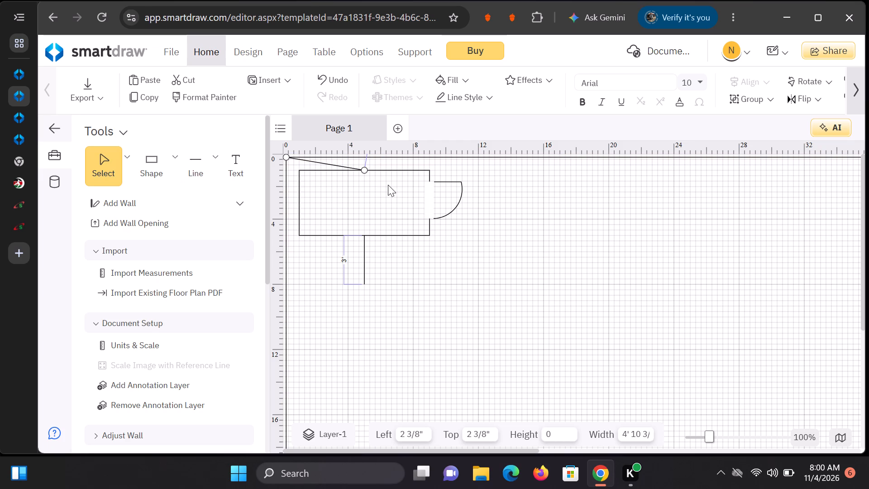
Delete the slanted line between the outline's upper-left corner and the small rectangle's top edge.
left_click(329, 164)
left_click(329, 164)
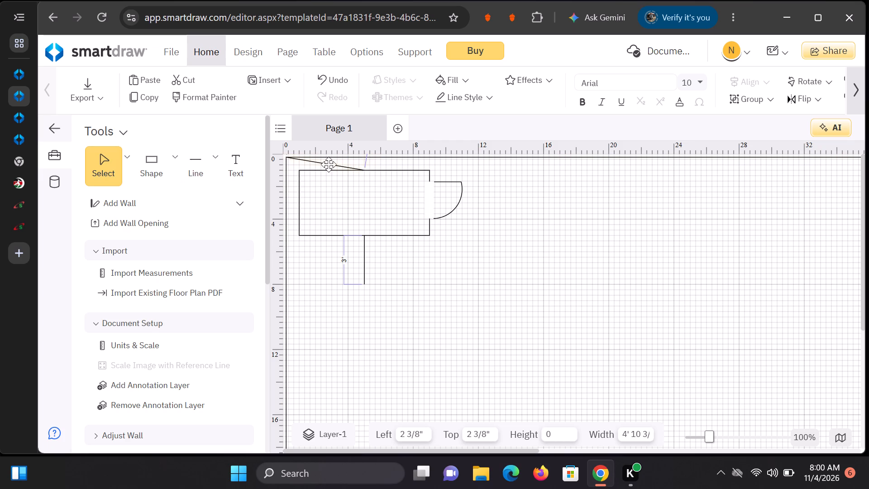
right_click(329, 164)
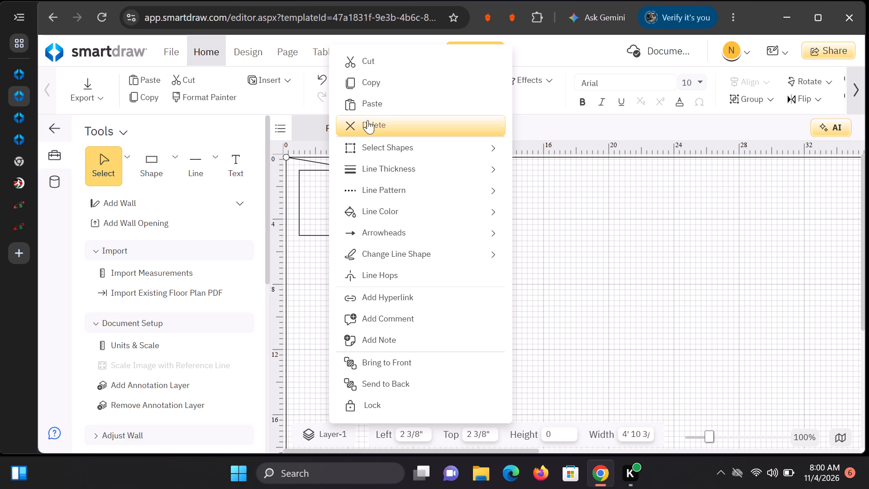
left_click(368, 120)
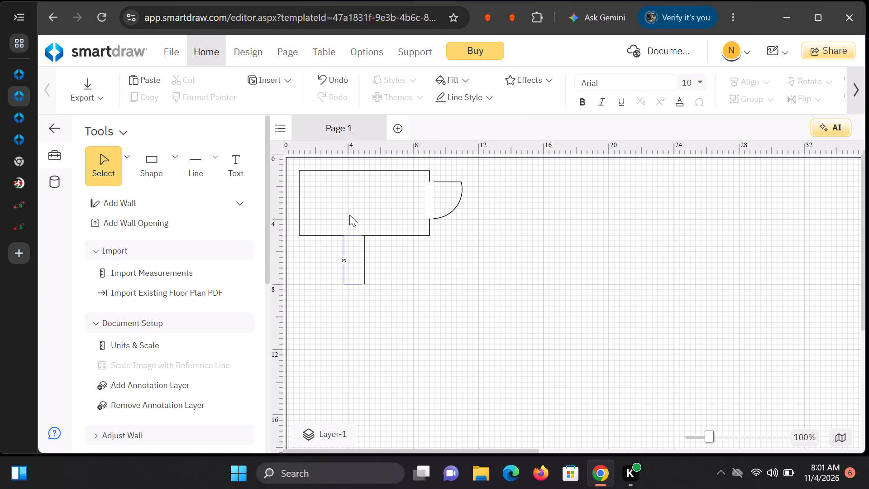
Add a rectangle at the lower end of the 3' vertical line and size it to 8' by 3', at left 1' and top 8'.
left_click(177, 161)
left_click(205, 220)
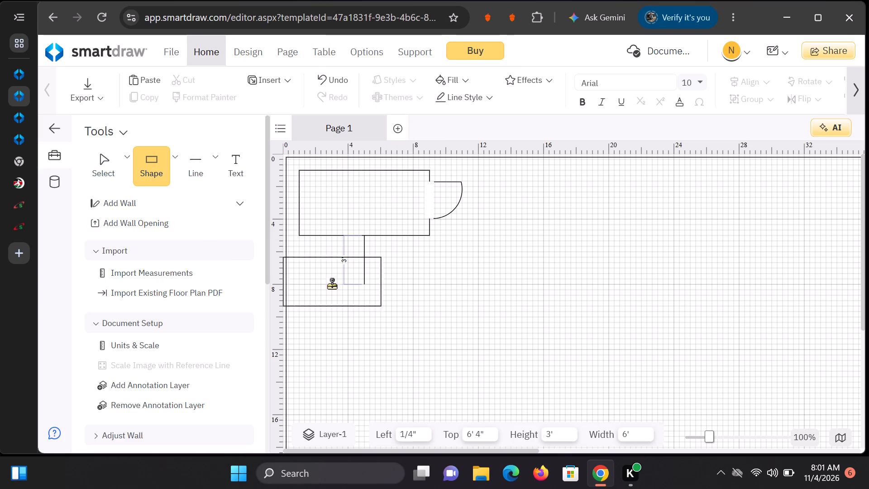
left_click(363, 307)
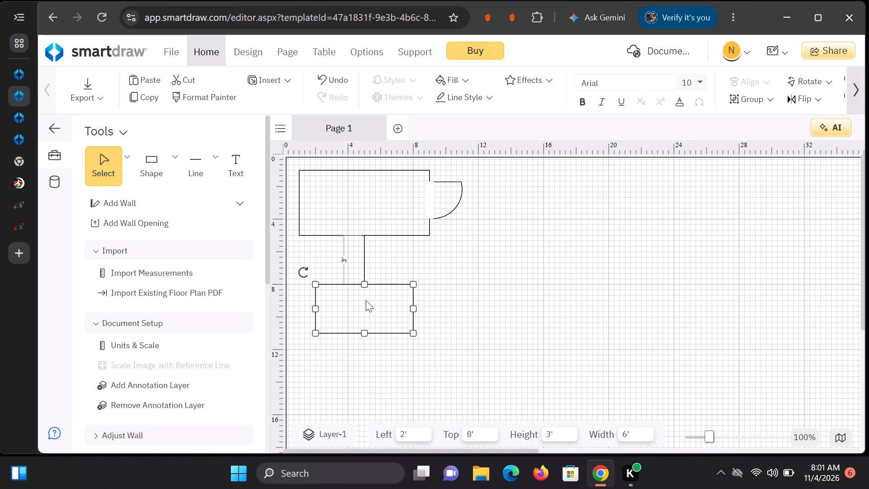
left_click_drag(413, 310, 430, 306)
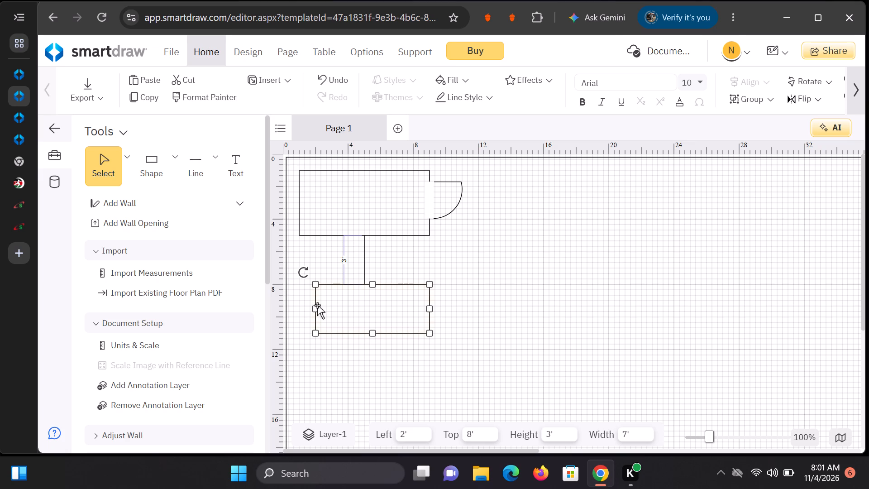
left_click_drag(317, 308, 307, 310)
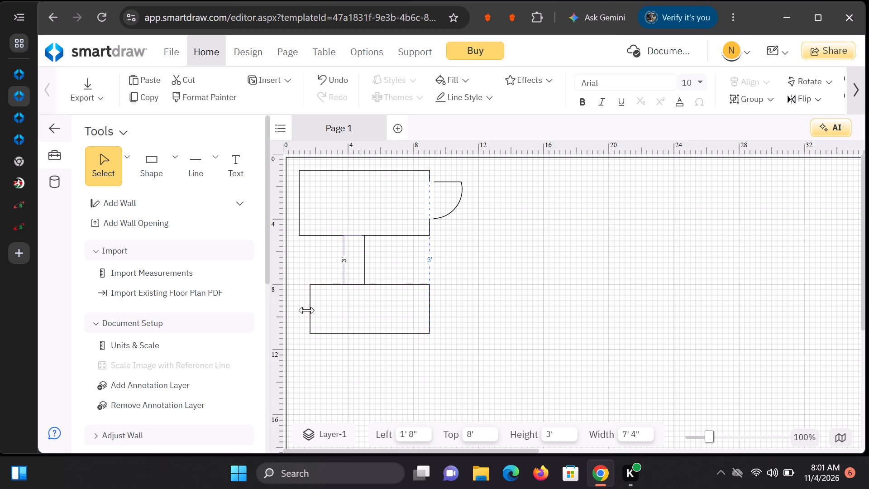
left_click_drag(307, 310, 301, 308)
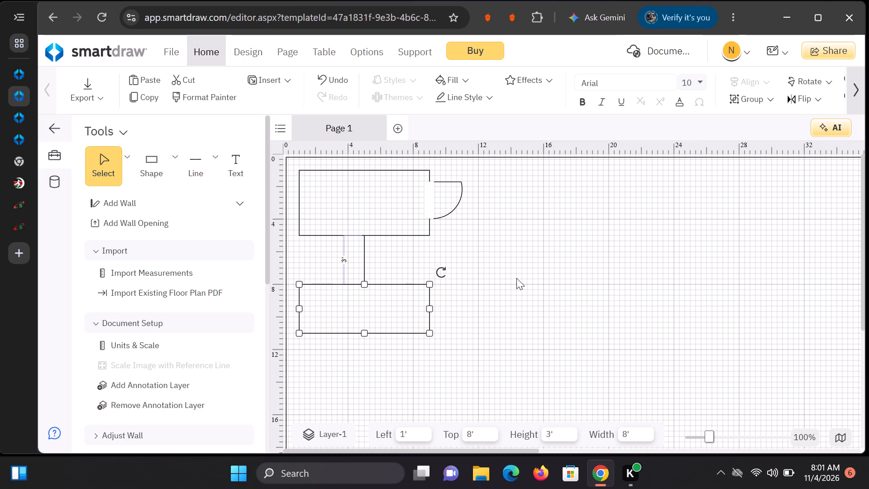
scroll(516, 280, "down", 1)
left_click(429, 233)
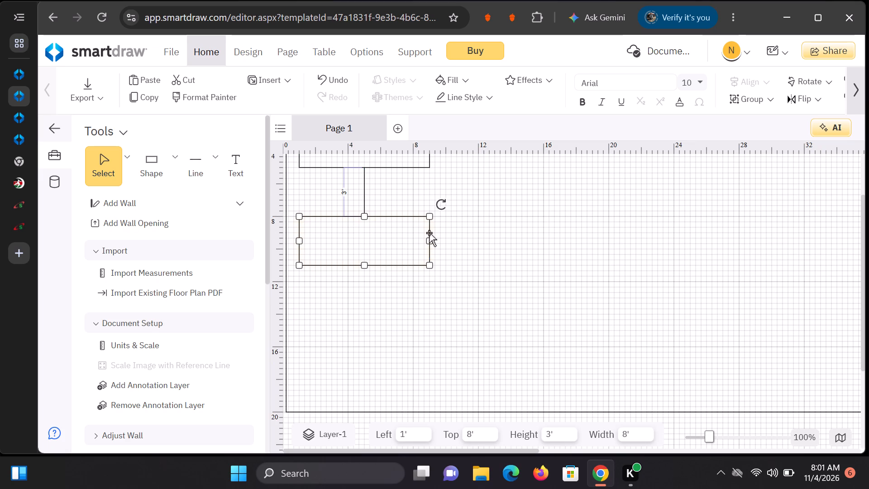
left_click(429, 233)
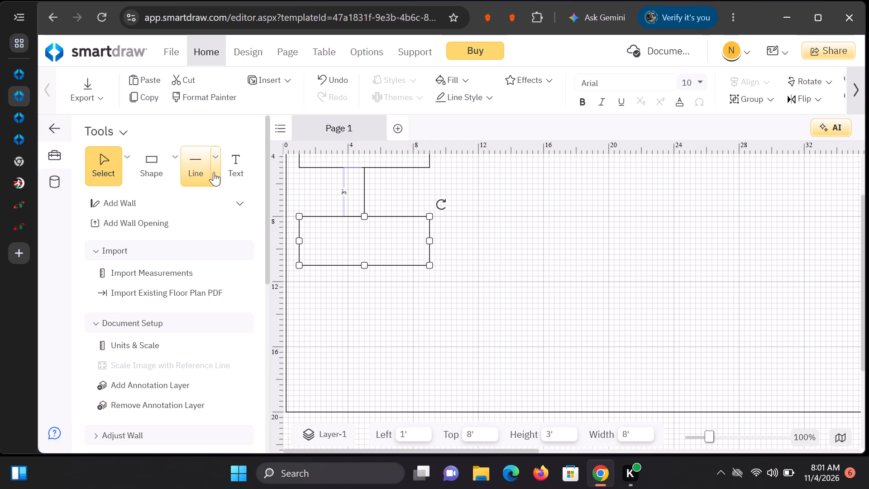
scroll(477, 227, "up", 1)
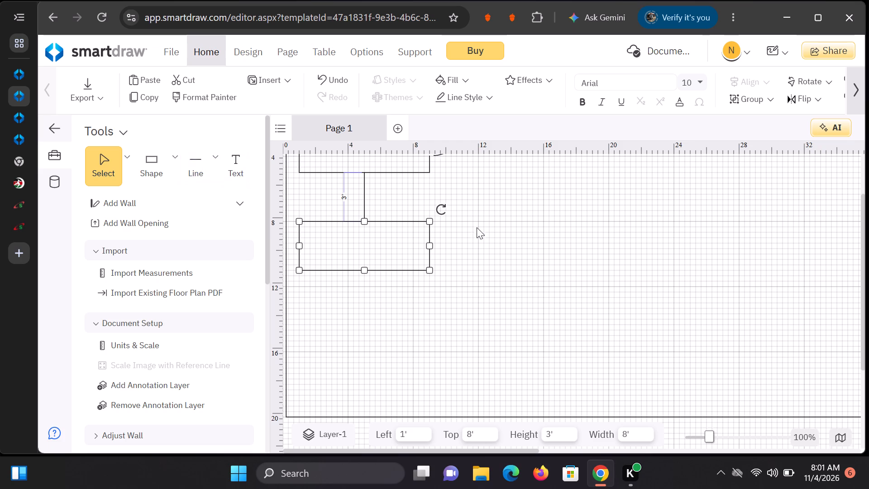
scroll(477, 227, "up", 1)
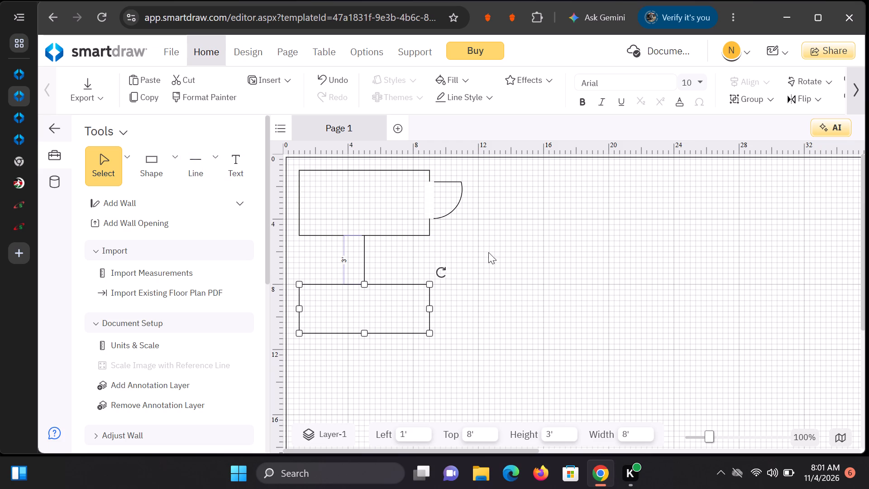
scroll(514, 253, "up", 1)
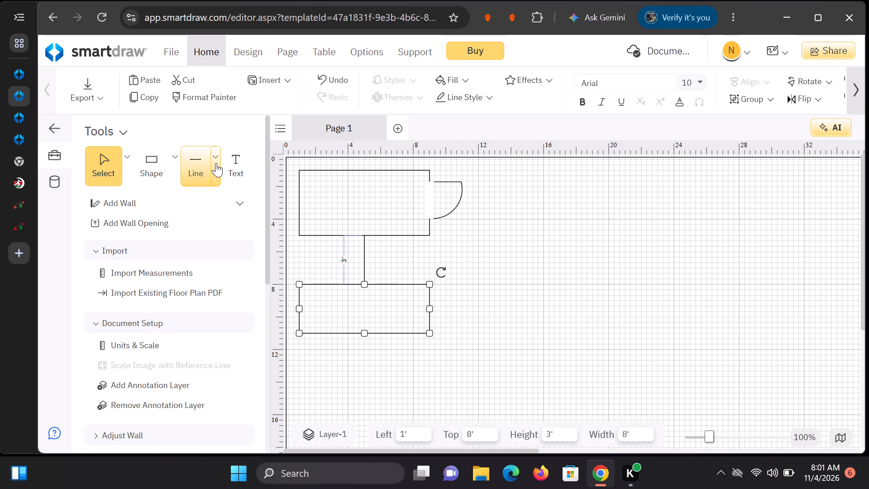
Add a rectangle adjoining the right side of the 8' by 3' rectangle and widen it to 7', keeping its height at 3'.
left_click(180, 167)
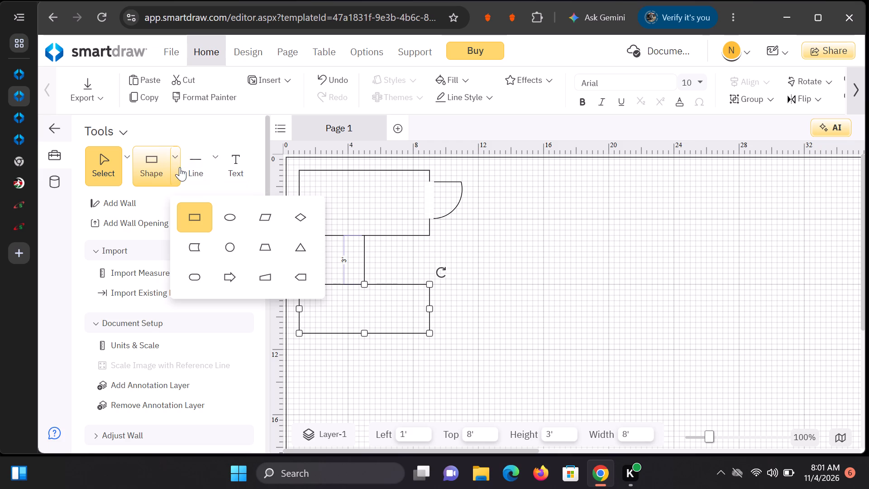
left_click(203, 219)
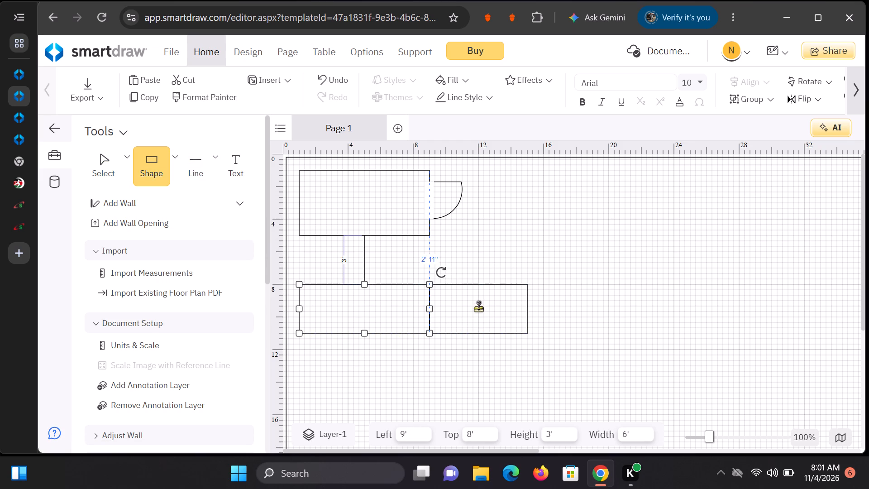
left_click(479, 307)
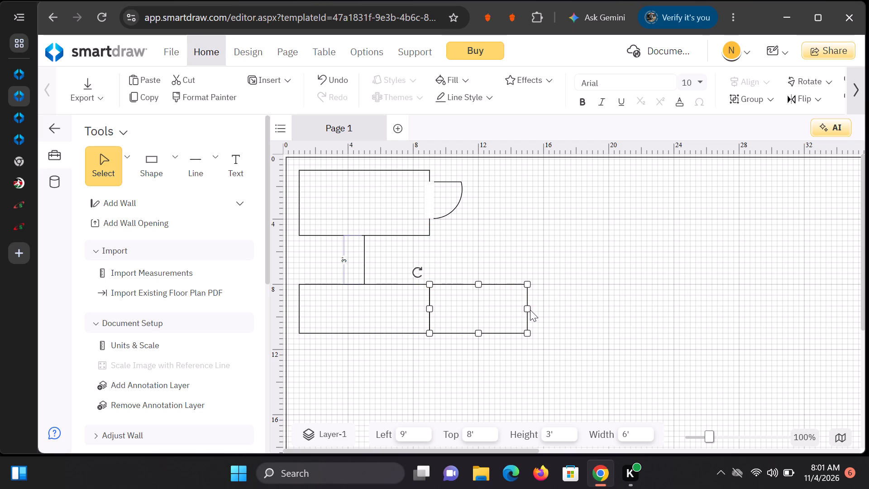
left_click_drag(527, 307, 536, 307)
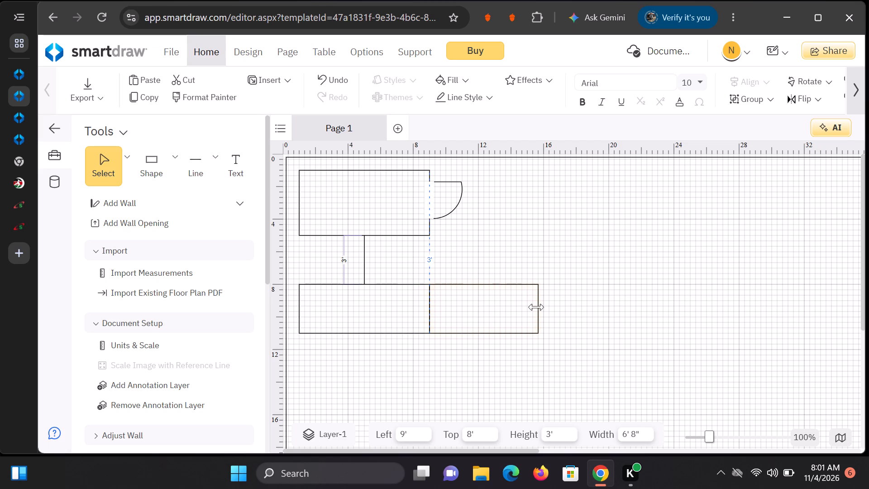
left_click_drag(536, 307, 541, 308)
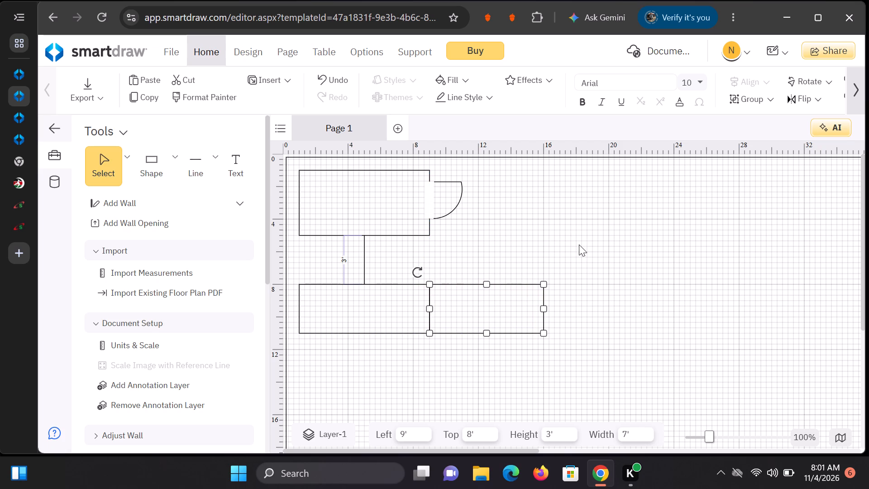
left_click(579, 244)
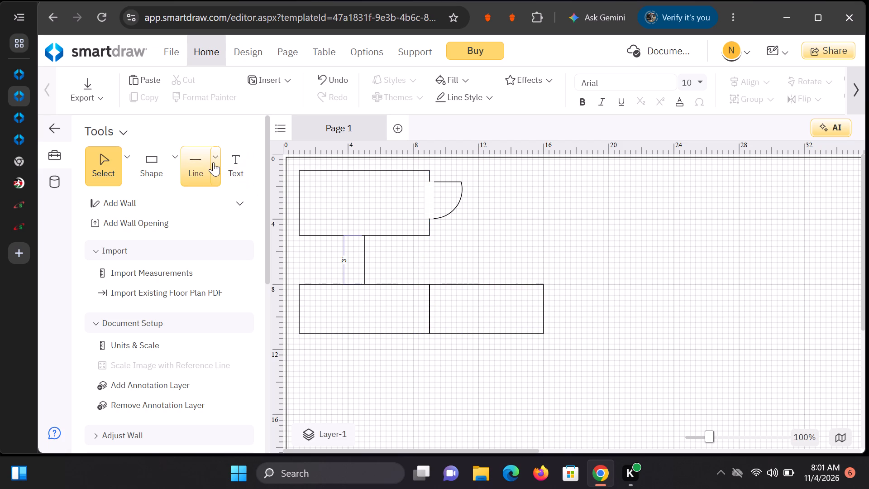
Browse the symbol library through the Doors & Windows symbols and furnishing categories, and examine the Countertops symbols.
scroll(225, 217, "down", 2)
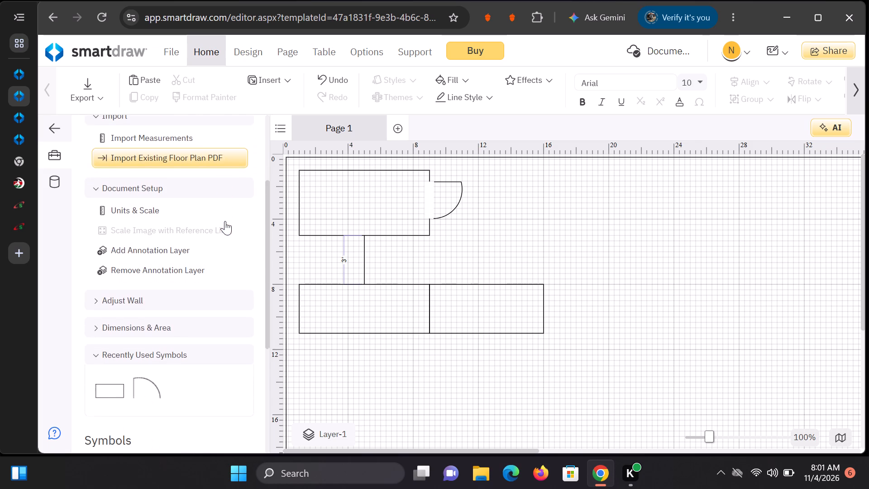
scroll(224, 222, "down", 1)
scroll(174, 266, "down", 2)
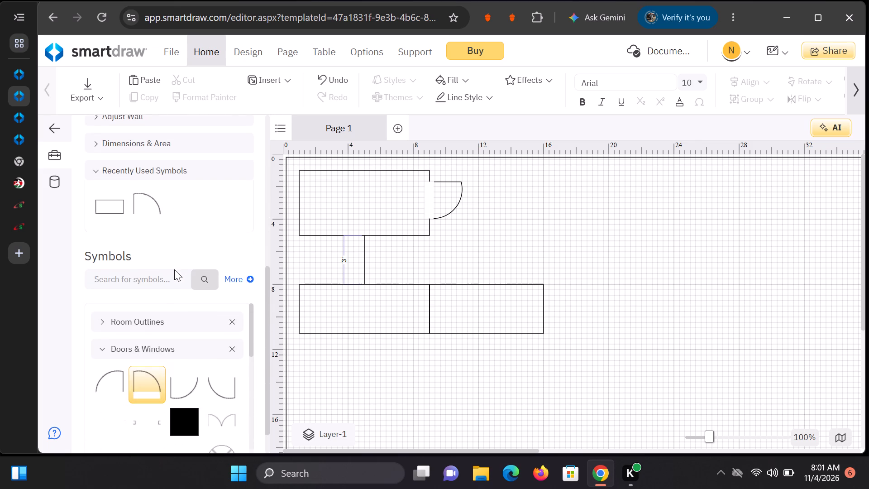
scroll(174, 269, "down", 11)
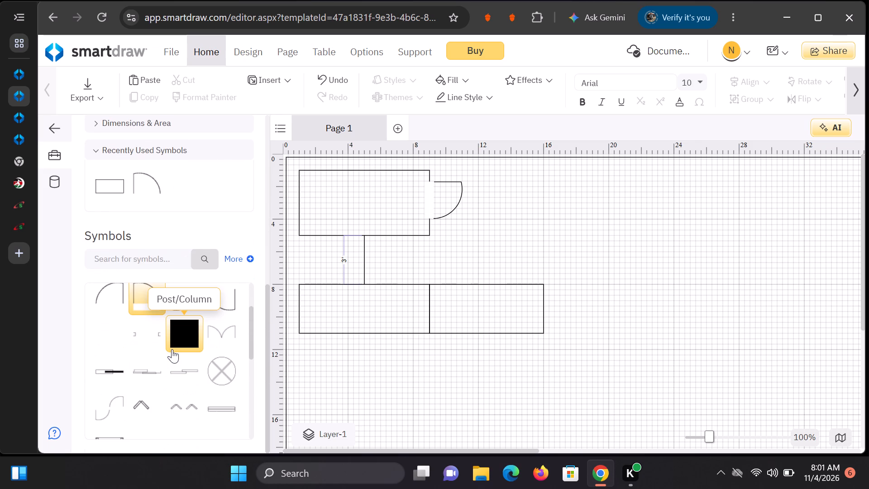
scroll(172, 349, "down", 1)
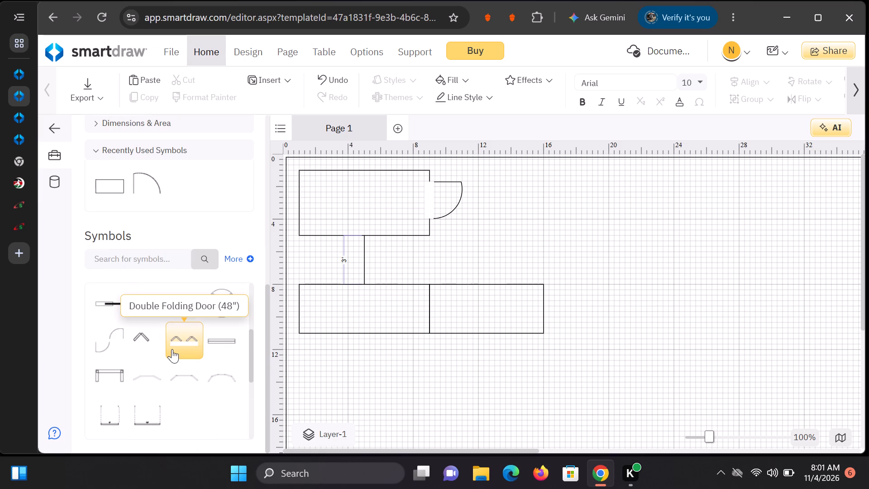
scroll(172, 349, "up", 1)
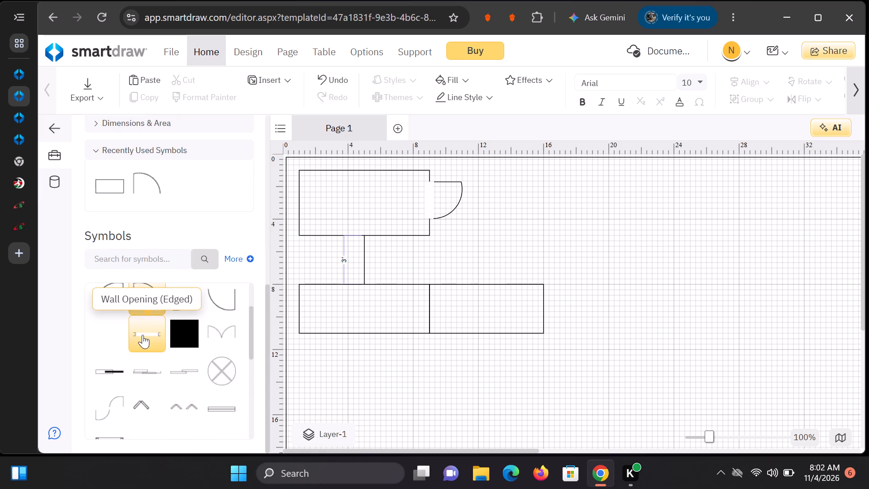
scroll(171, 332, "up", 1)
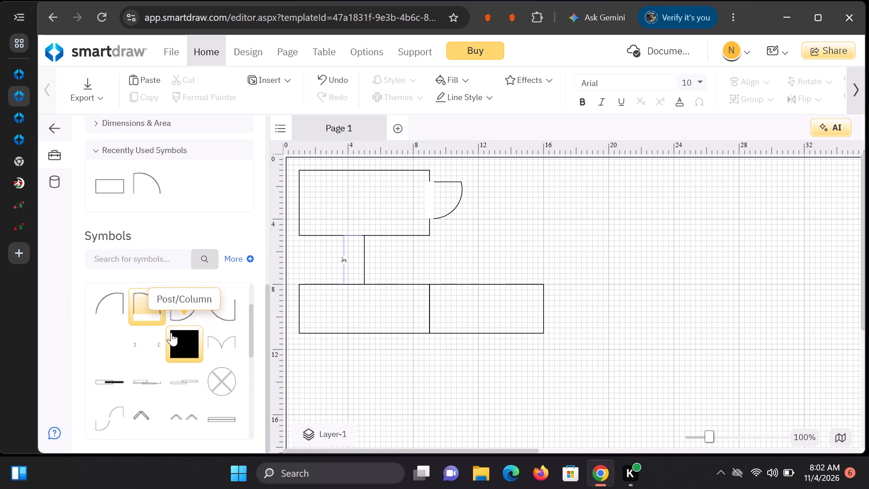
scroll(171, 332, "up", 1)
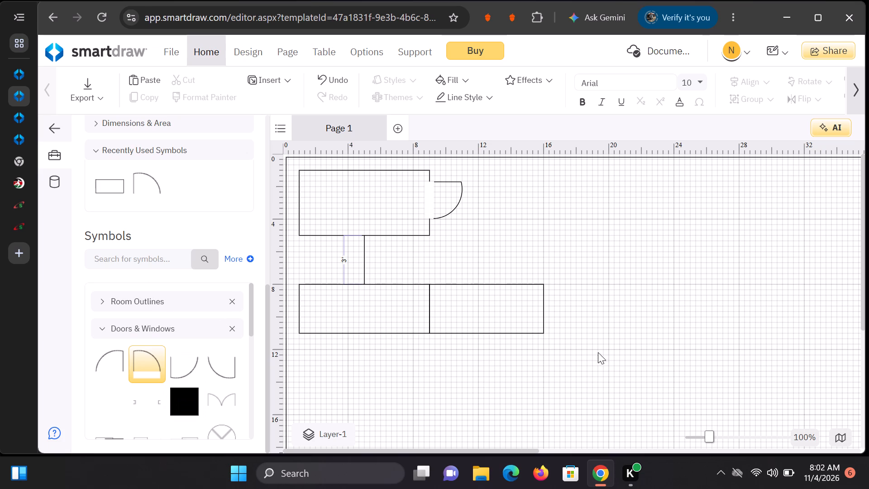
scroll(495, 302, "down", 2)
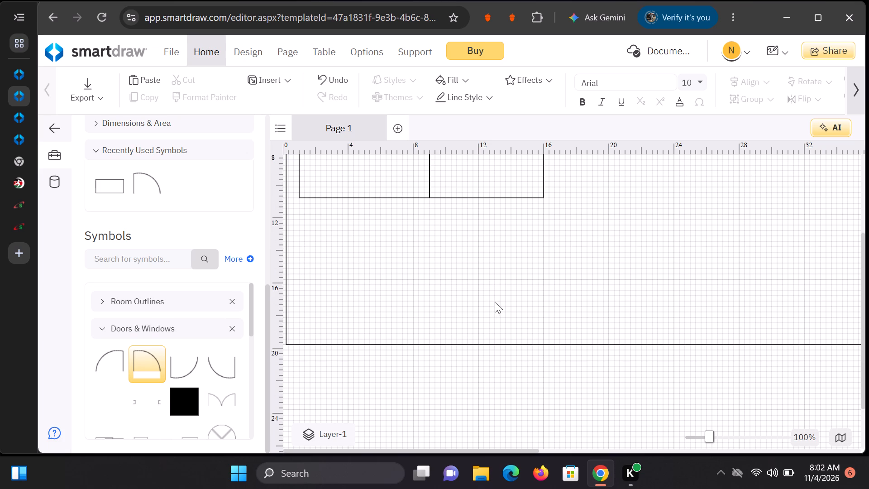
scroll(246, 355, "down", 5)
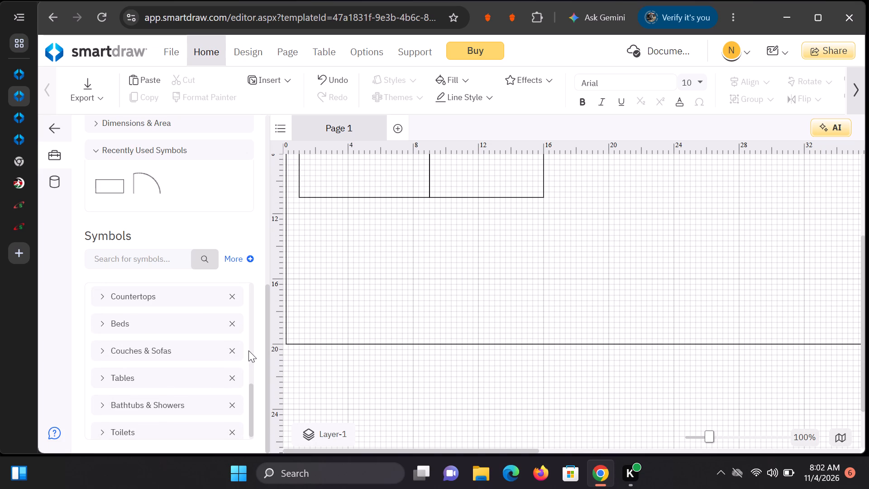
scroll(248, 350, "down", 4)
scroll(177, 416, "down", 1)
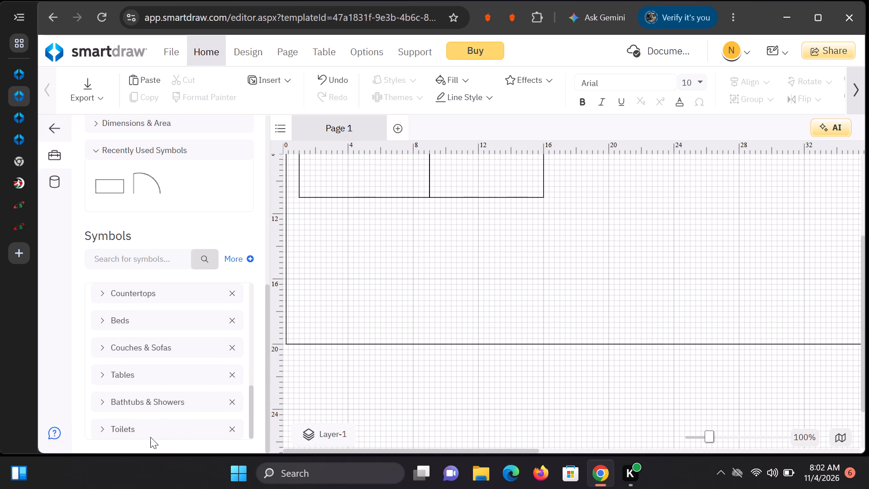
scroll(150, 437, "up", 2)
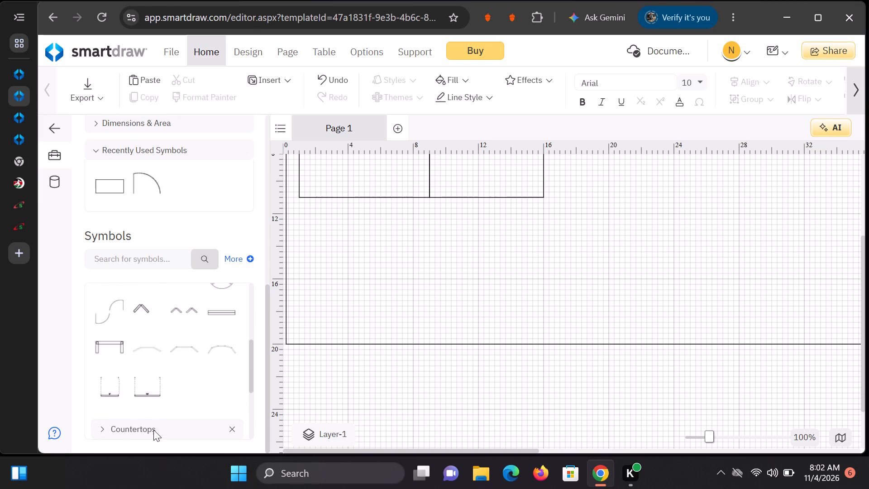
left_click(156, 427)
scroll(175, 388, "down", 2)
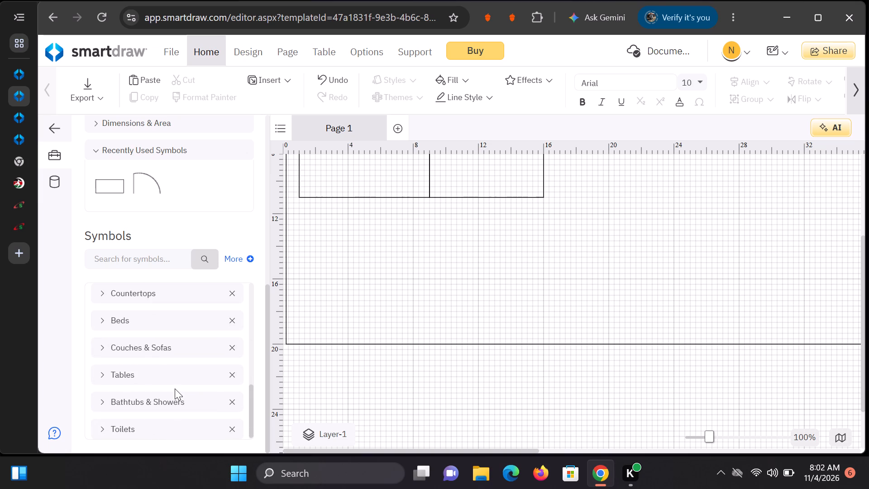
left_click(138, 294)
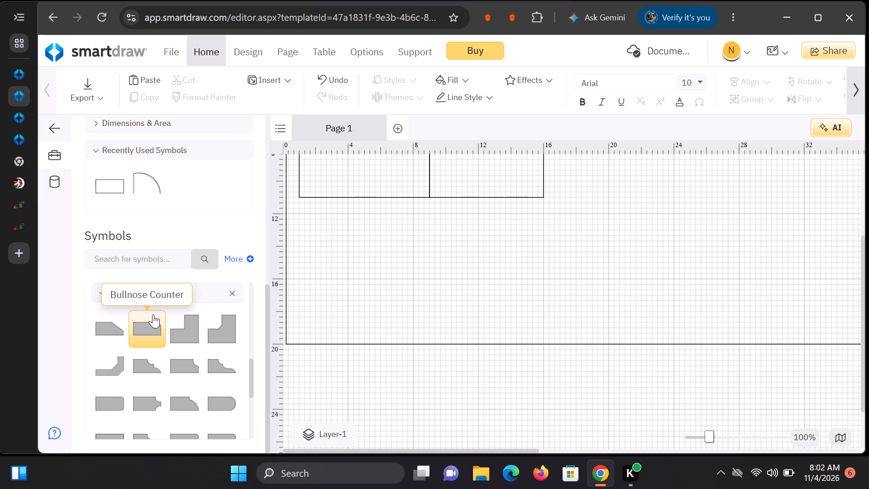
Add a 10 x 12 Room from the Room Outlines symbols to the floor plan.
scroll(156, 319, "up", 1)
scroll(245, 315, "up", 5)
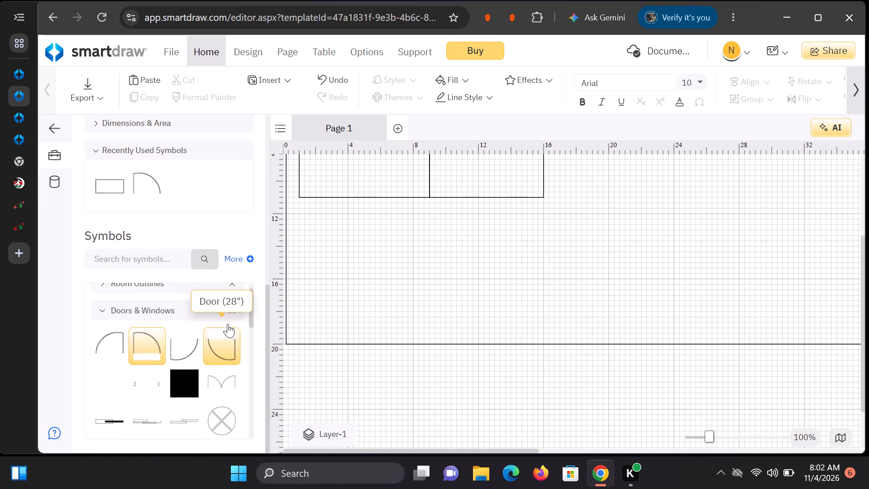
scroll(228, 324, "up", 2)
left_click(186, 300)
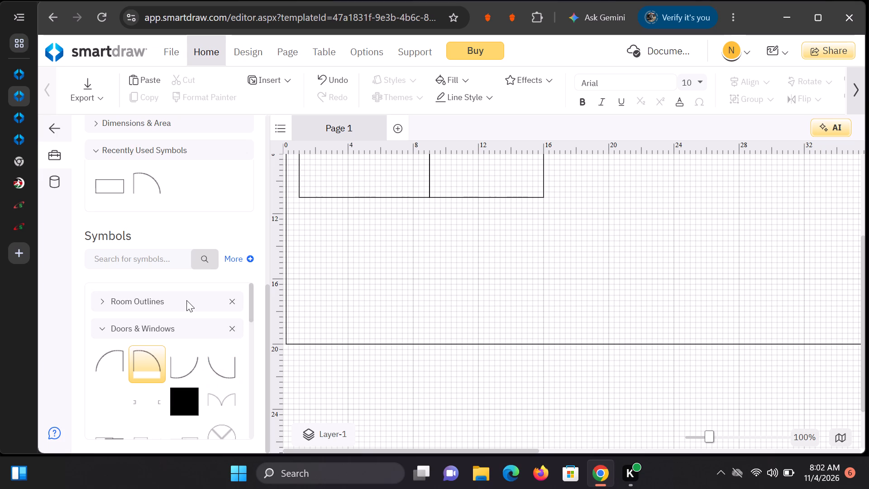
left_click(131, 300)
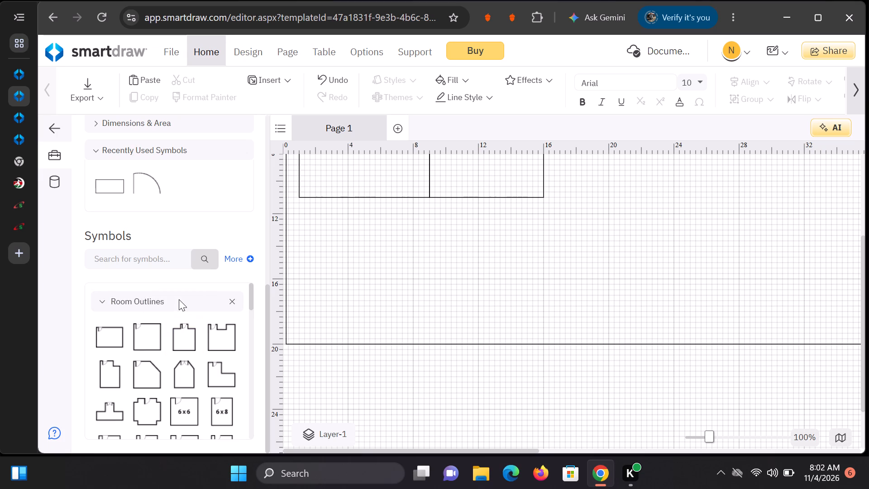
scroll(179, 299, "down", 2)
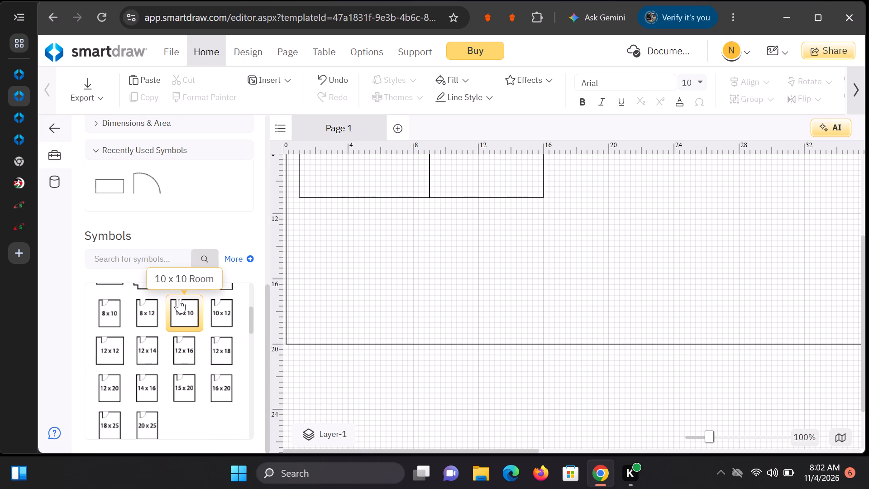
left_click(221, 320)
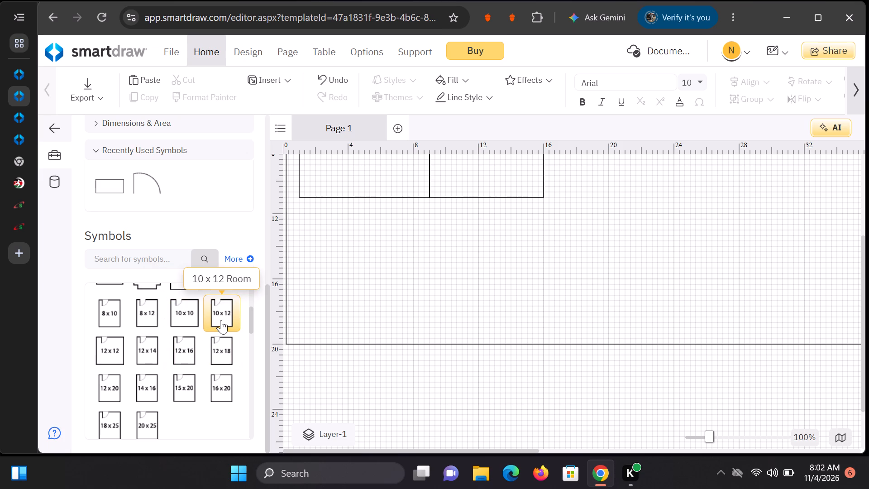
double_click(221, 320)
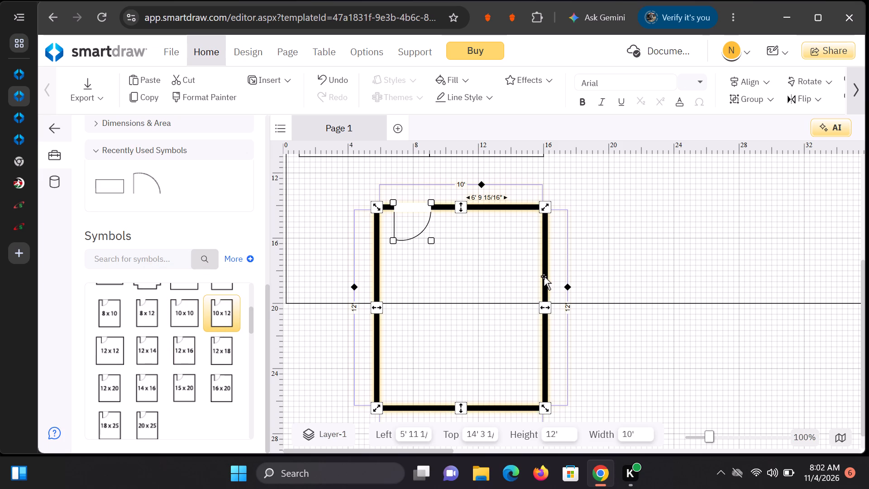
Move the large outer outline down the page so it sits at left 0 and top 7'.
left_click_drag(583, 302, 586, 320)
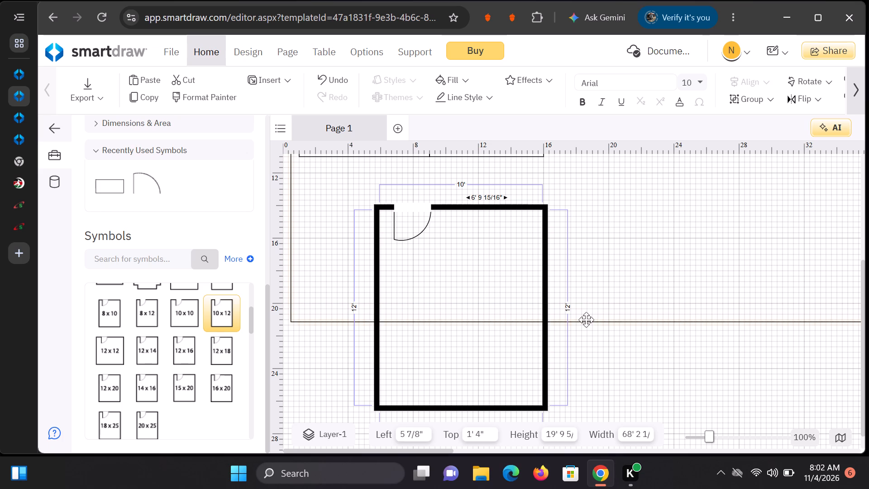
left_click_drag(586, 320, 576, 414)
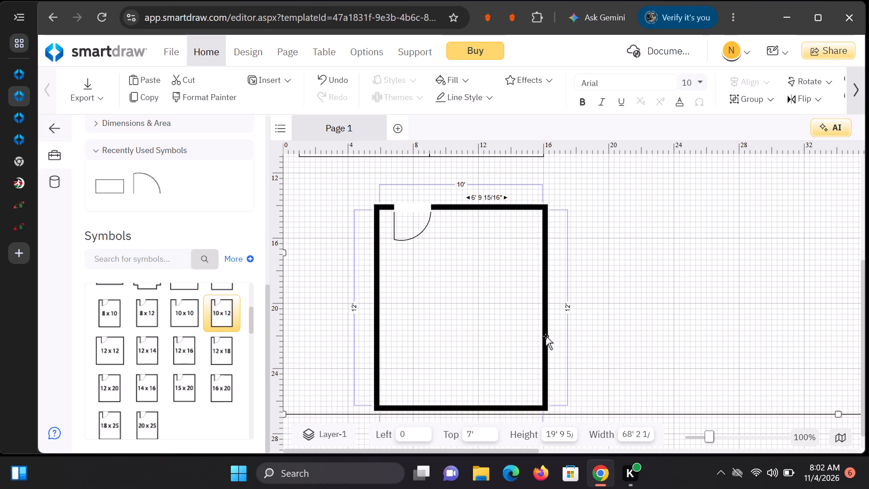
Move the 10 x 12 room inside the outer outline's lower-right corner, at left 57' and top 13' 8".
left_click_drag(544, 297, 646, 273)
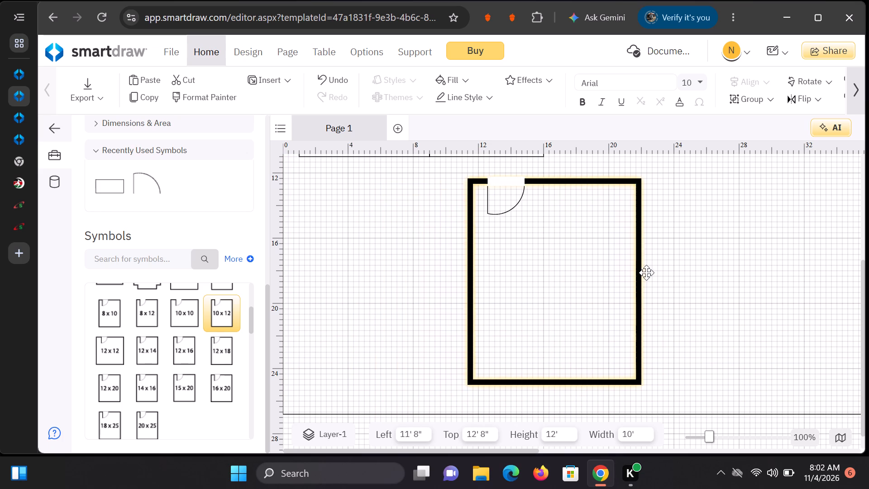
left_click_drag(646, 273, 815, 274)
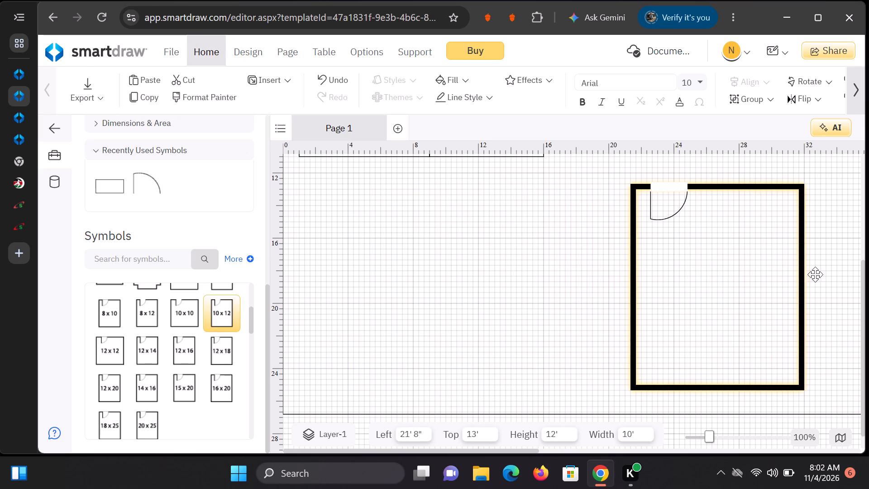
left_click_drag(815, 274, 861, 279)
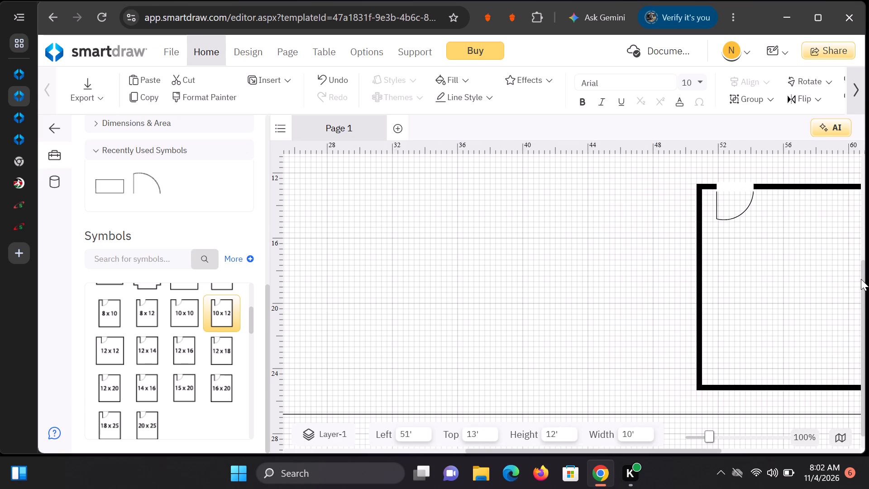
left_click_drag(861, 279, 824, 281)
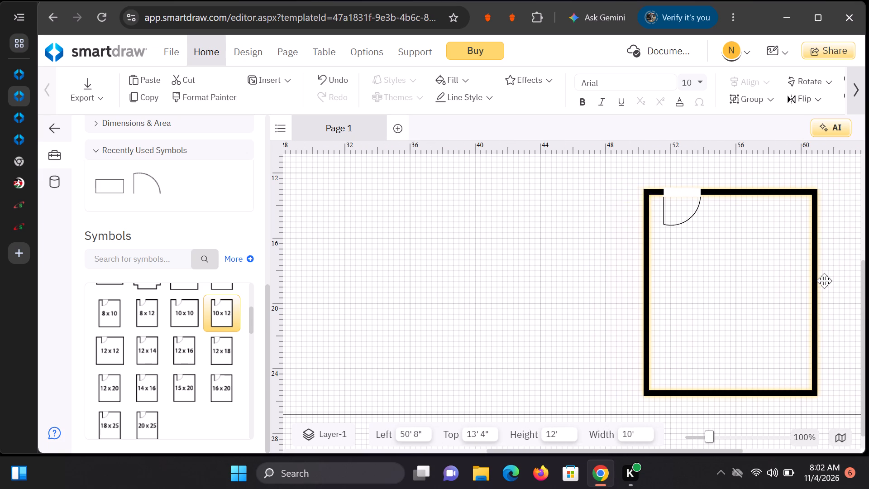
left_click_drag(824, 281, 758, 288)
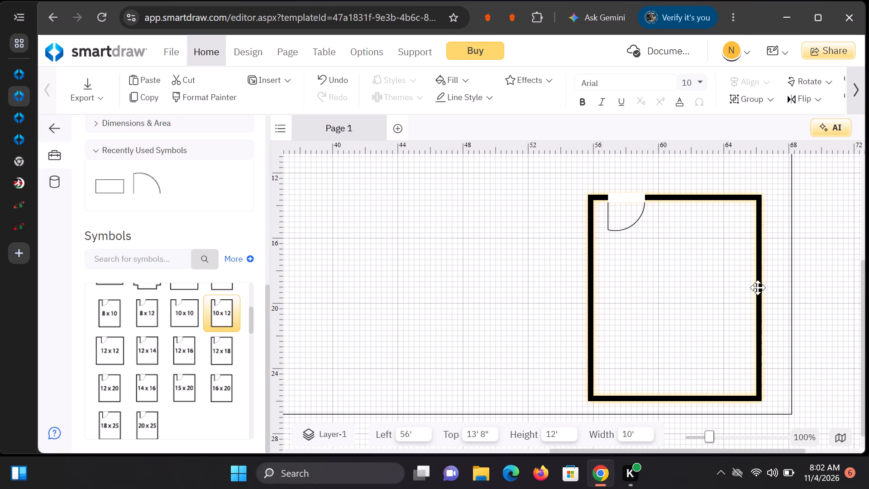
left_click_drag(758, 288, 766, 289)
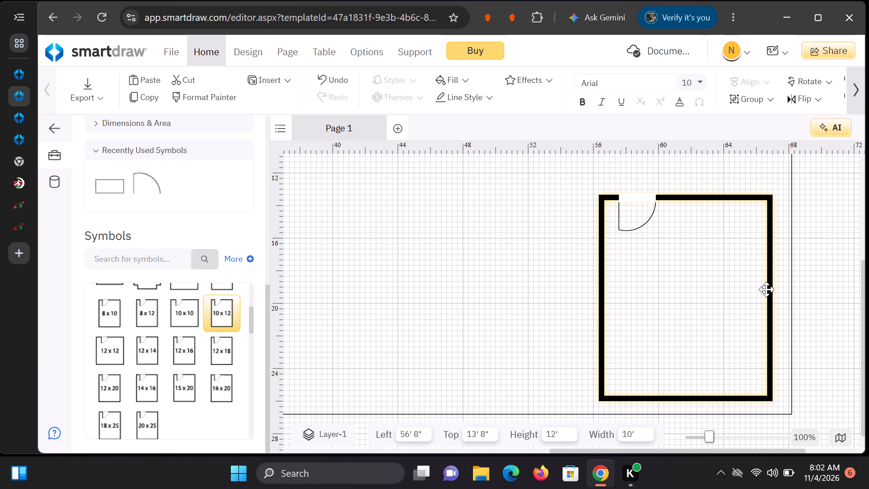
left_click_drag(766, 289, 772, 288)
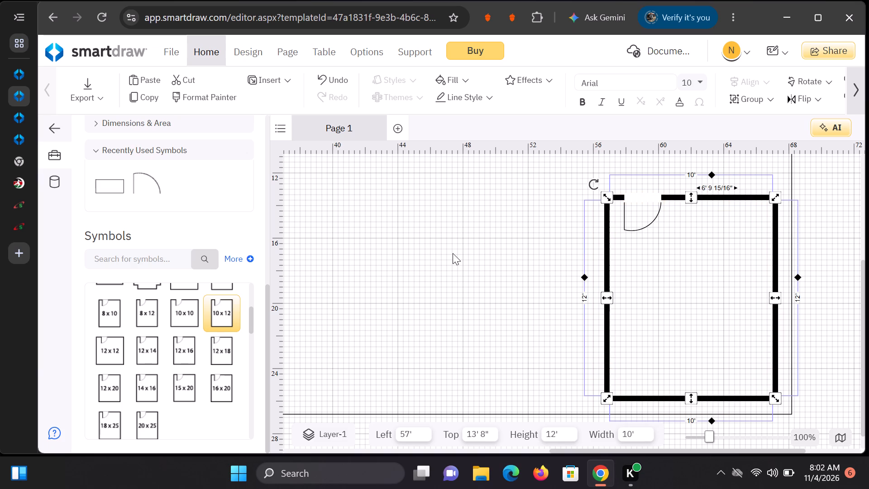
left_click(453, 253)
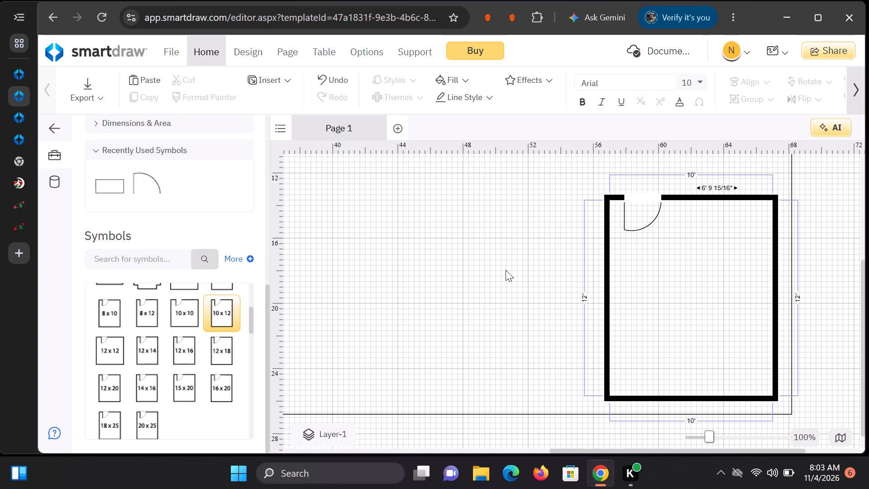
Browse the drawing tools and the Room Outlines and Doors & Windows symbols for items to add to the 10 x 12 room.
scroll(163, 316, "down", 2)
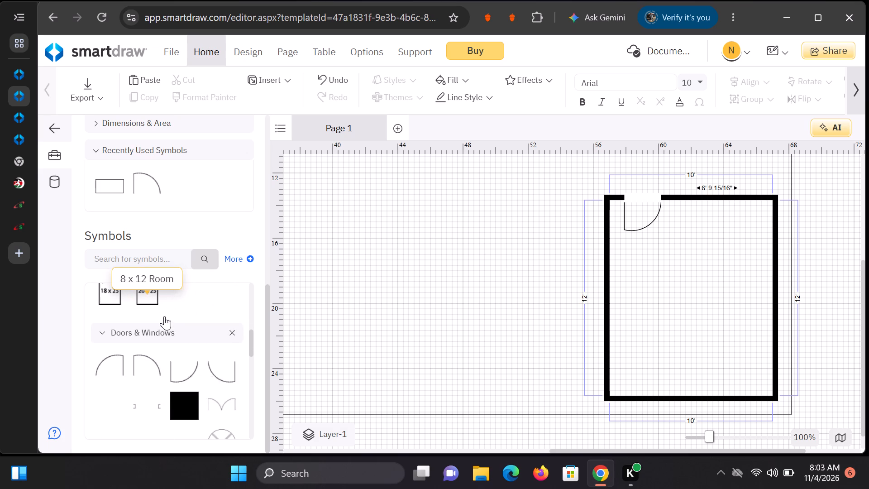
scroll(164, 316, "up", 9)
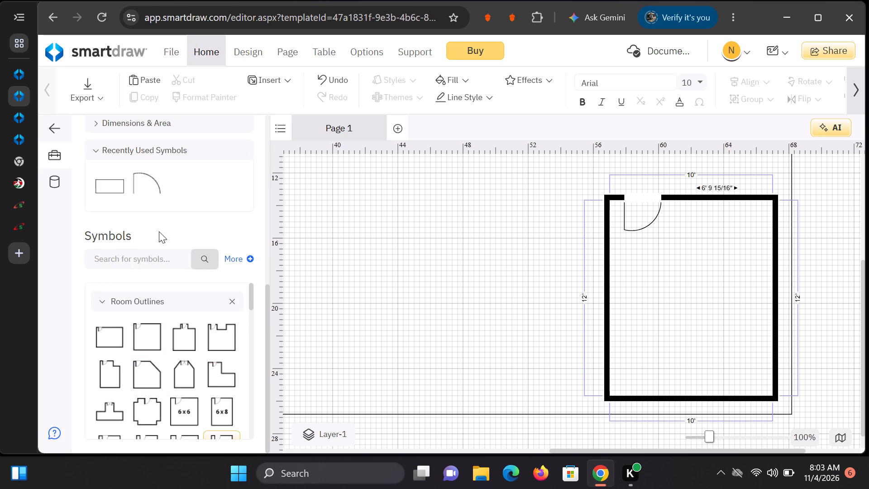
scroll(159, 217, "up", 7)
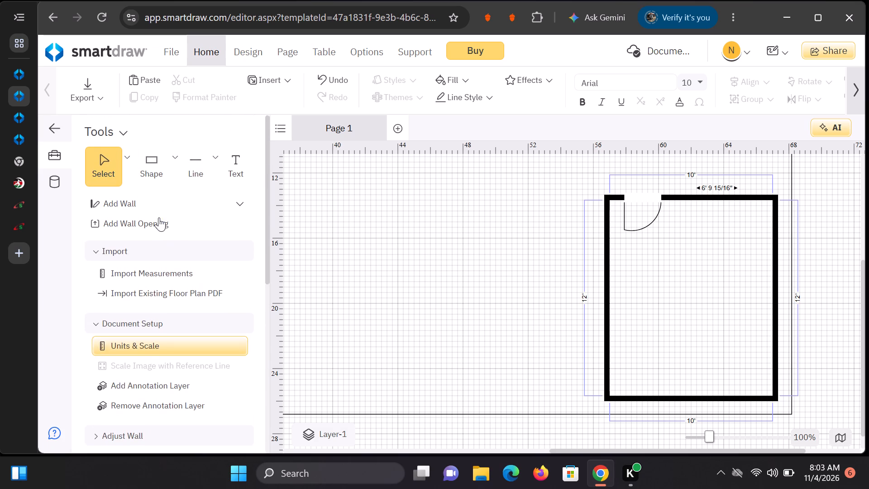
scroll(169, 203, "down", 6)
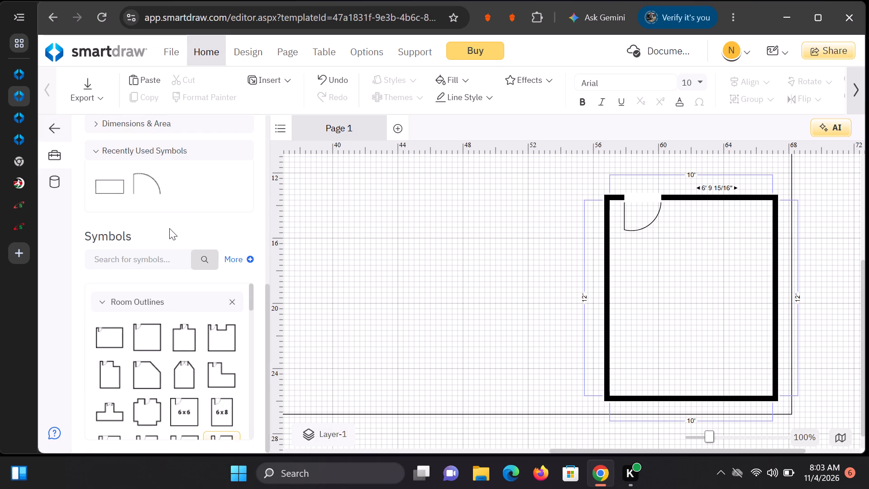
scroll(169, 228, "down", 3)
scroll(144, 261, "down", 3)
scroll(145, 324, "down", 2)
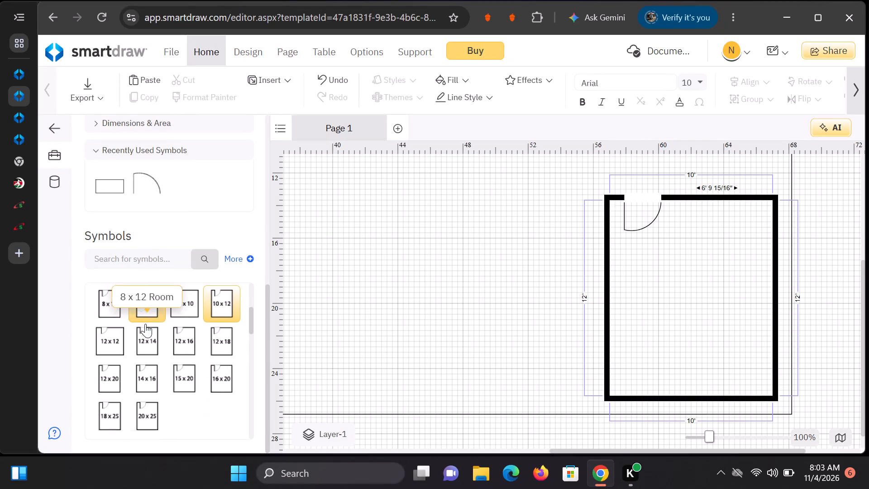
scroll(145, 324, "down", 2)
scroll(144, 321, "up", 1)
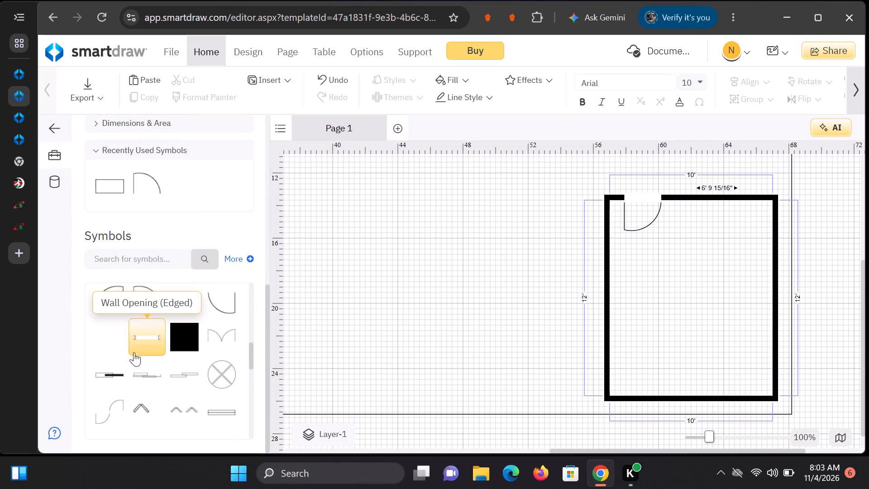
Add the 4' x 4' L-shaped counter with the square inner corner from the Countertops symbols to the floor plan.
scroll(135, 345, "down", 4)
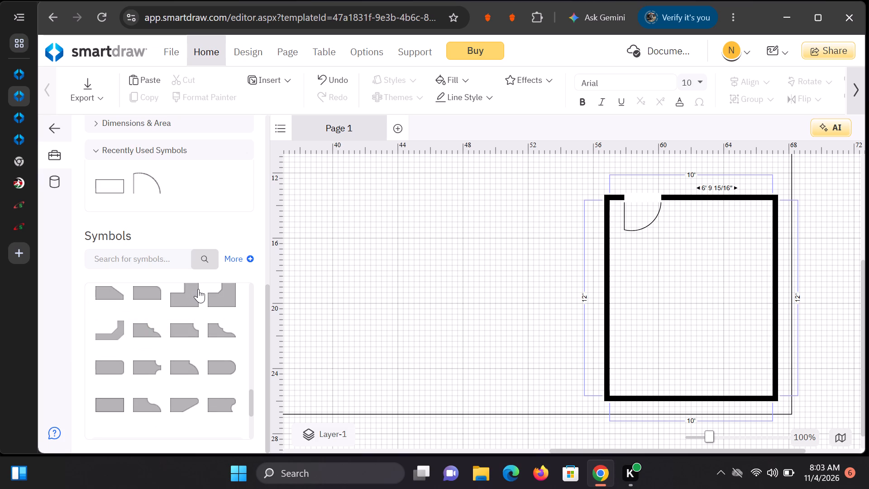
left_click(198, 289)
double_click(193, 295)
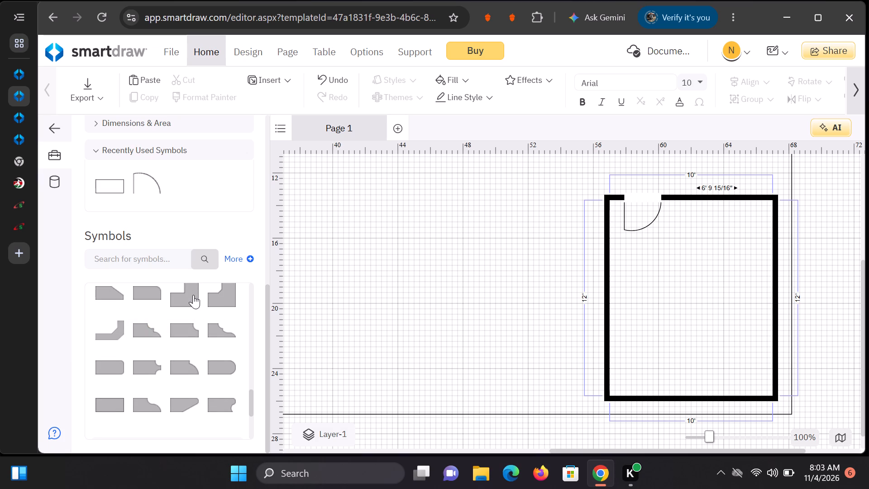
double_click(191, 295)
double_click(182, 297)
double_click(191, 292)
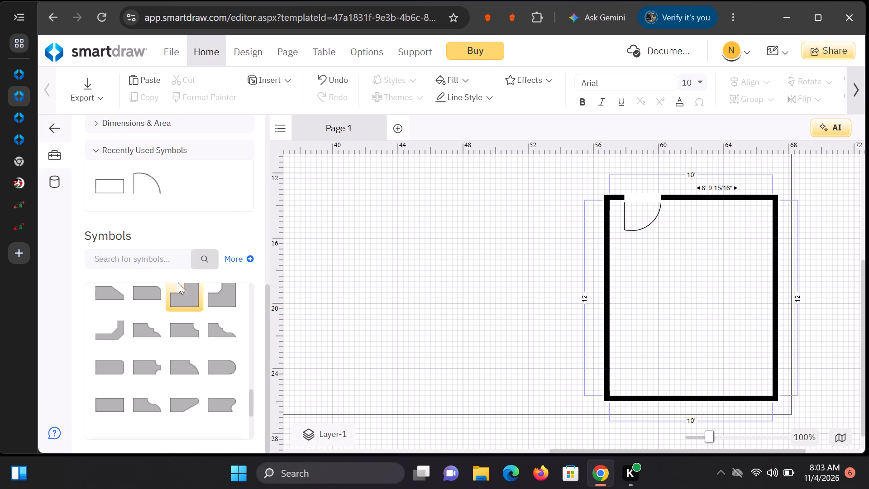
double_click(196, 294)
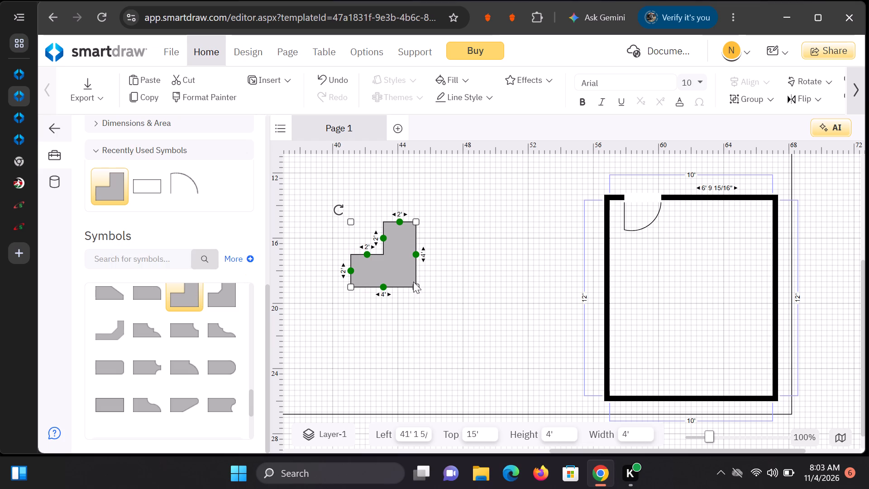
Move the L-shaped counter into the lower-right inside corner of the 10 x 12 room, at left 63' and top 21' 8".
left_click_drag(398, 271, 637, 333)
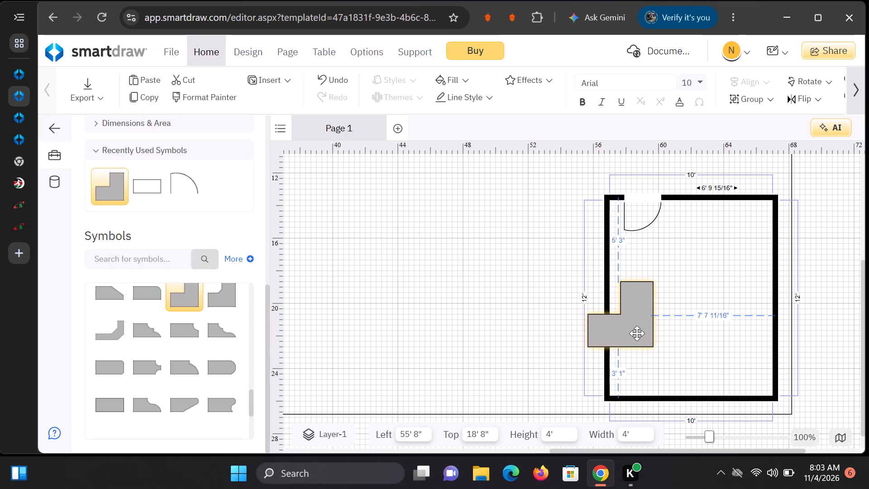
left_click_drag(637, 333, 747, 369)
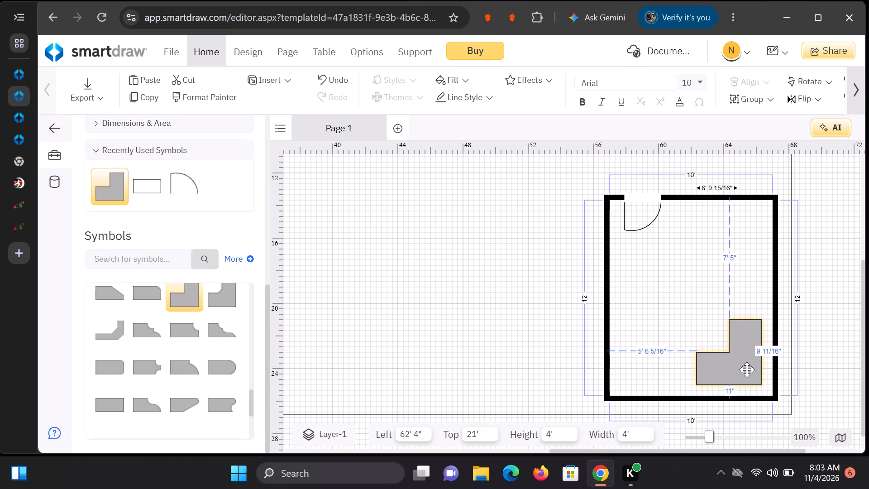
left_click_drag(747, 369, 753, 378)
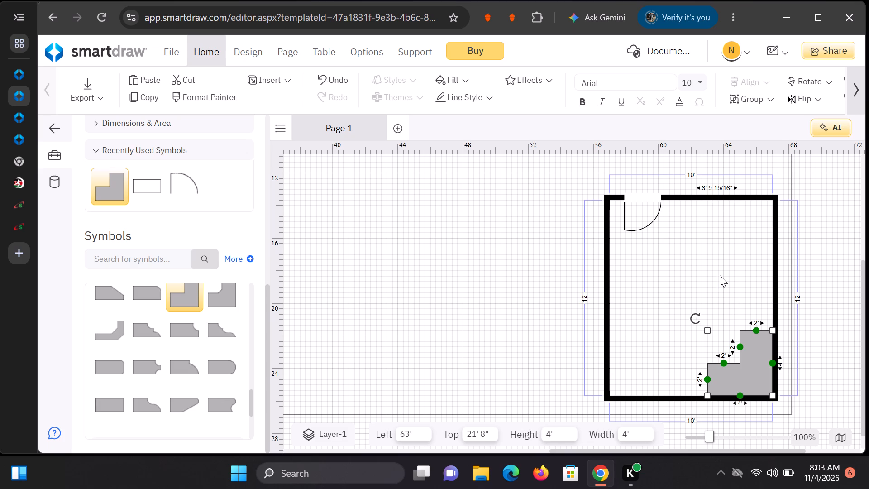
left_click(720, 275)
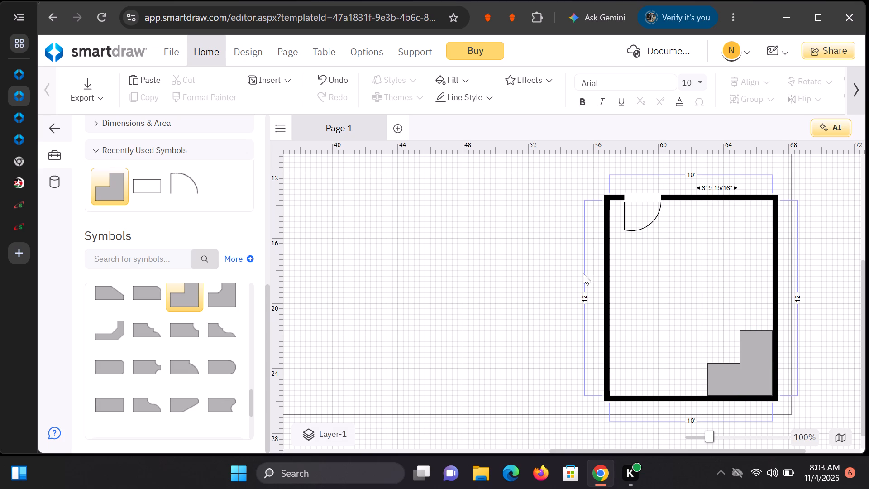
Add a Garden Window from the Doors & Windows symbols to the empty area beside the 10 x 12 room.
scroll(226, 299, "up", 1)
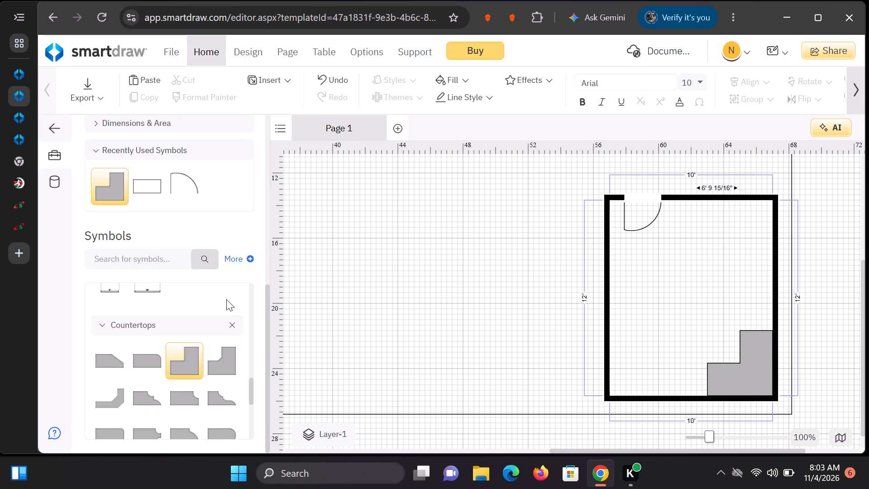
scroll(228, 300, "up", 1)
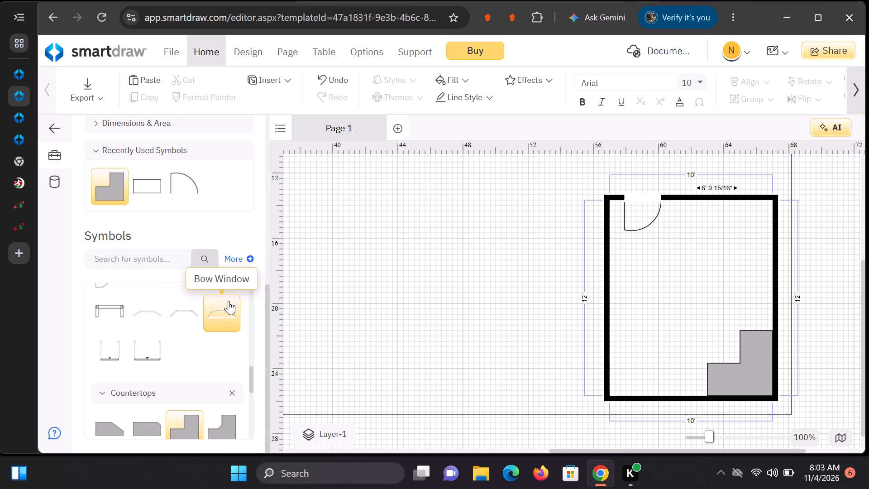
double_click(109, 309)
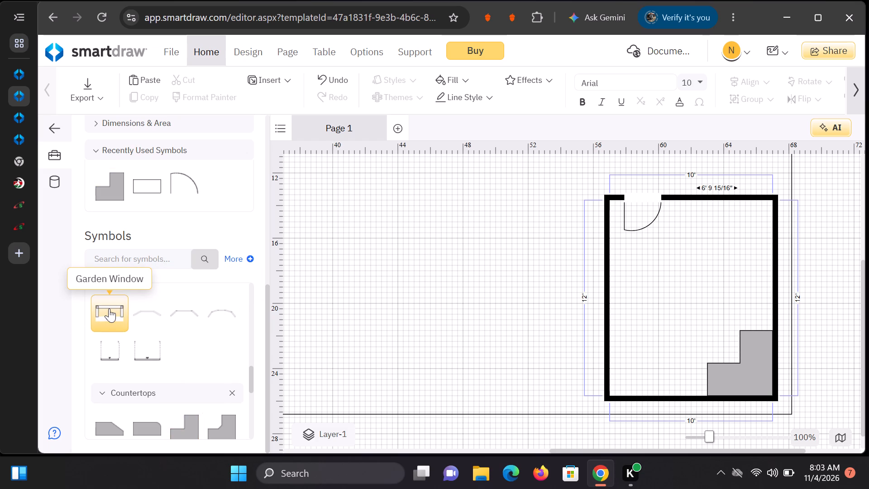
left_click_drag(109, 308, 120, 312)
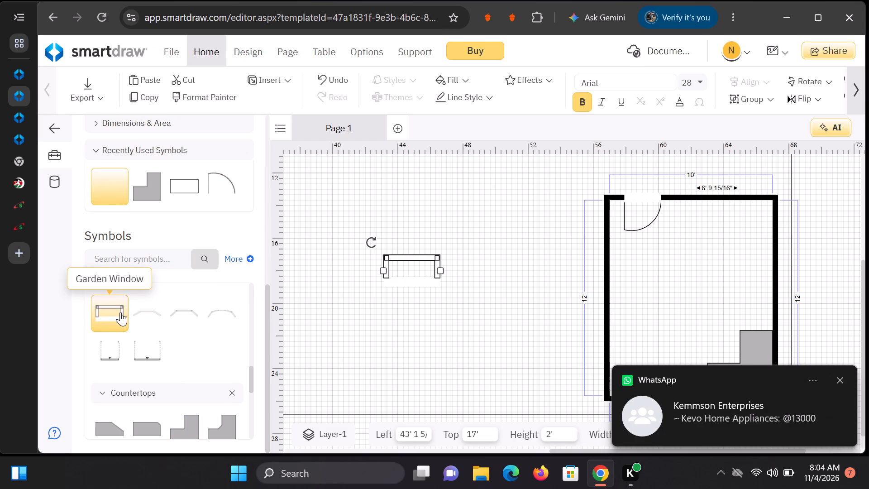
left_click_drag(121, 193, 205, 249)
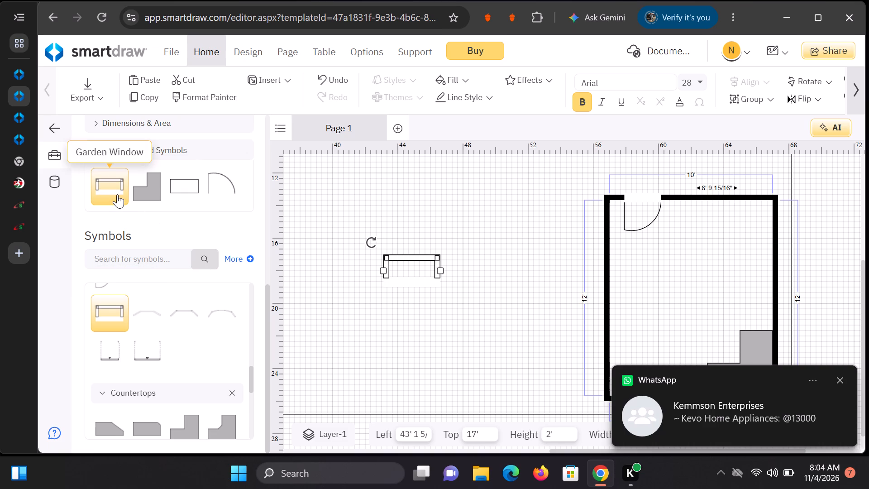
Add a second Garden Window beside the 10 x 12 room and rotate it a quarter turn clockwise.
double_click(117, 194)
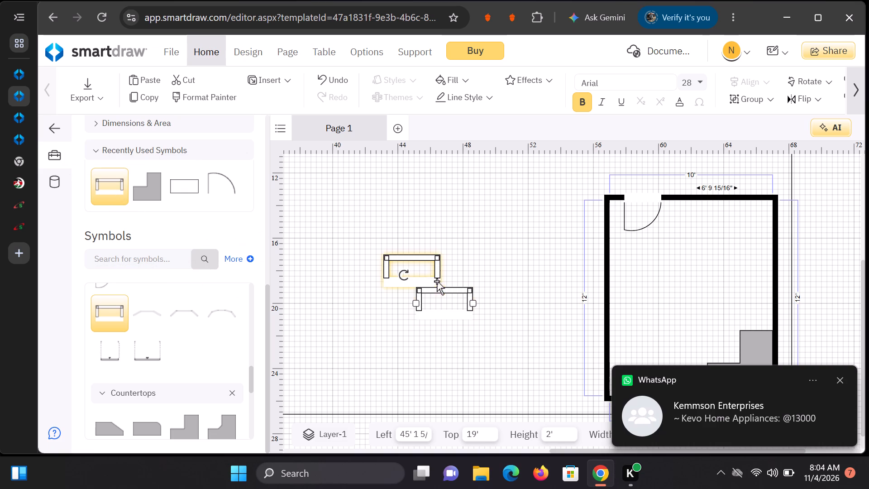
left_click_drag(449, 292, 452, 291)
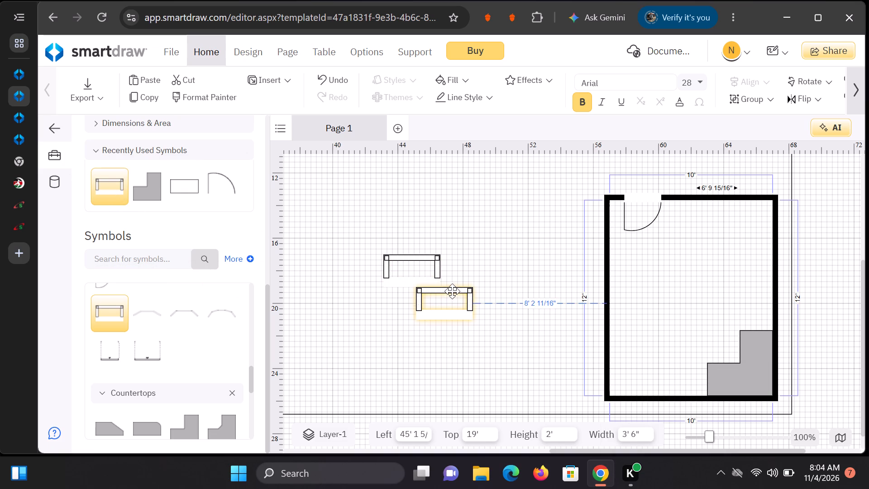
left_click_drag(452, 291, 495, 287)
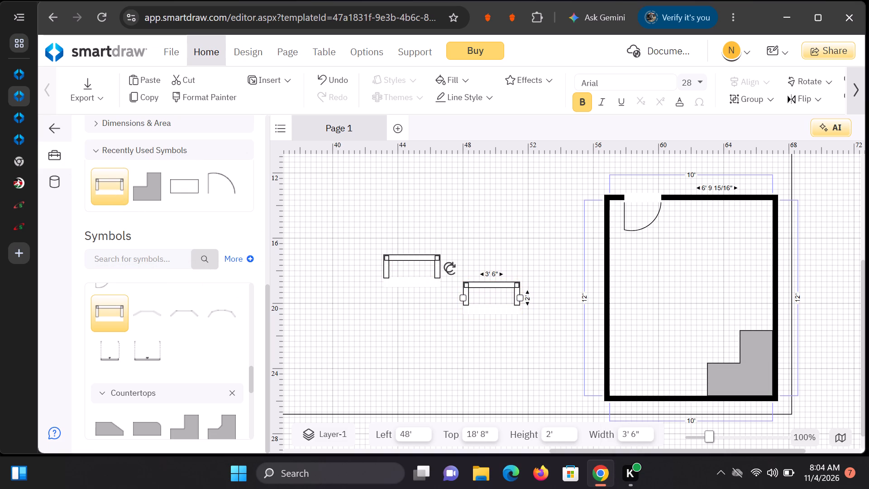
left_click_drag(449, 267, 512, 268)
Attach the rotated Garden Window to the 10 x 12 room's left wall, about 3' 11" below the upper corner and facing inward.
left_click_drag(502, 301, 507, 300)
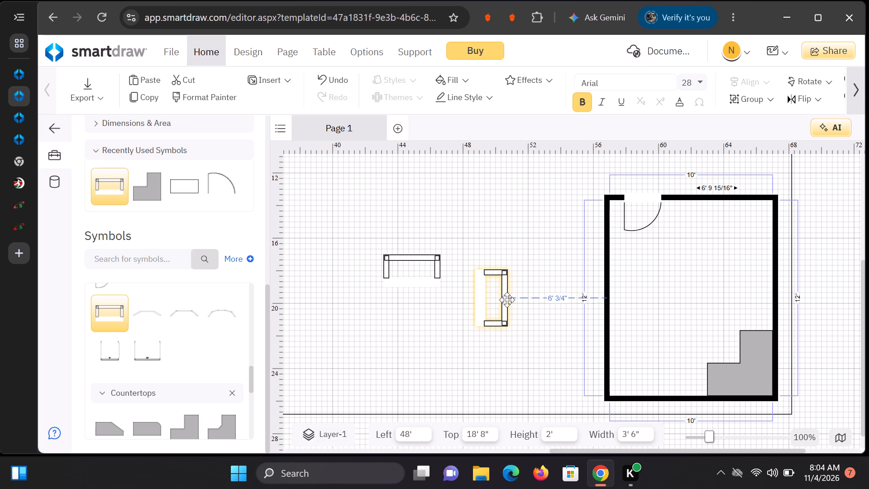
left_click_drag(507, 300, 596, 299)
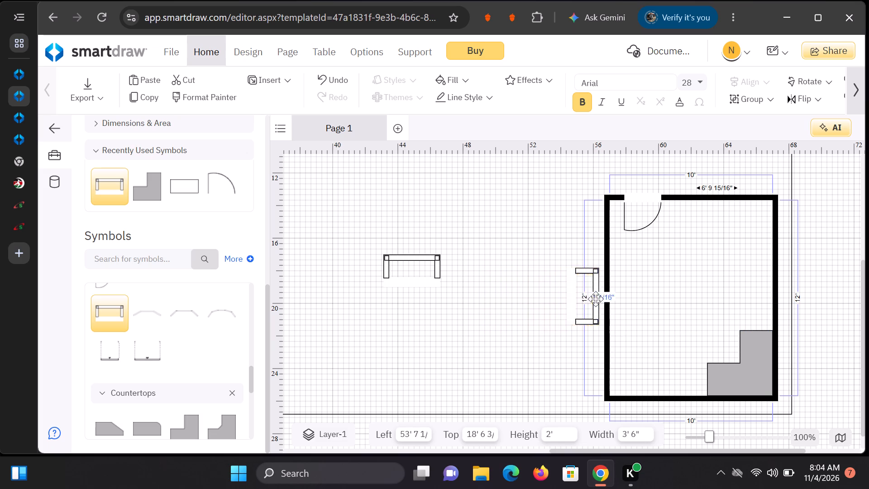
left_click_drag(596, 299, 626, 297)
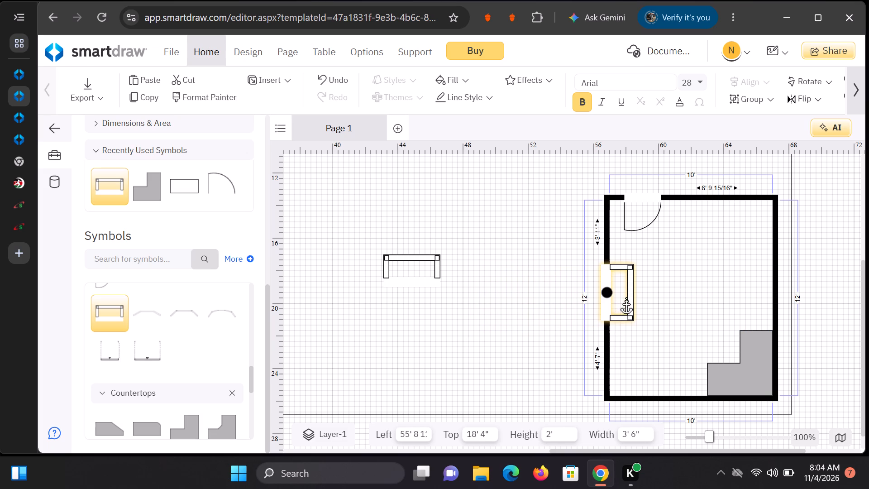
left_click_drag(626, 297, 632, 296)
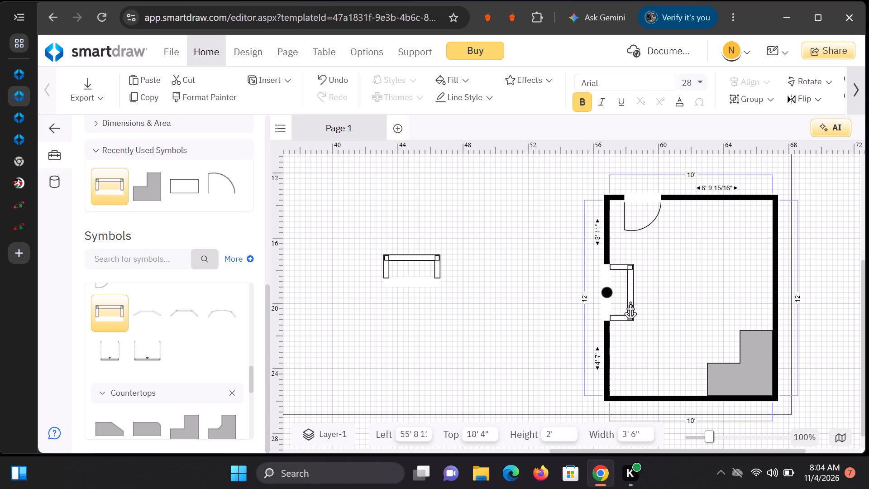
left_click(695, 247)
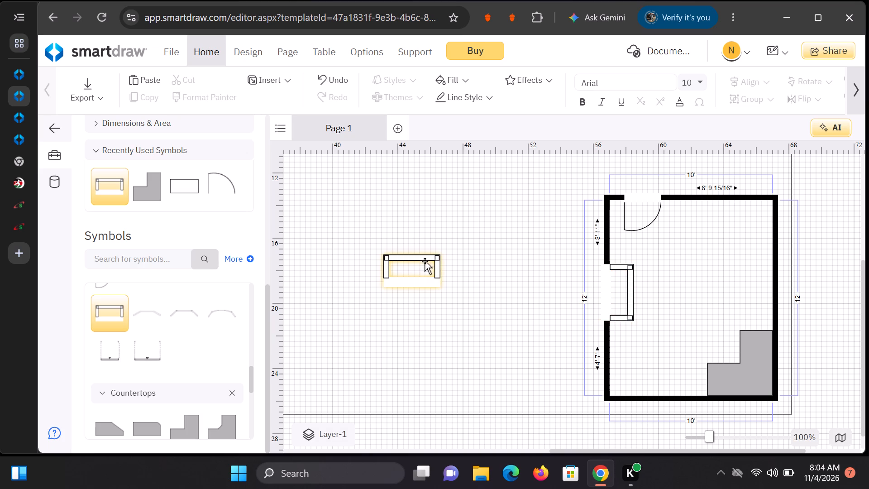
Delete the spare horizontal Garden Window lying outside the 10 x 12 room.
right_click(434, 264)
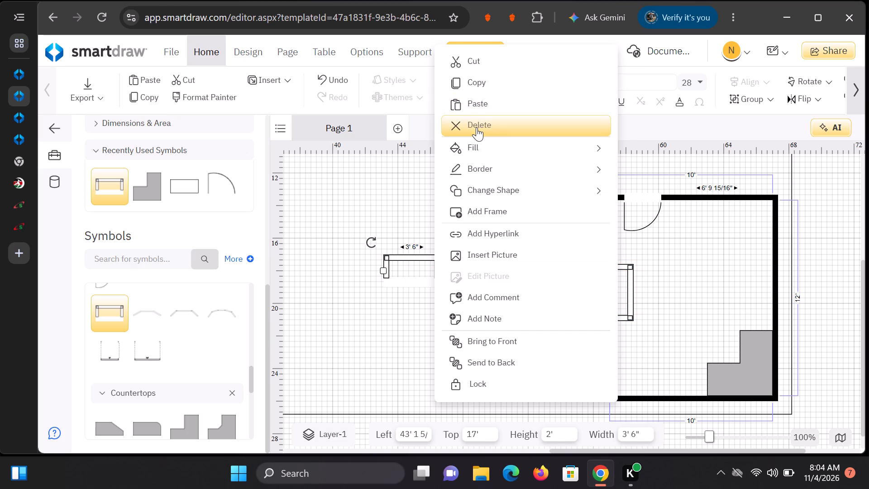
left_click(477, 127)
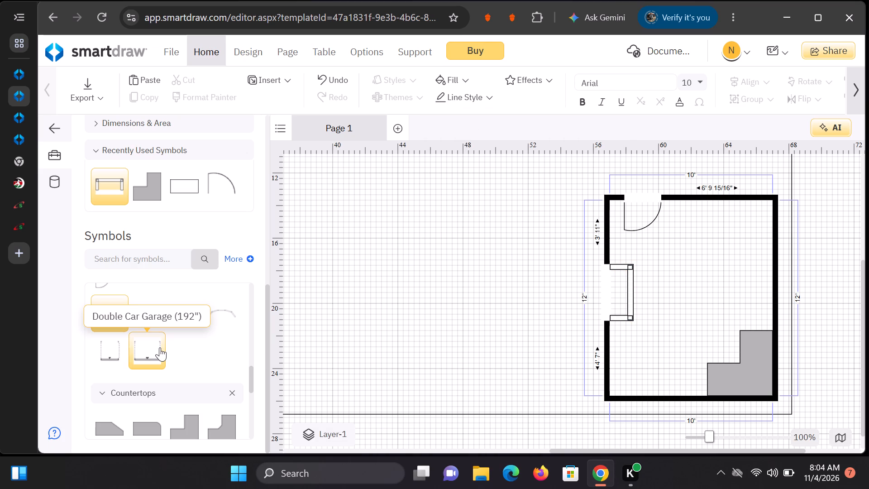
Browse the Doors & Windows and Countertops symbols for further items to place in the room.
scroll(163, 349, "up", 1)
scroll(164, 350, "down", 1)
scroll(165, 351, "up", 1)
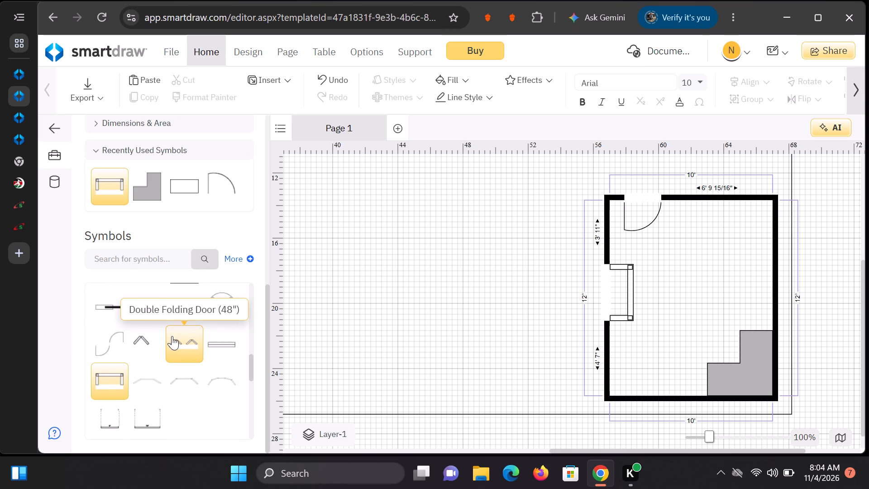
scroll(172, 336, "up", 2)
scroll(148, 391, "down", 1)
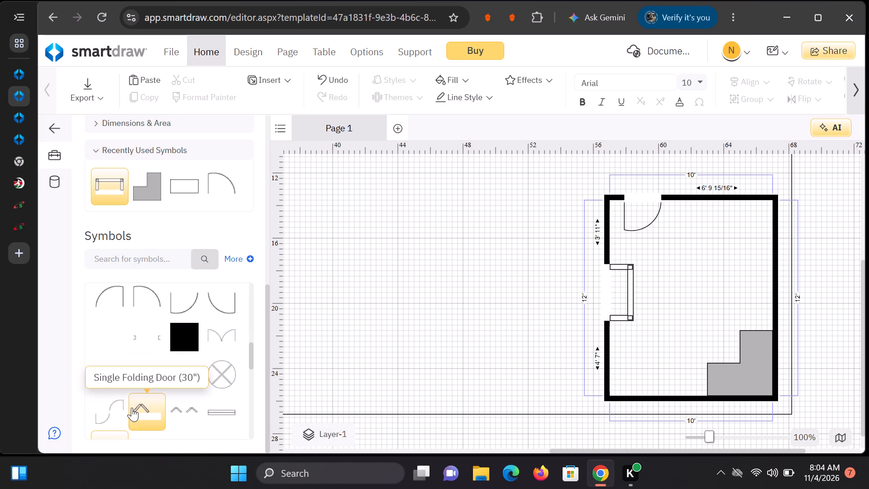
scroll(145, 412, "up", 1)
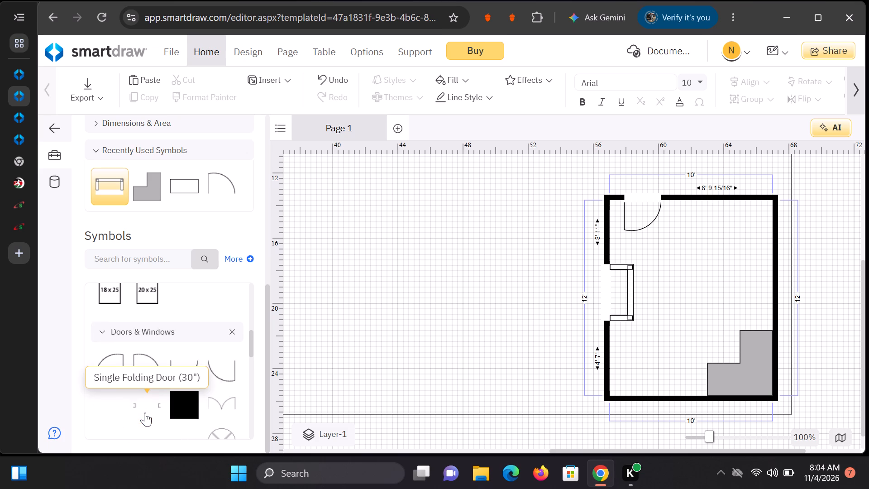
scroll(145, 412, "up", 2)
scroll(145, 412, "down", 7)
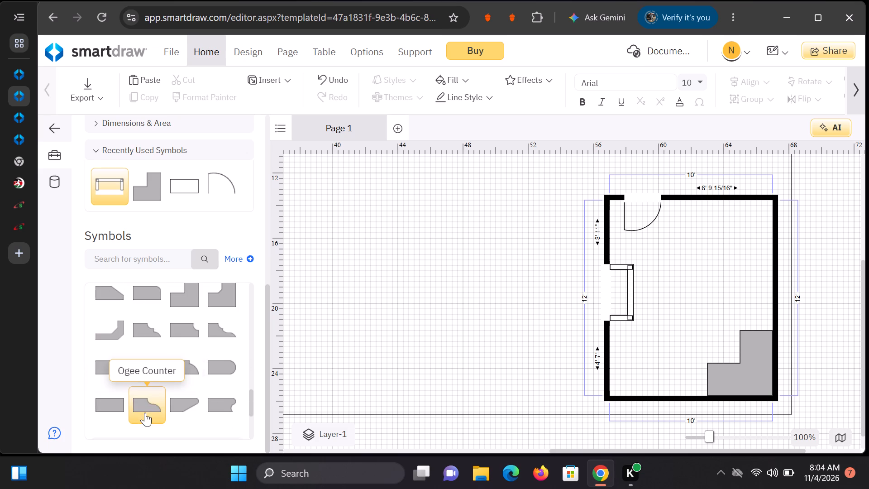
Add a rounded-back Arm Chair from Couches & Sofas and fit it into the 10 x 12 room's upper right corner.
scroll(145, 412, "down", 2)
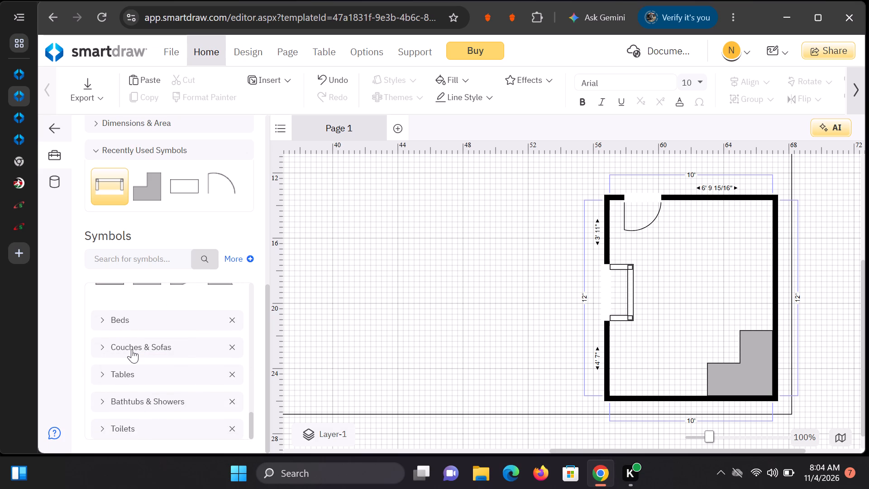
left_click(132, 349)
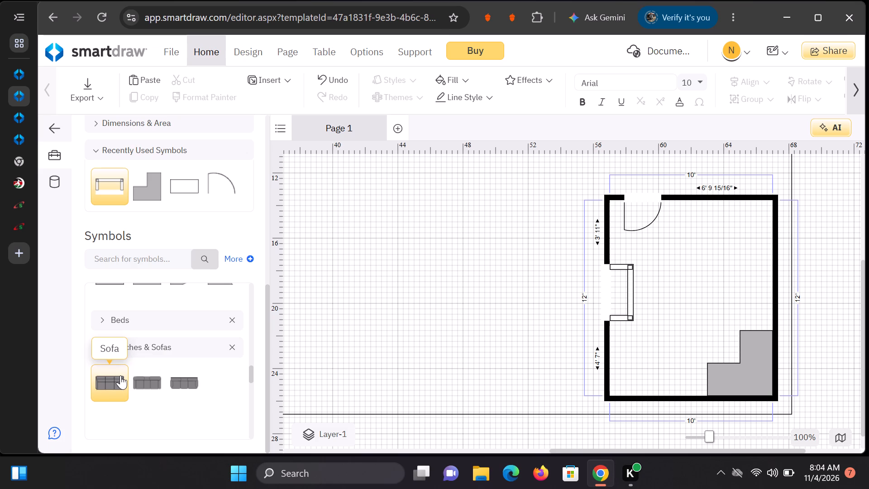
scroll(212, 385, "down", 1)
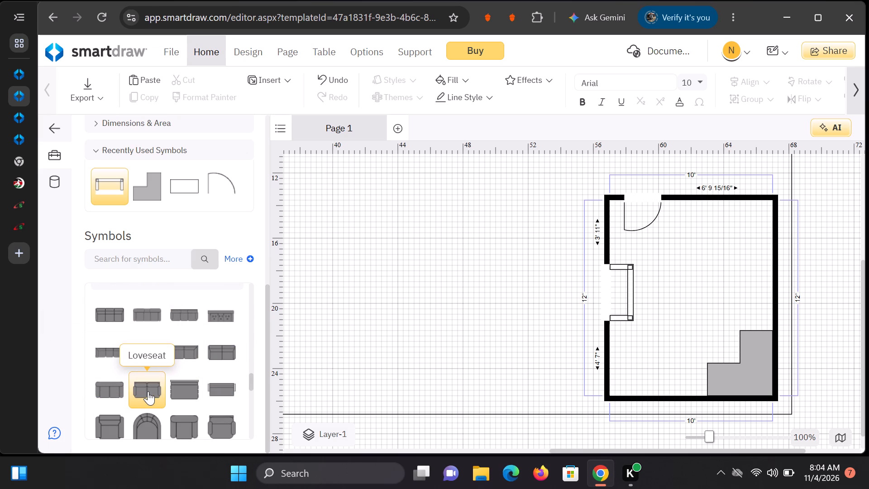
scroll(105, 384, "down", 1)
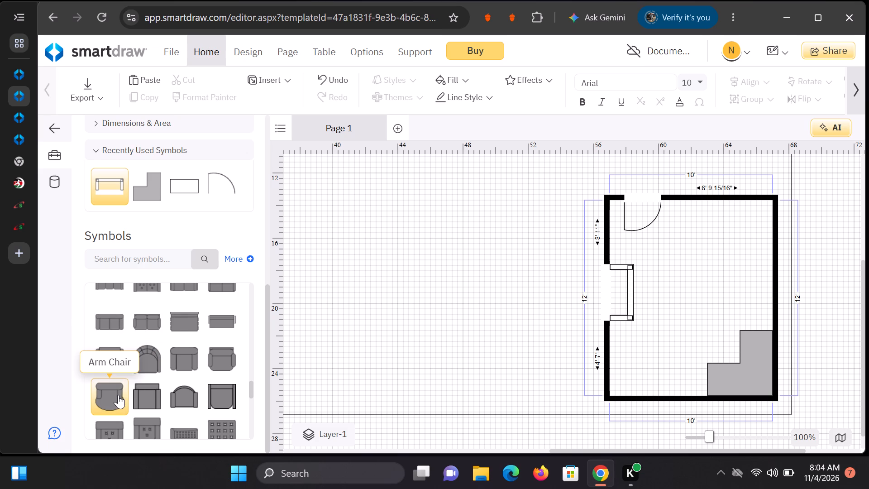
left_click(160, 357)
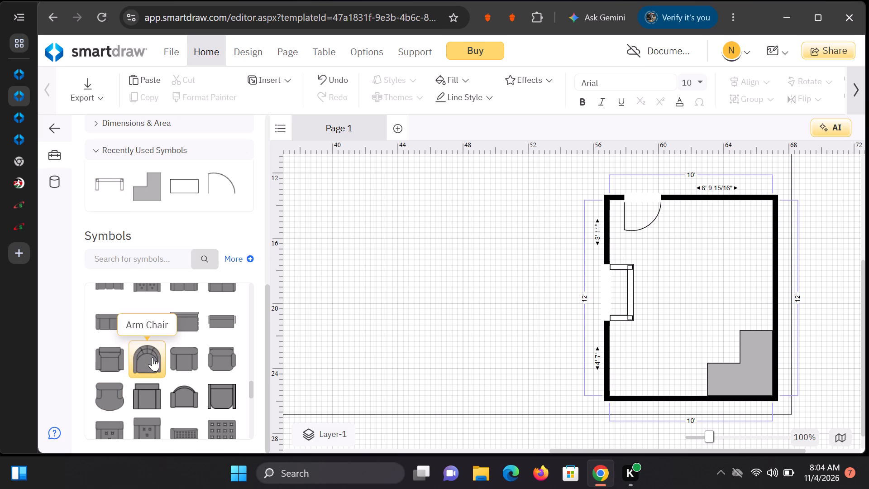
double_click(153, 357)
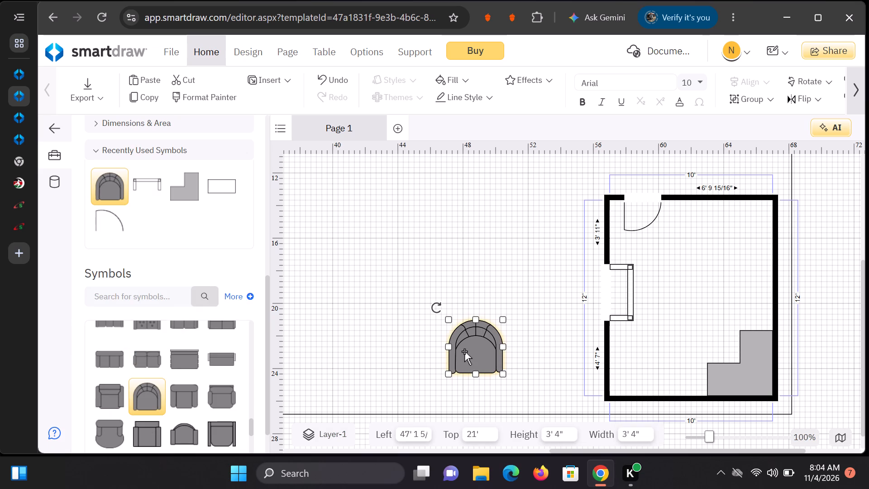
left_click_drag(473, 351, 695, 275)
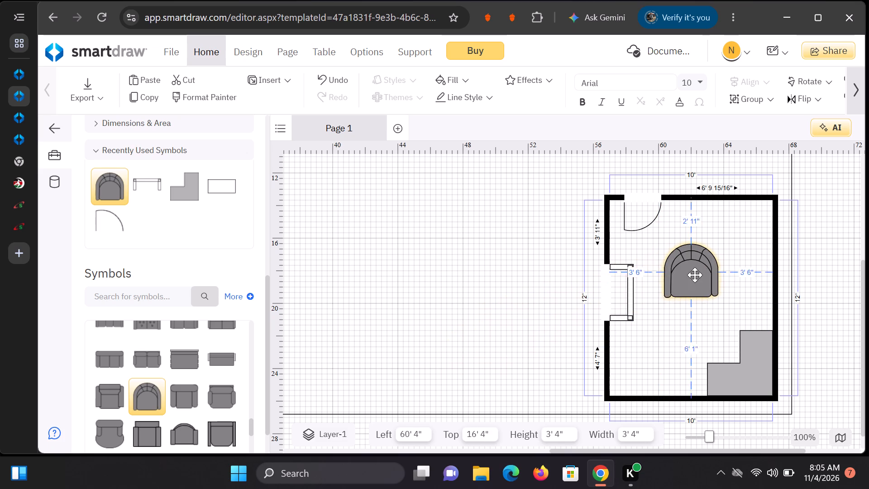
left_click_drag(695, 275, 745, 237)
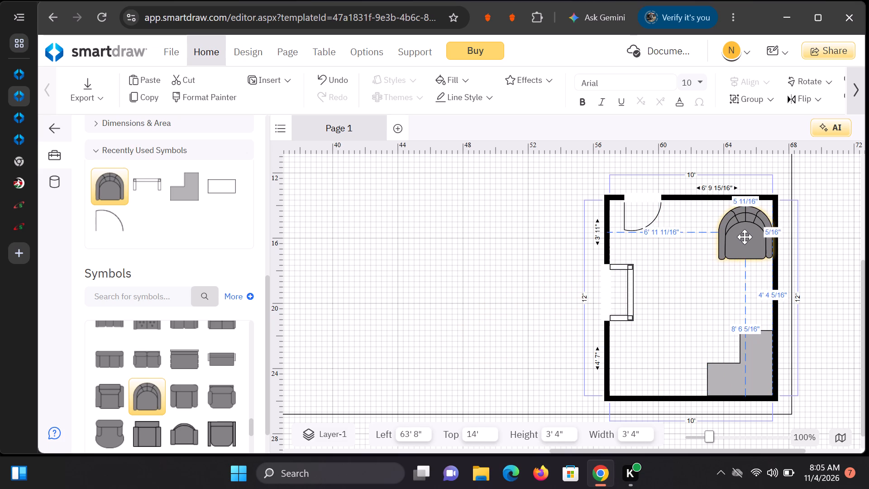
left_click_drag(745, 237, 742, 232)
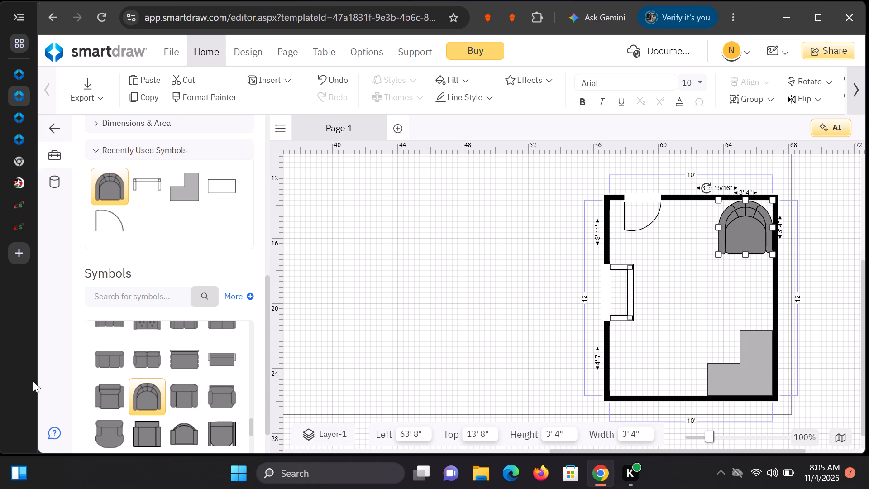
Add a Round Table for 4 with Chairs from the Tables symbols in the empty space beside the 10 x 12 room.
scroll(158, 354, "up", 1)
scroll(160, 354, "down", 4)
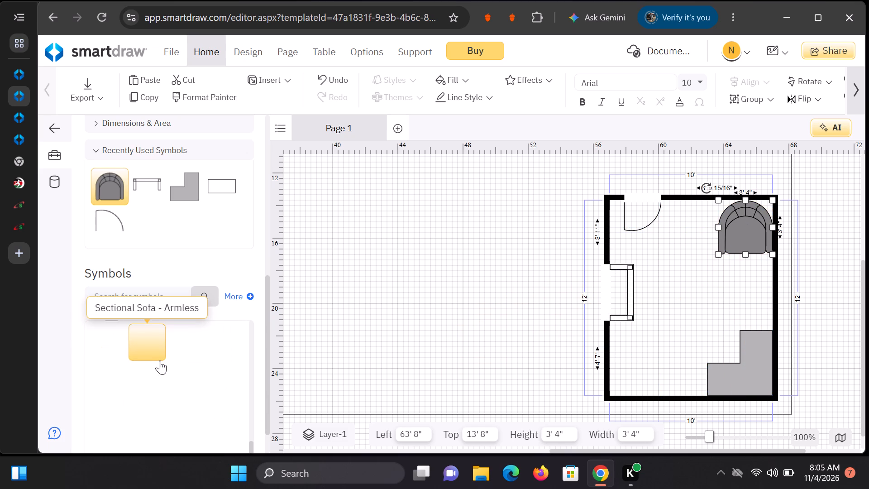
scroll(155, 374, "down", 3)
left_click(119, 412)
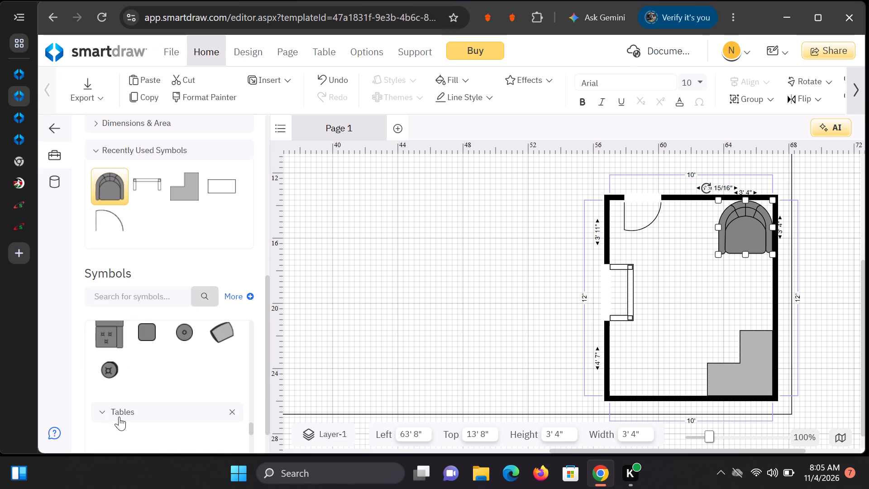
scroll(152, 379, "down", 2)
scroll(153, 377, "up", 1)
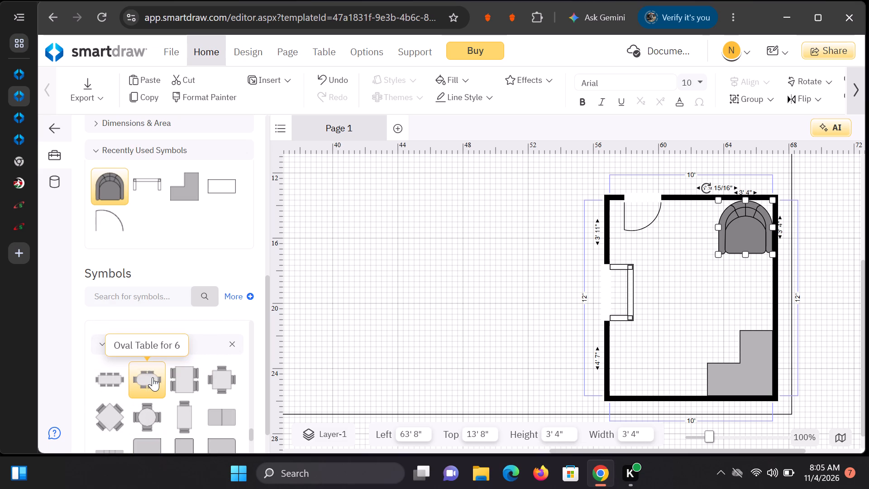
double_click(153, 415)
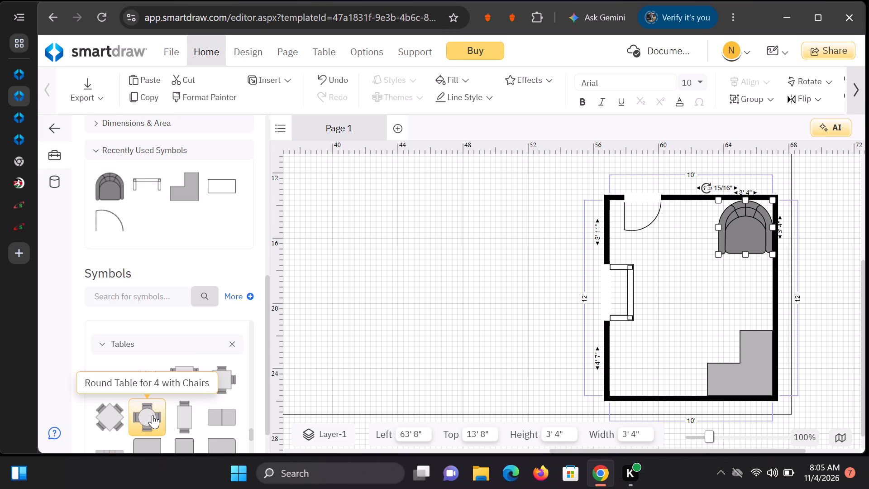
scroll(162, 393, "down", 1)
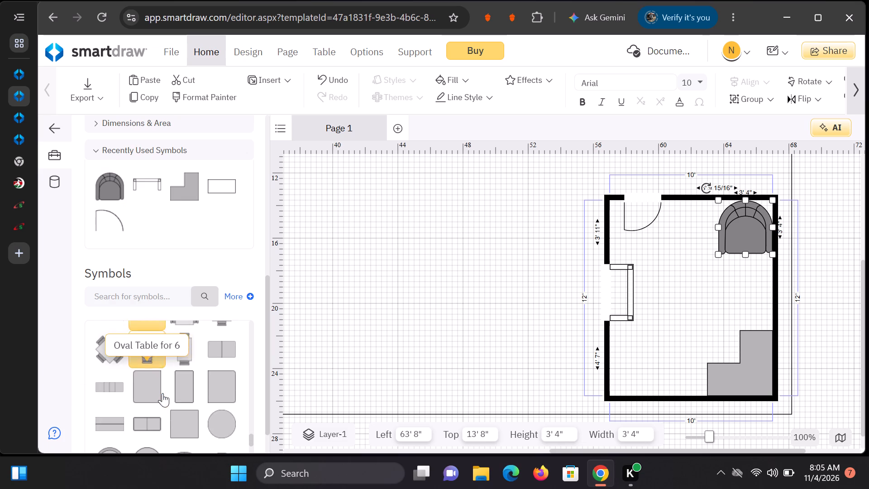
scroll(162, 393, "up", 1)
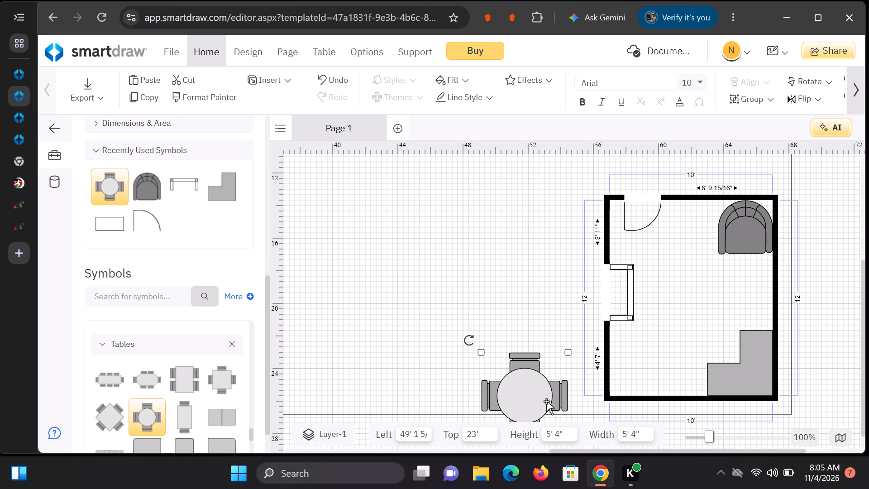
left_click_drag(527, 400, 486, 339)
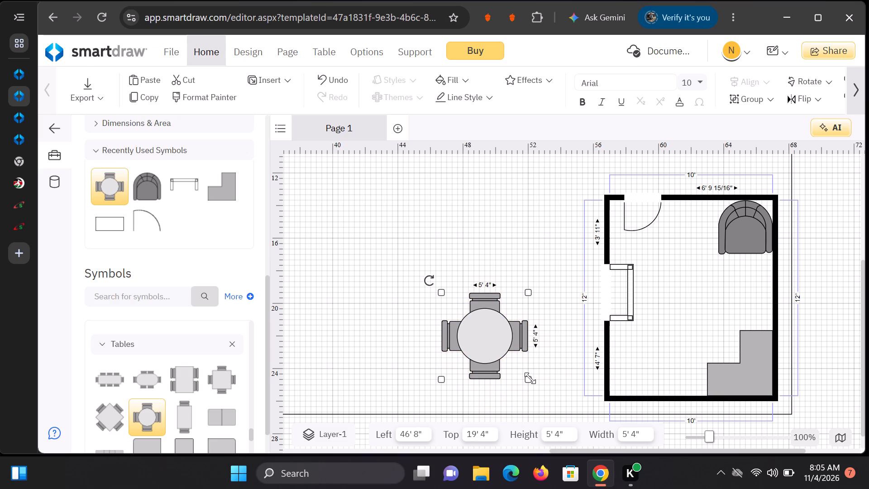
Shrink the round table with chairs proportionally to 2' 8" by 2' 8".
left_click_drag(529, 378, 512, 355)
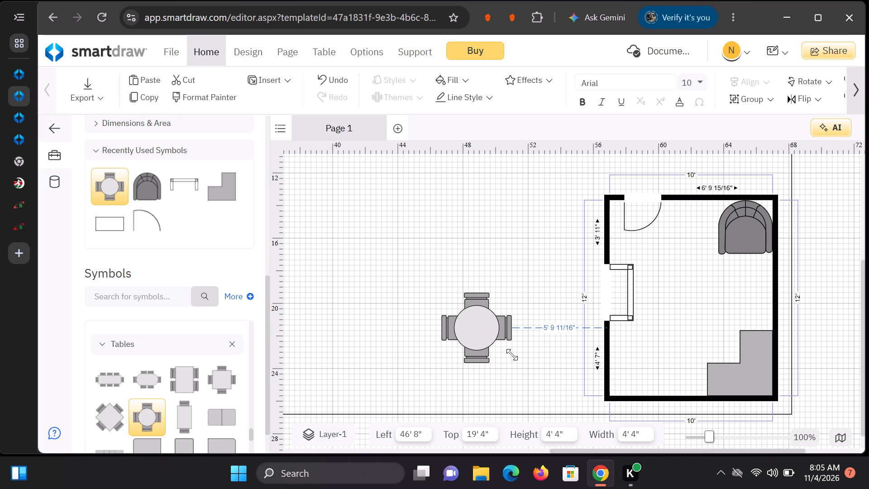
left_click_drag(512, 355, 496, 338)
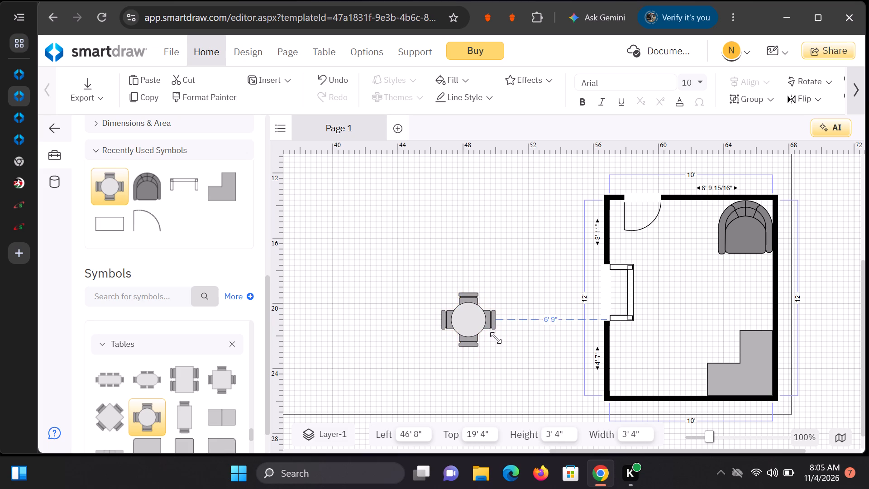
left_click_drag(496, 338, 493, 336)
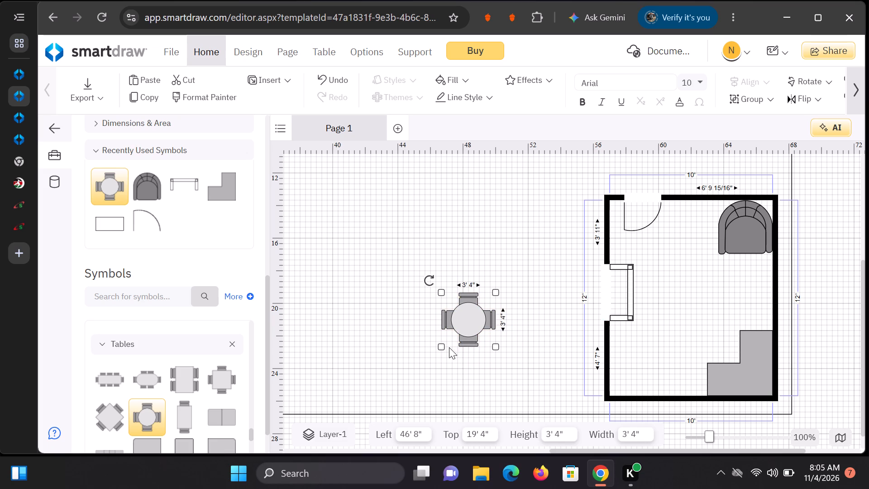
left_click_drag(440, 346, 446, 338)
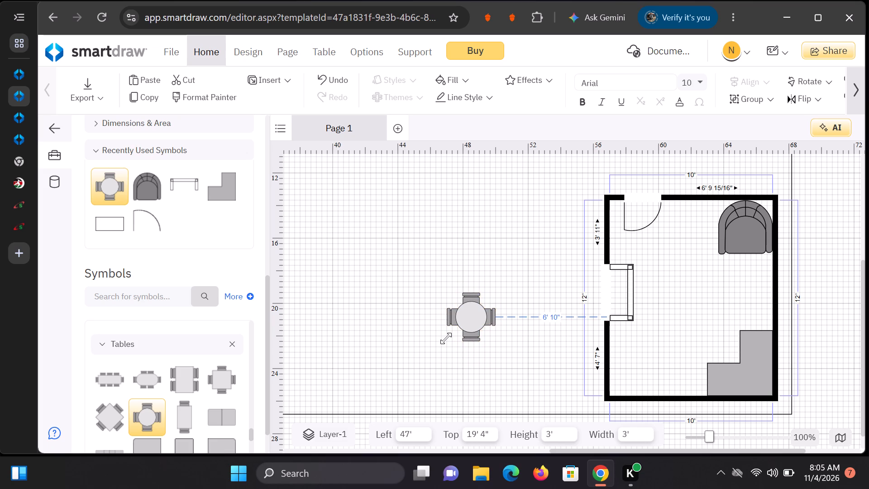
left_click_drag(446, 338, 450, 333)
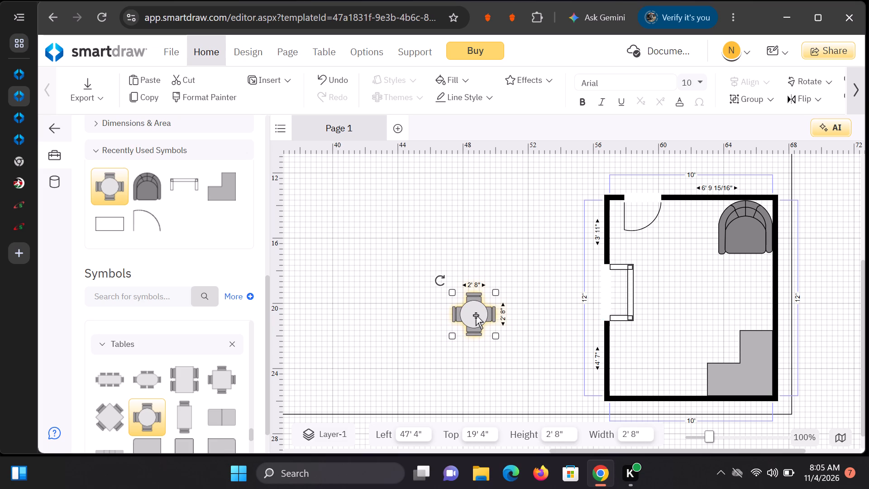
Move the round table into the 10 x 12 room between armchair and countertop, about 4' 10" from the left wall and 4' 9" from the top wall.
left_click_drag(472, 315, 519, 312)
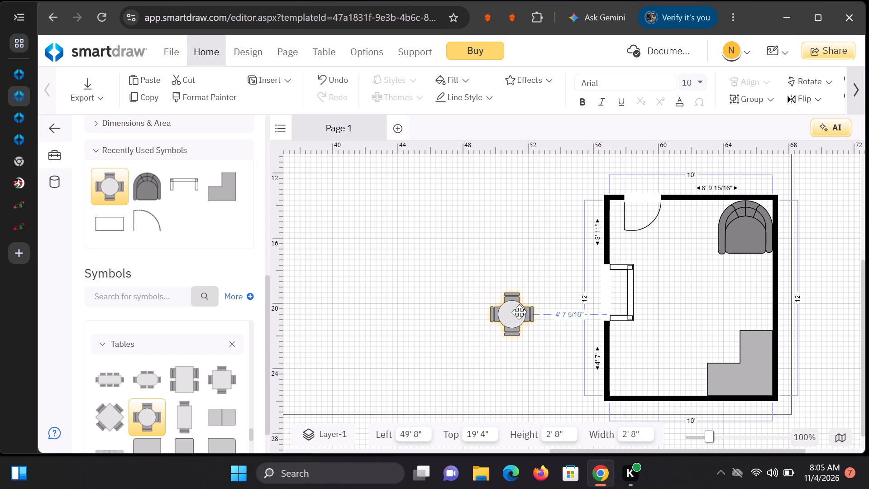
left_click_drag(519, 312, 690, 301)
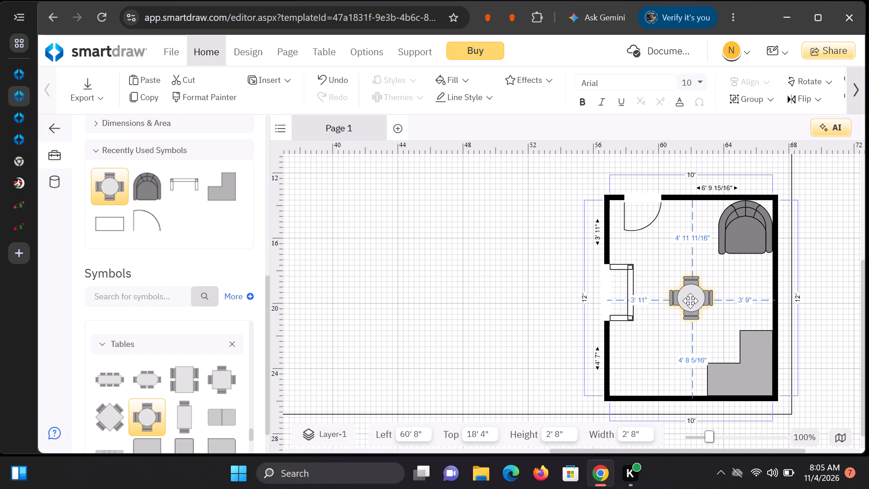
left_click_drag(690, 301, 702, 301)
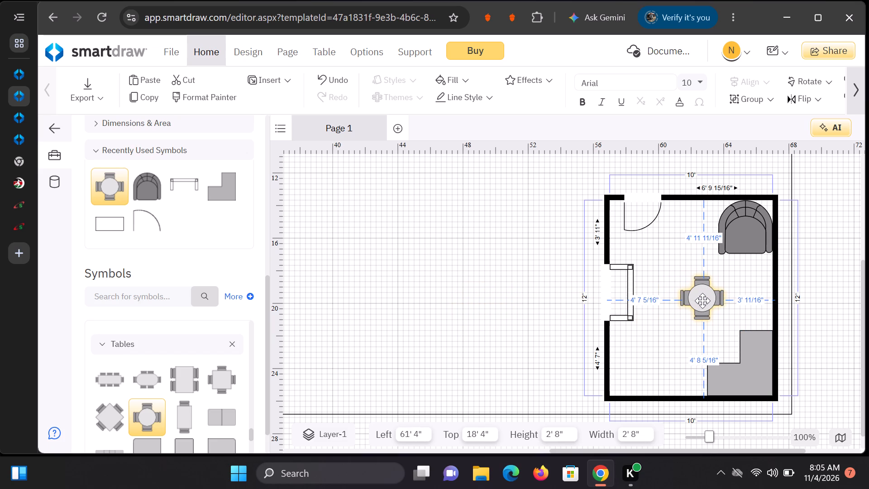
left_click_drag(702, 301, 692, 294)
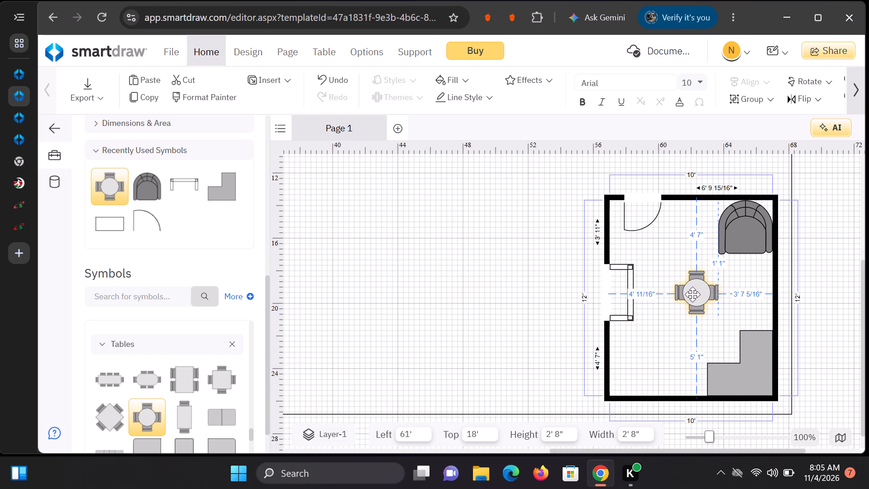
left_click_drag(692, 294, 705, 297)
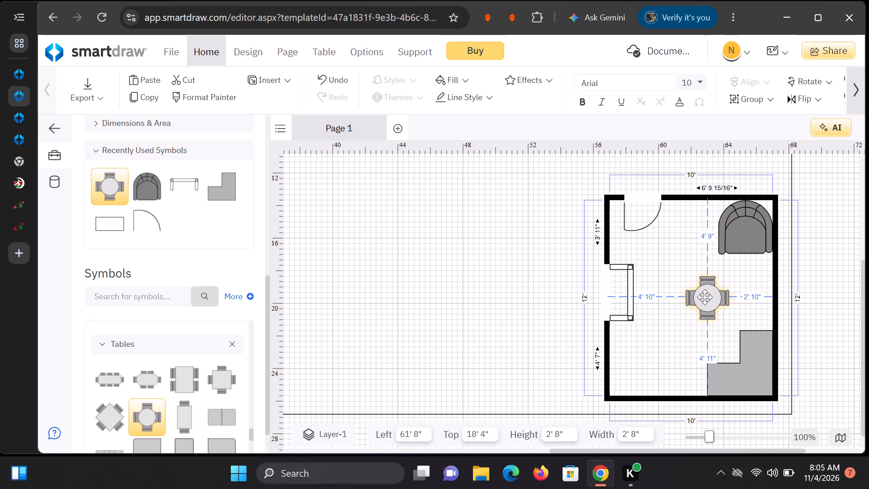
left_click_drag(705, 297, 704, 297)
left_click(660, 326)
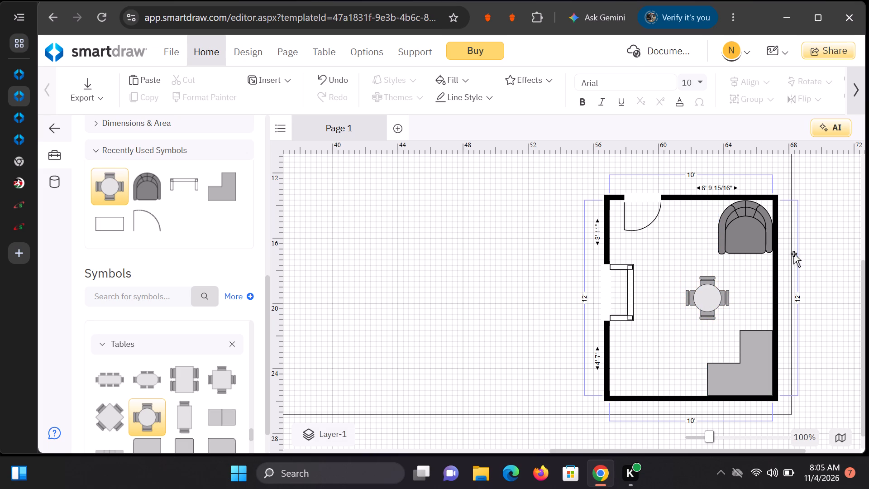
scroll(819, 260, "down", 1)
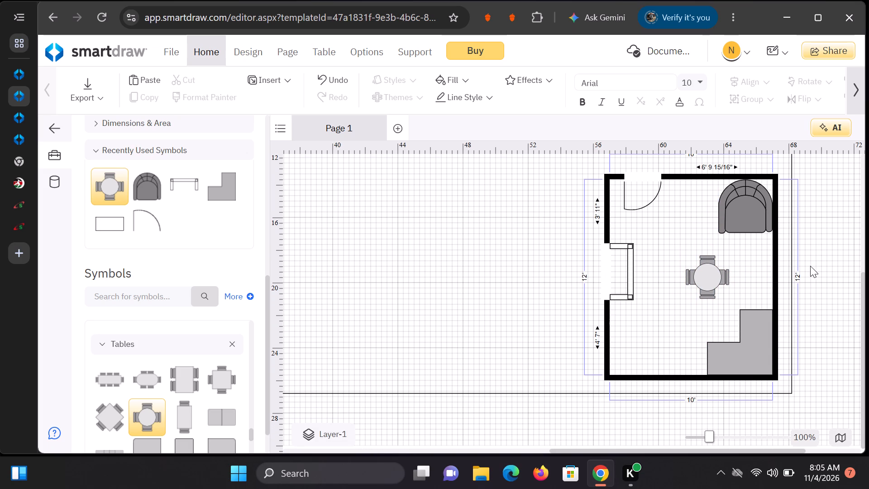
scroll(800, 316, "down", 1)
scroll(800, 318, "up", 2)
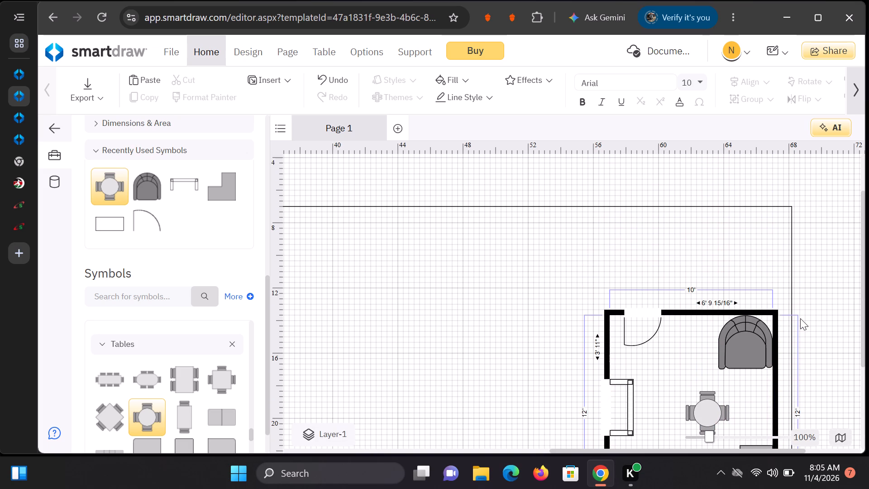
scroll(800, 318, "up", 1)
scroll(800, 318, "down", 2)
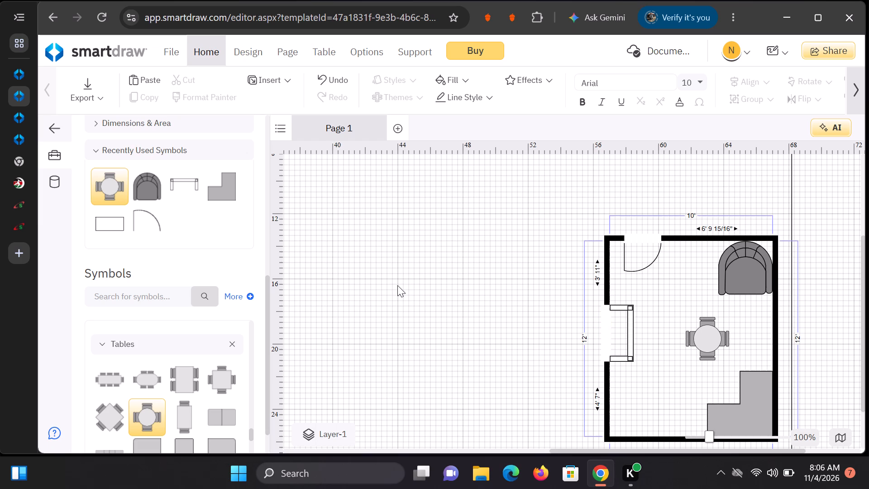
Draw a stepped Shape Connector above the 10 x 12 room's door, rising about 3' 4" and running about 3' to the left.
scroll(240, 338, "up", 1)
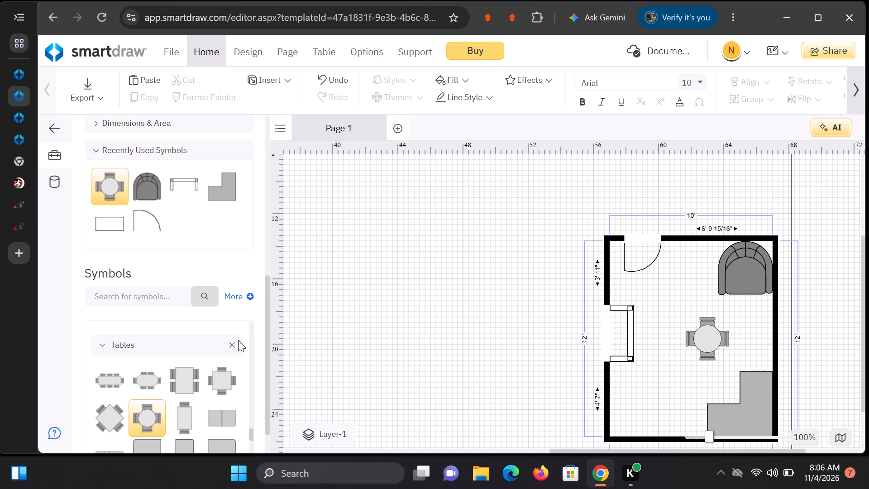
scroll(238, 340, "up", 6)
scroll(205, 238, "up", 2)
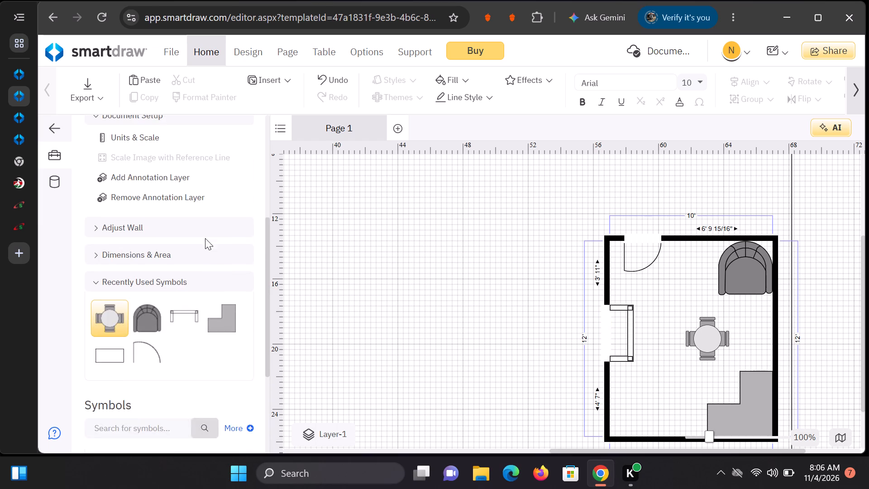
scroll(205, 238, "up", 5)
left_click(218, 169)
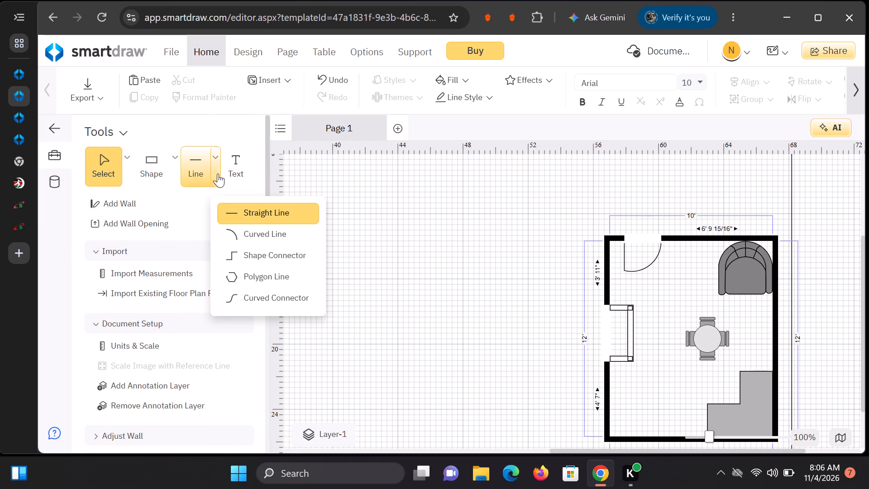
left_click(257, 254)
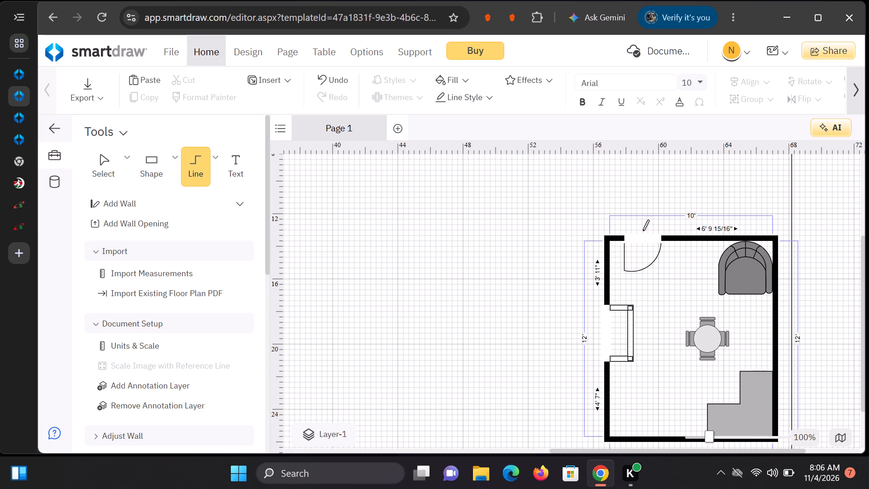
left_click_drag(643, 230, 639, 187)
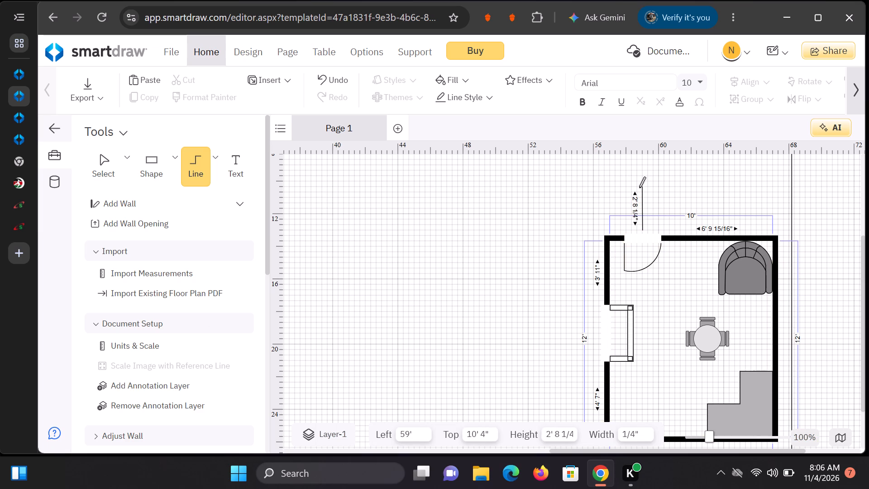
left_click_drag(639, 187, 602, 185)
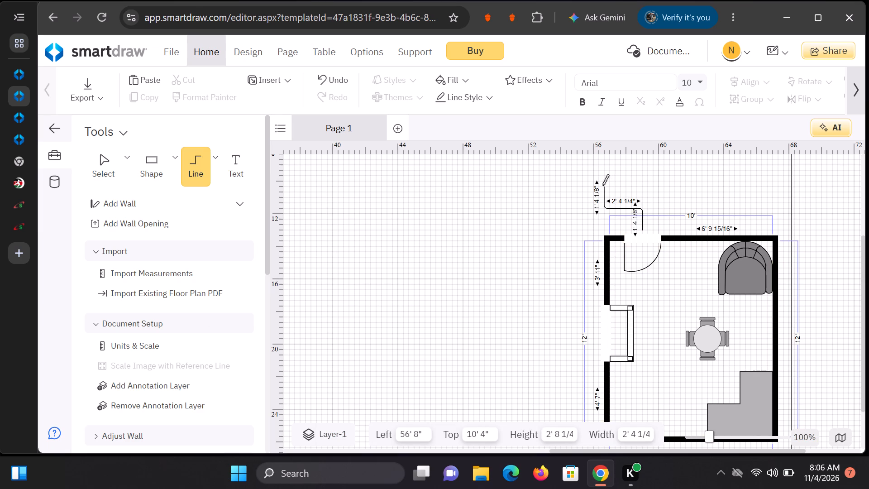
left_click_drag(602, 185, 576, 186)
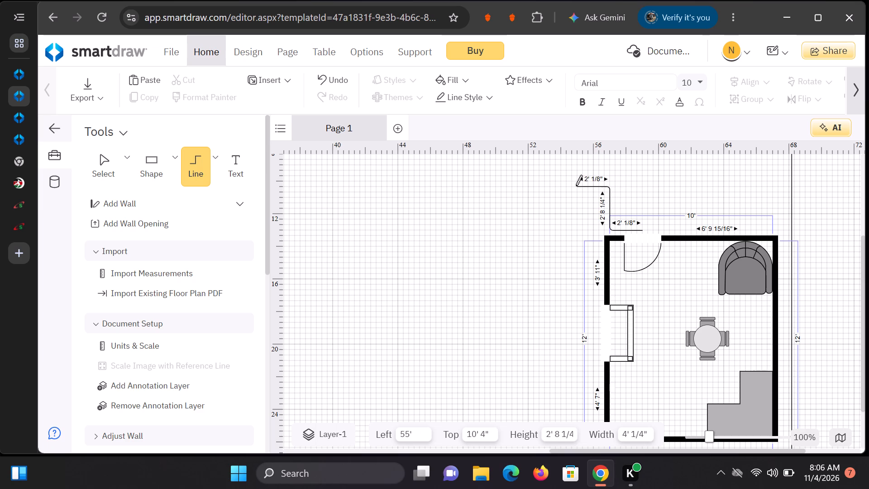
left_click_drag(576, 186, 589, 165)
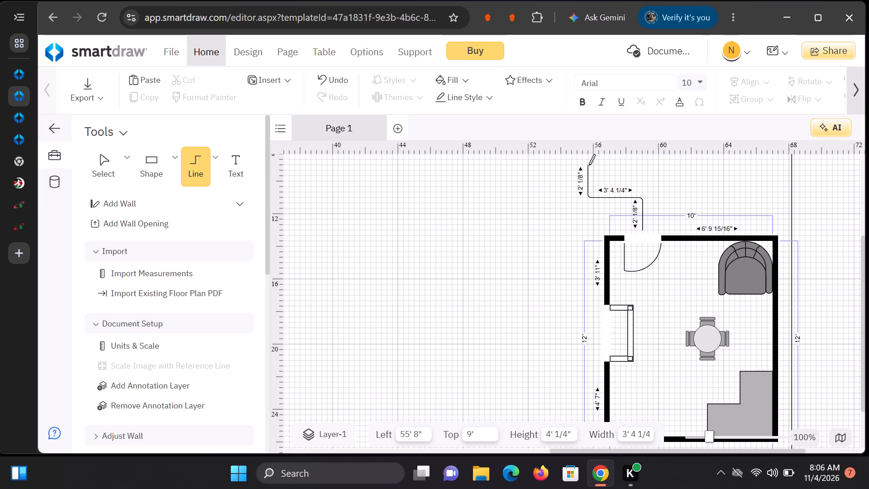
left_click_drag(589, 165, 595, 176)
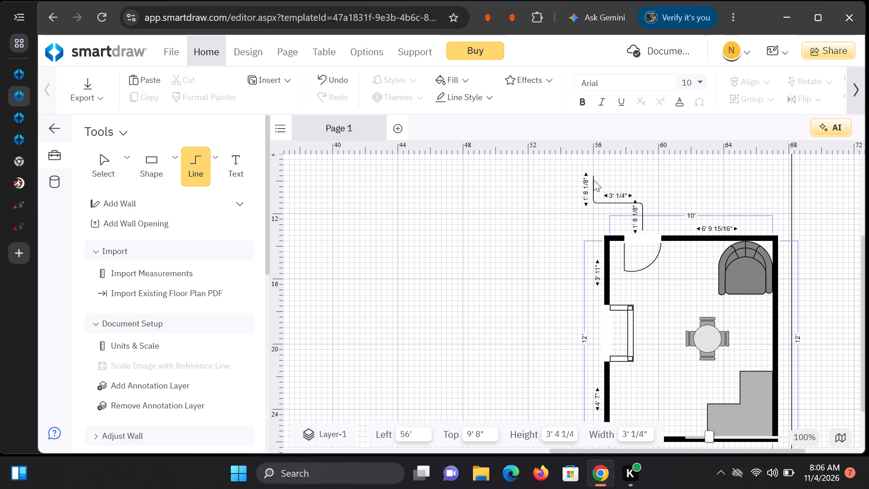
Set the line thickness of the stepped connector above the door to the thickest preset.
left_click(614, 201)
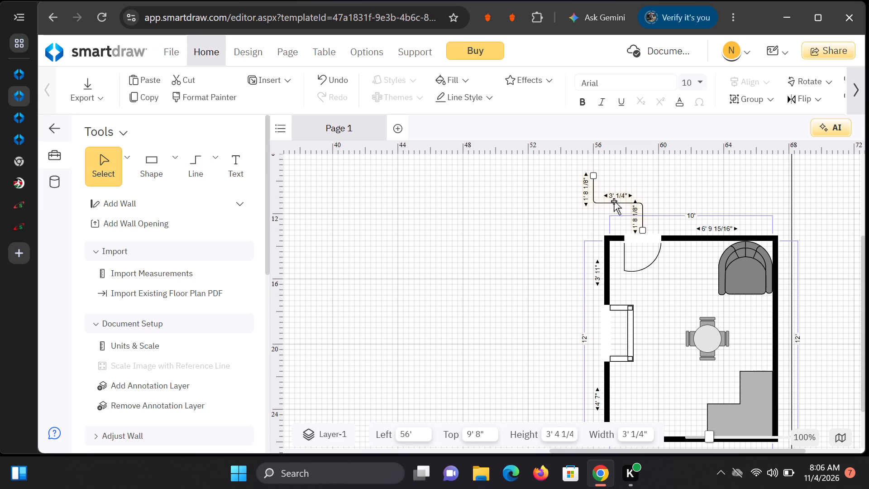
left_click(599, 204)
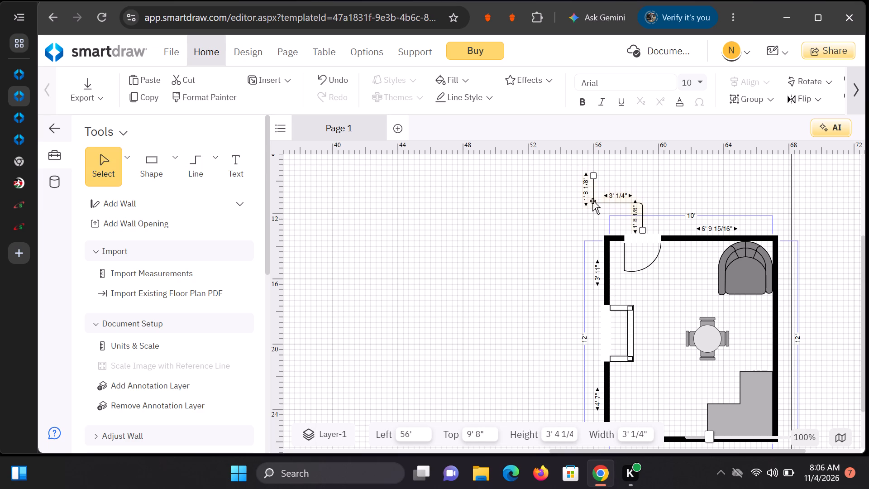
right_click(595, 201)
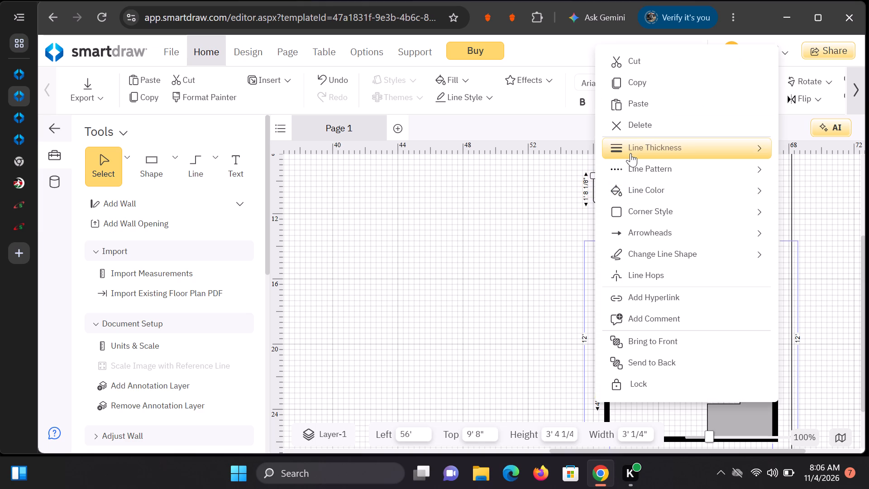
left_click(631, 152)
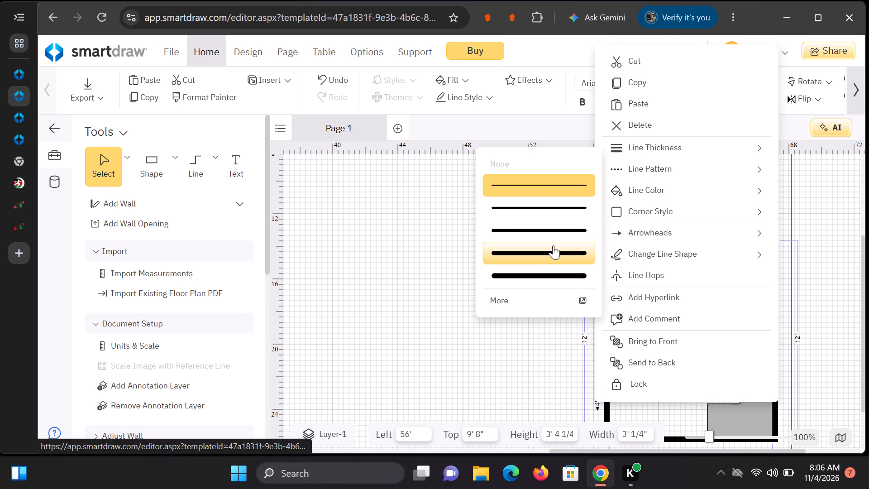
left_click(553, 269)
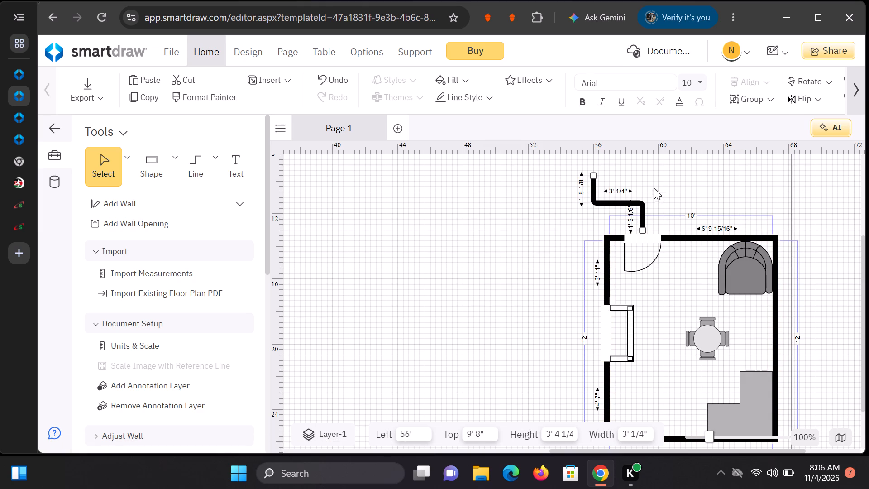
Draw a horizontal Straight Line about 7' 4" long, leftward from the stepped connector's upper end.
left_click(215, 162)
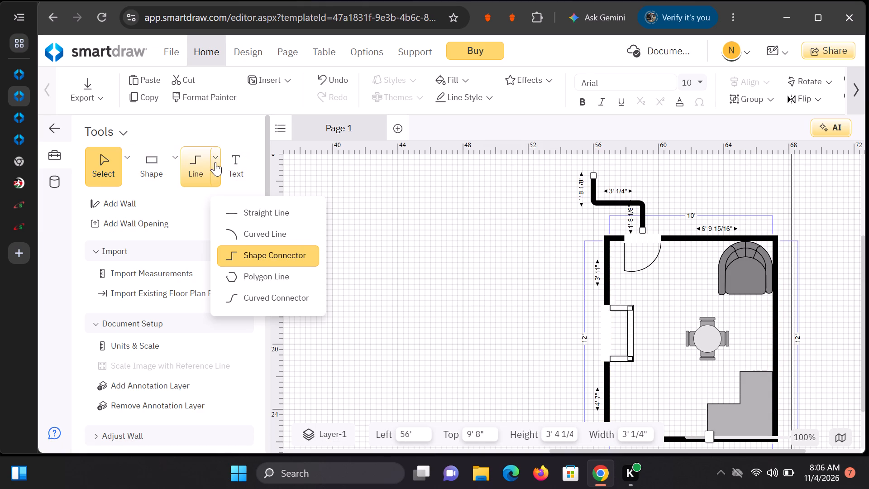
left_click(242, 210)
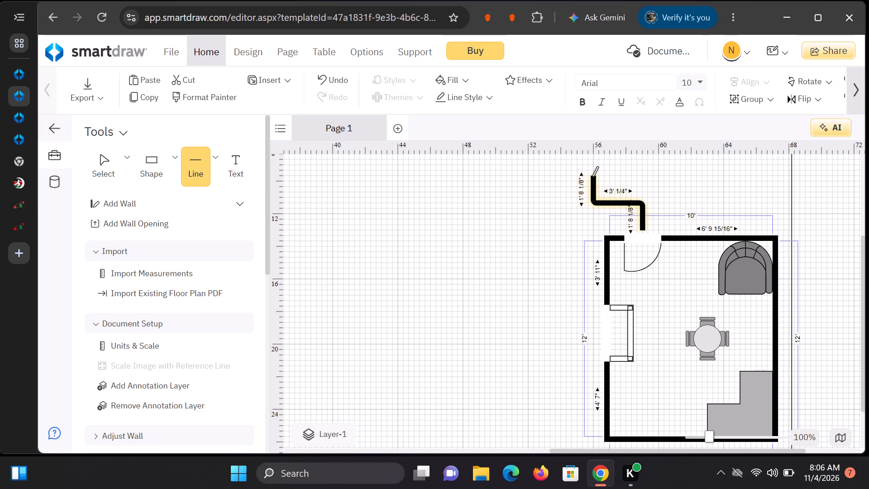
left_click_drag(592, 177, 539, 176)
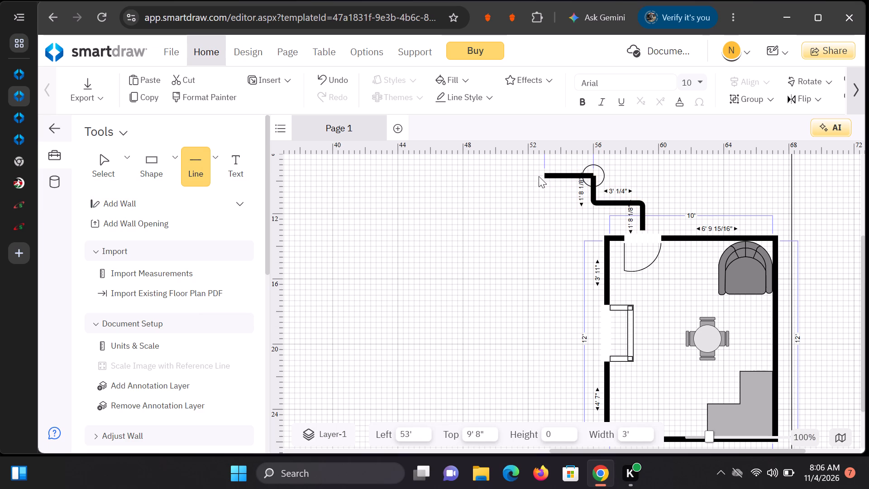
left_click_drag(539, 176, 473, 178)
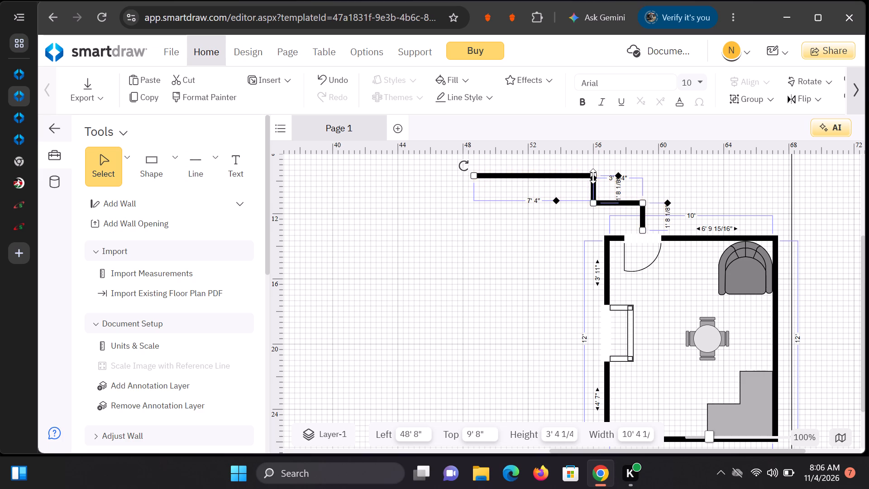
left_click(593, 176)
left_click(700, 164)
left_click(458, 307)
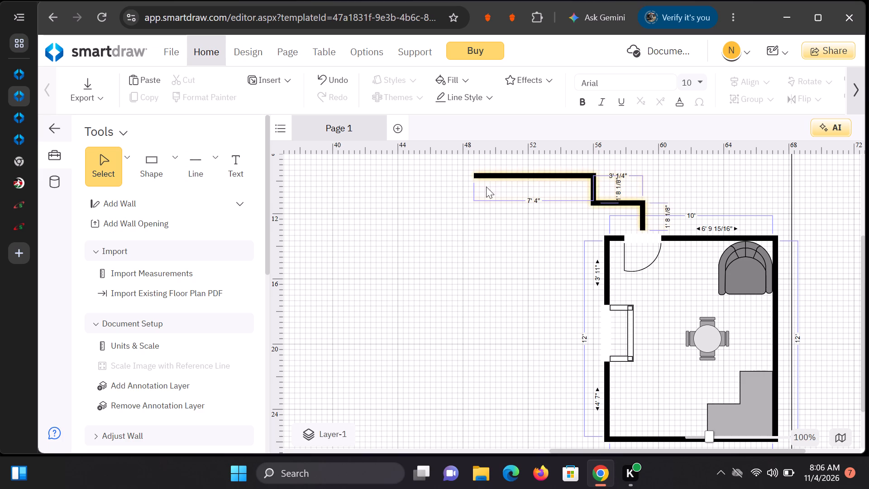
Draw a Shape Connector from the 7' 4" line's left end, stepping down 2' 6", left 2' 4" and down 2' 6" approximately.
left_click(210, 162)
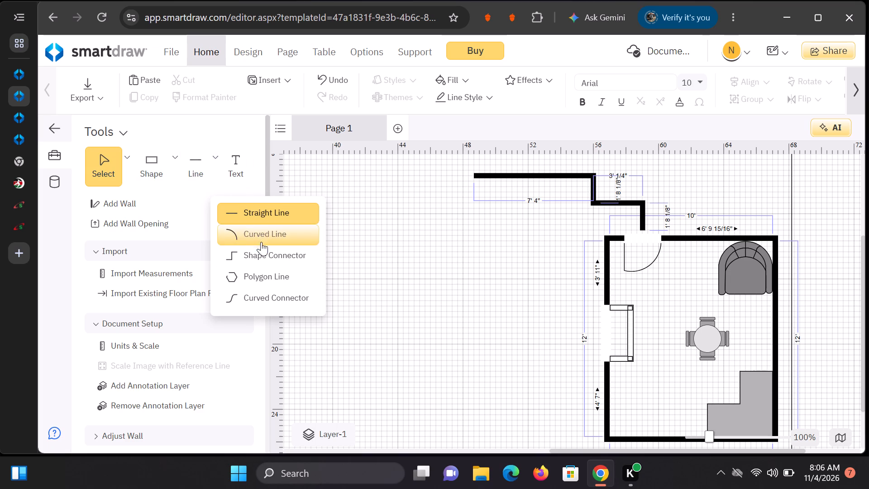
left_click(264, 254)
left_click_drag(473, 175, 478, 212)
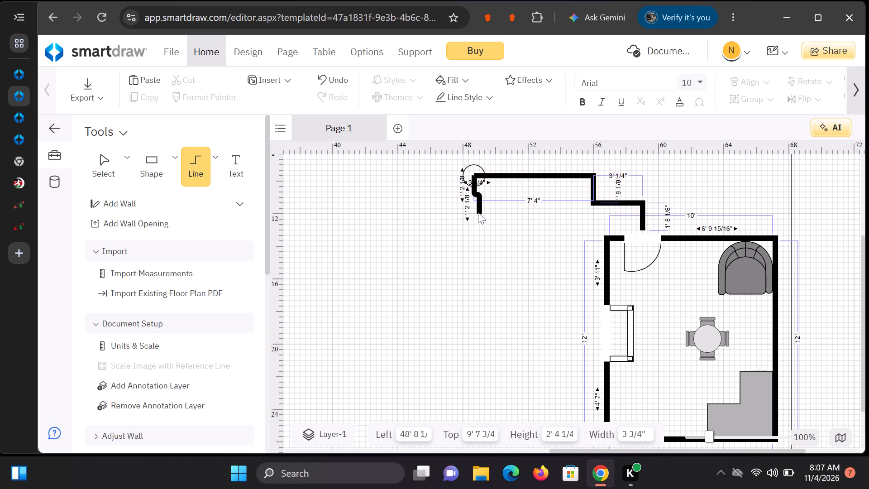
left_click_drag(478, 212, 459, 234)
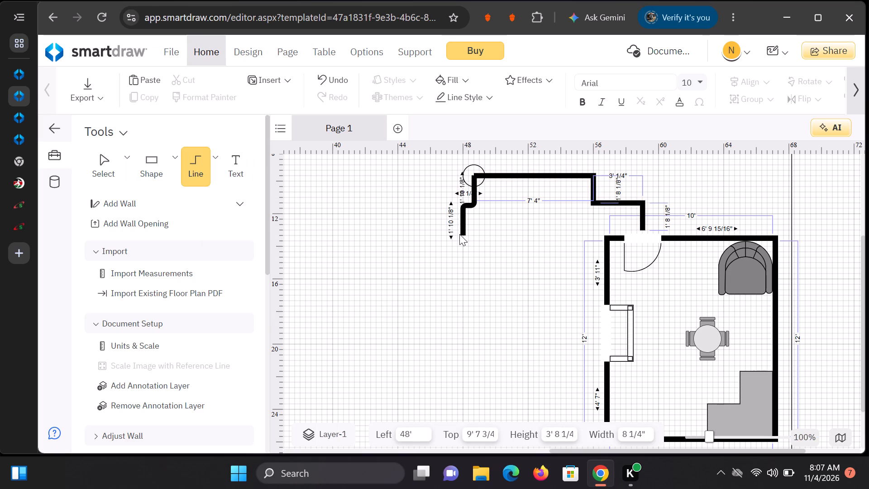
left_click_drag(459, 234, 455, 254)
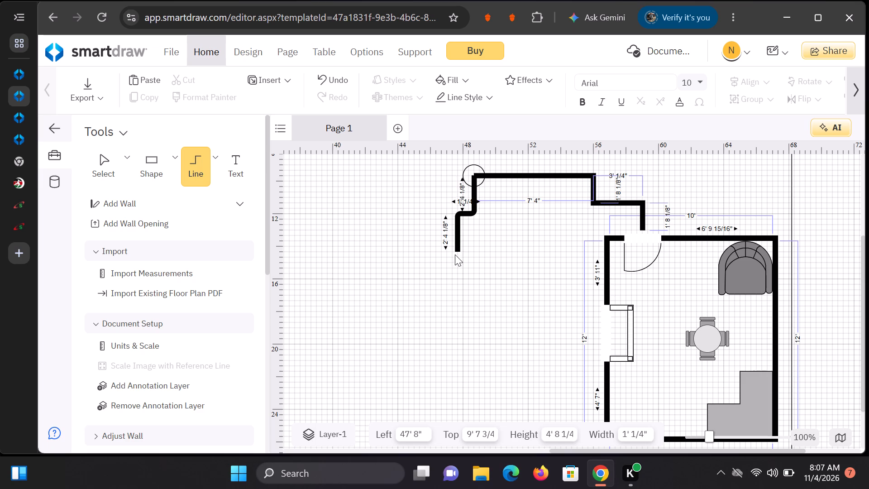
left_click_drag(455, 254, 444, 256)
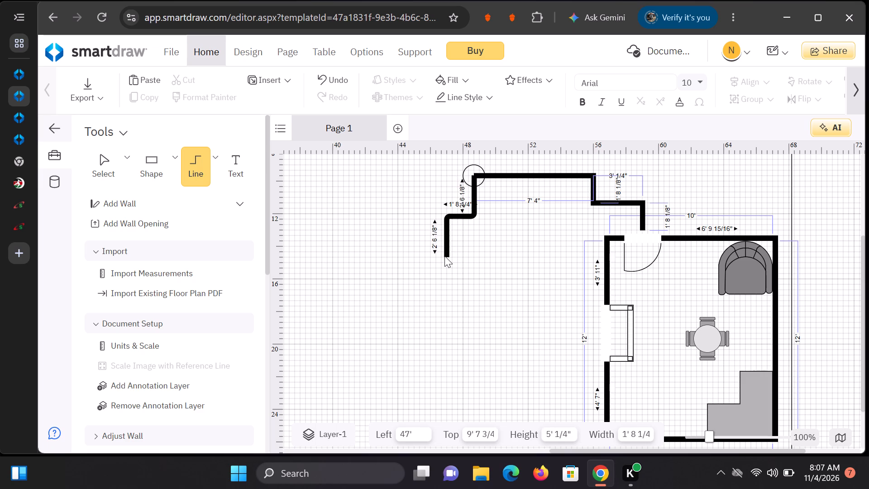
left_click_drag(444, 256, 435, 259)
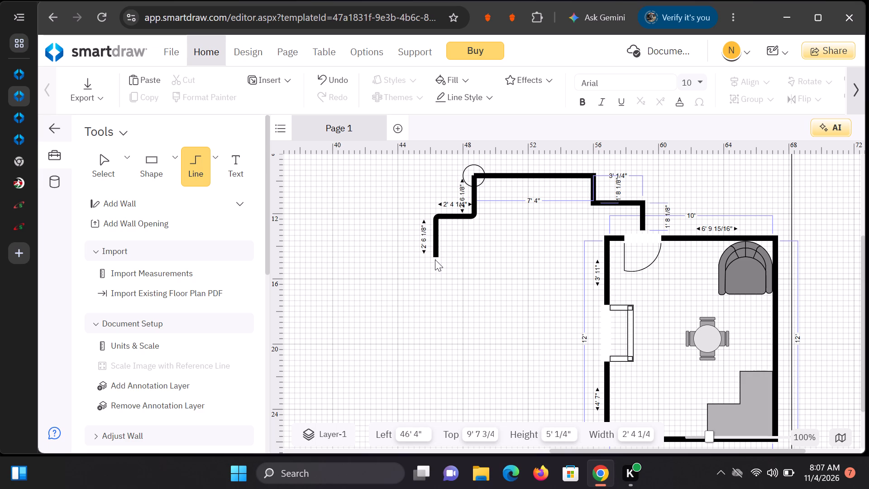
left_click_drag(435, 259, 437, 259)
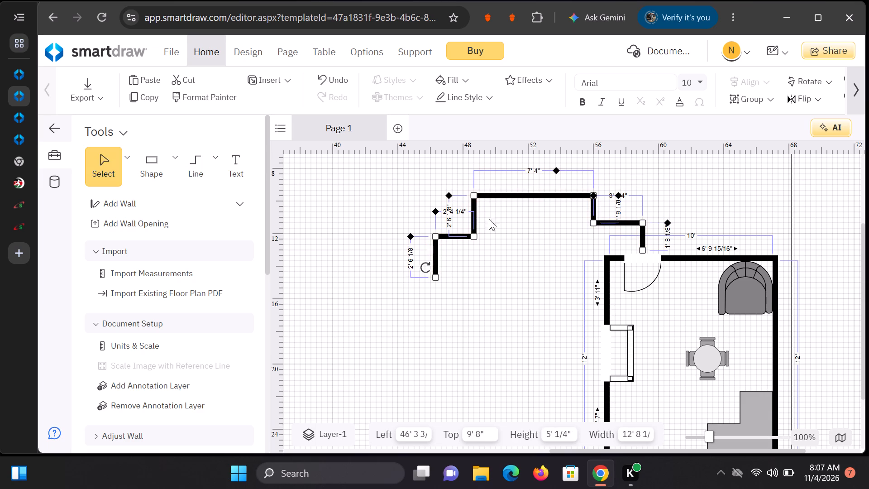
left_click(502, 224)
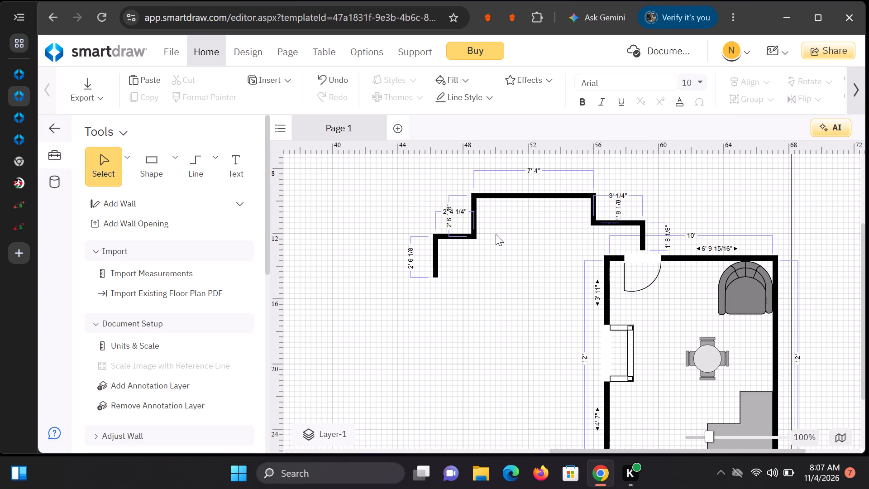
Look through the document setup tools, recently used symbols and symbol libraries.
scroll(760, 198, "down", 1)
scroll(760, 203, "up", 1)
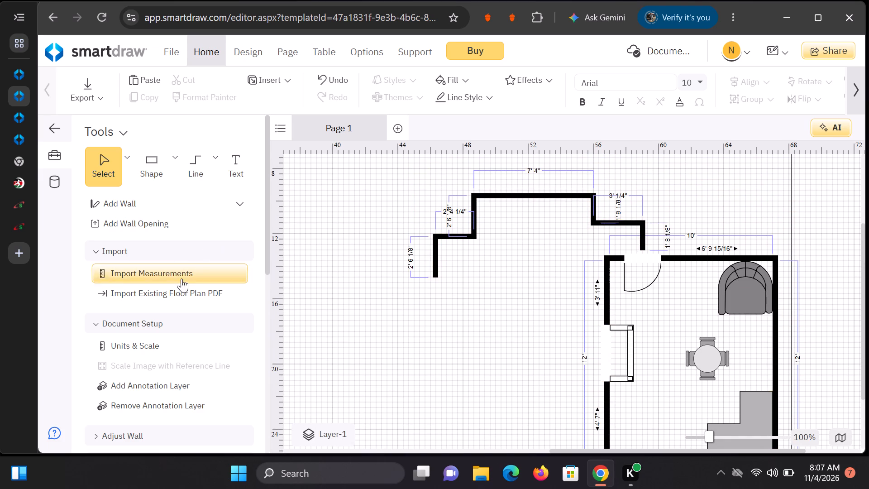
scroll(172, 360, "down", 1)
scroll(150, 397, "down", 1)
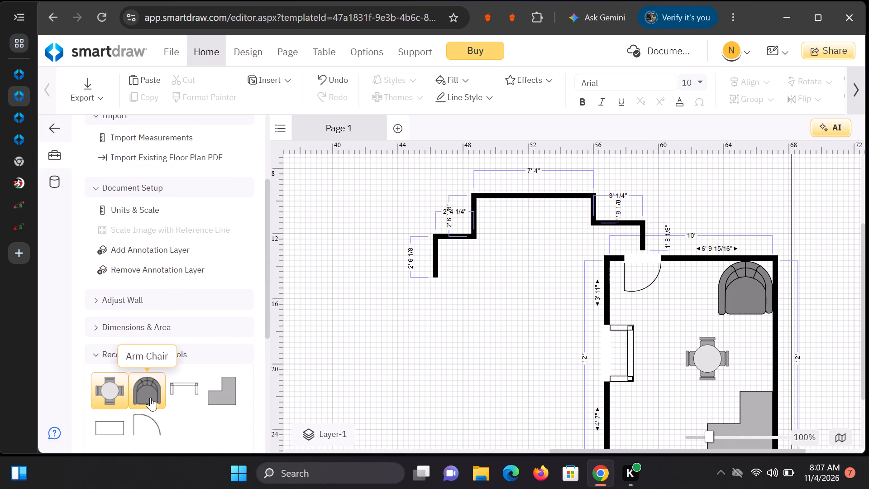
scroll(150, 390, "up", 2)
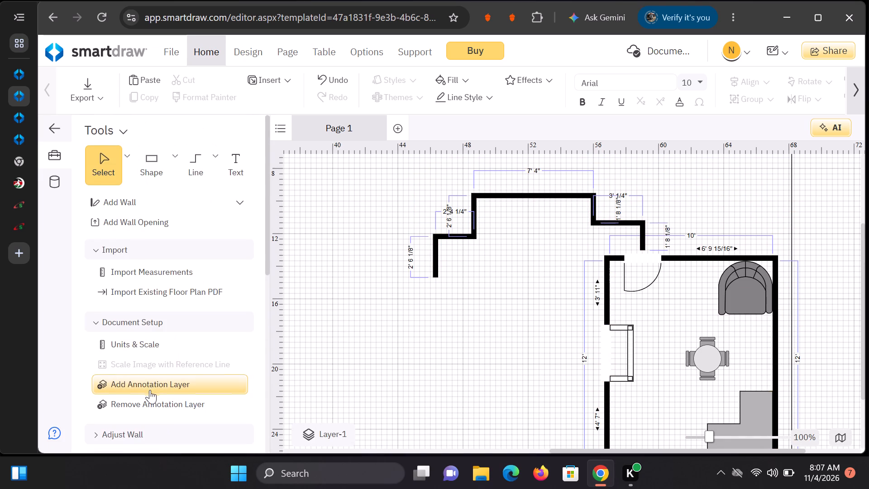
scroll(150, 390, "down", 4)
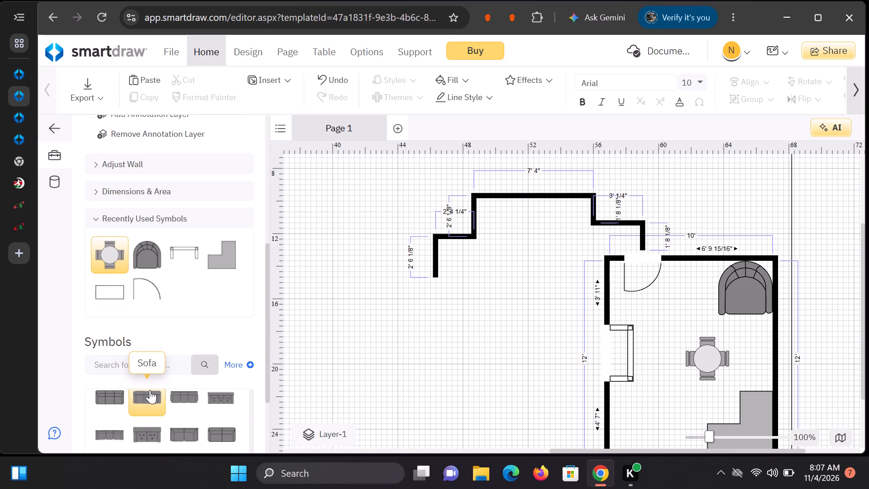
scroll(150, 390, "up", 1)
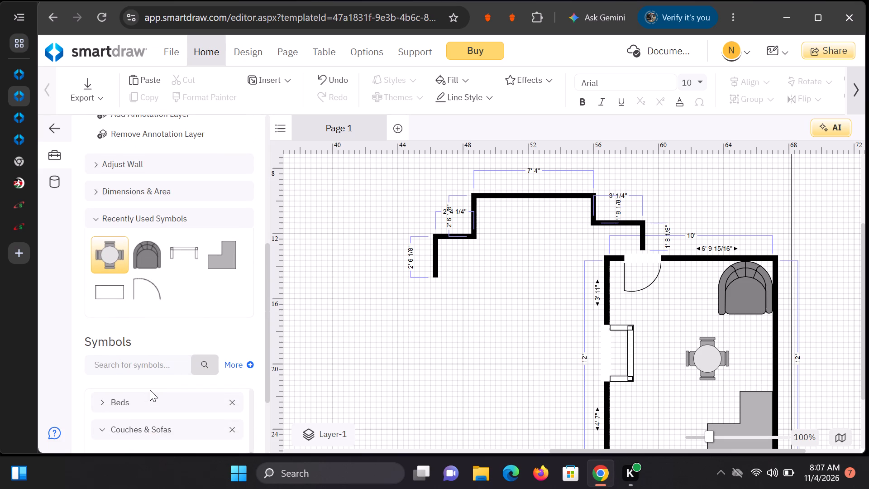
scroll(150, 390, "up", 4)
scroll(158, 352, "up", 3)
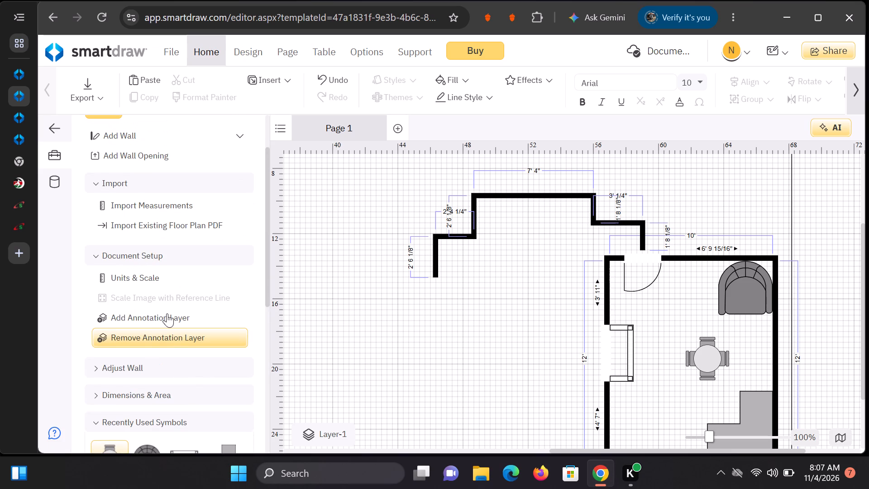
scroll(167, 313, "down", 1)
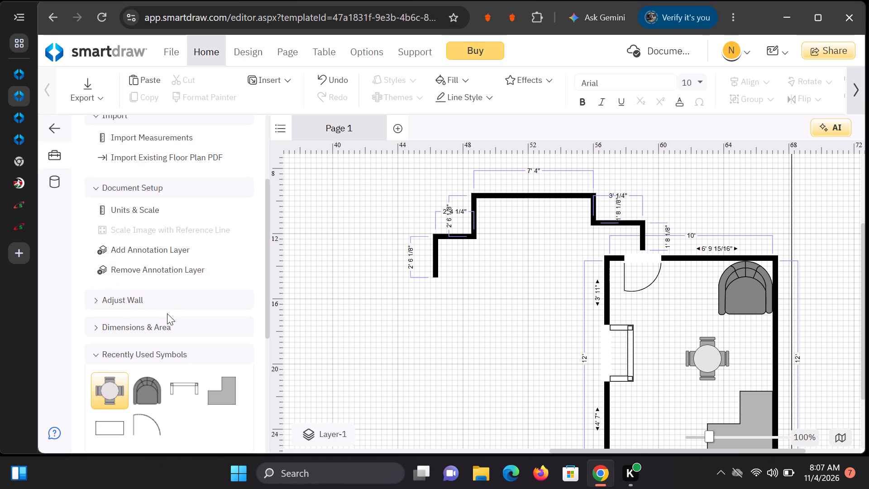
Add an 8 x 10 Room from the symbol library, beside the 10 x 12 room under the left stepped wall line.
left_click(166, 299)
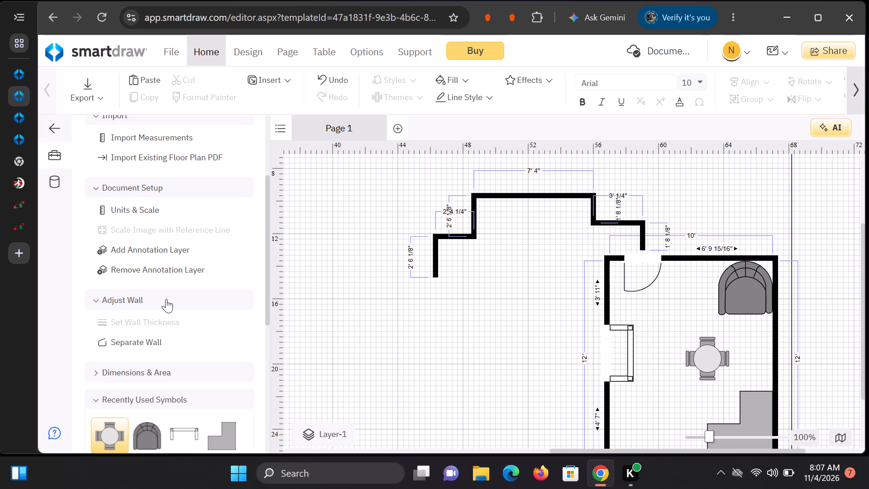
left_click(166, 299)
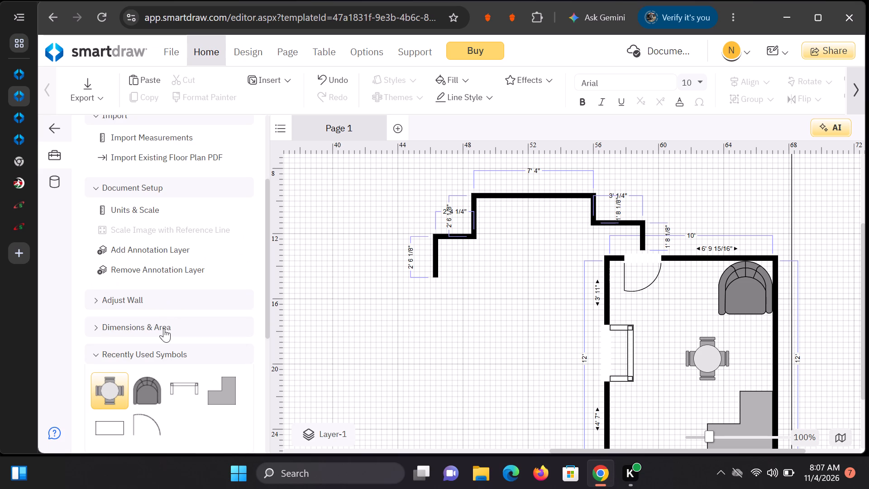
scroll(162, 344, "down", 3)
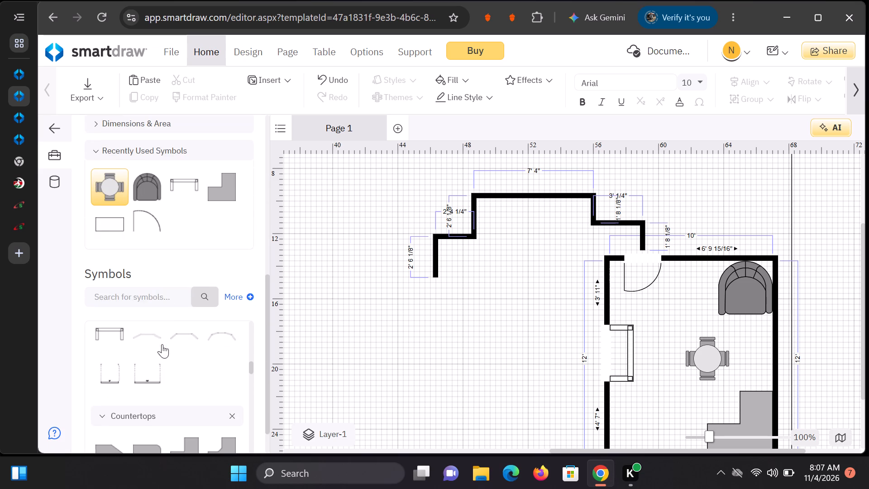
scroll(162, 344, "down", 1)
scroll(162, 344, "up", 2)
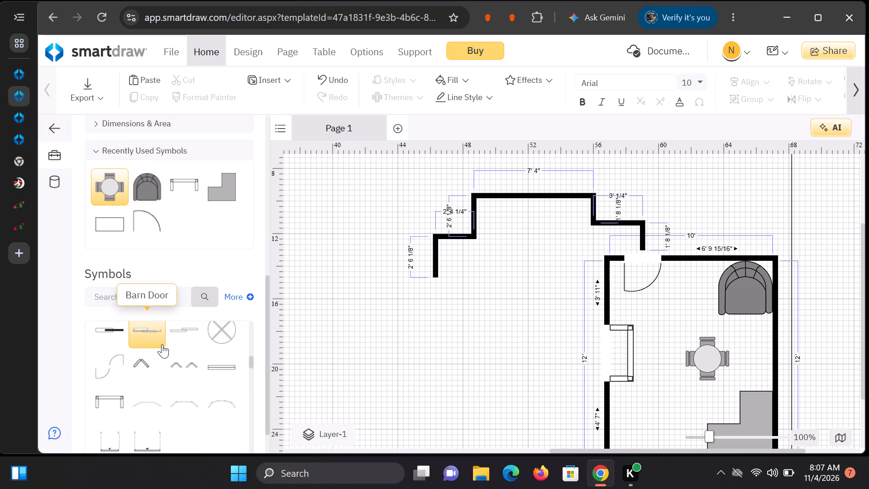
scroll(162, 344, "up", 3)
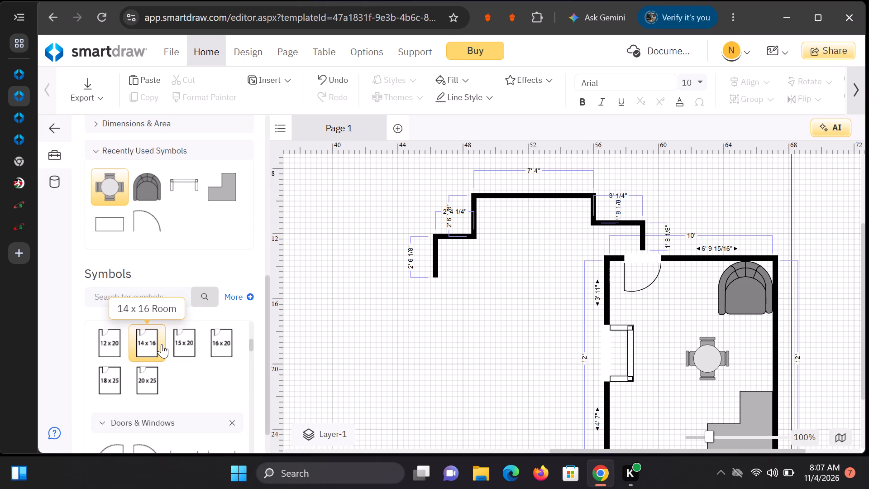
scroll(162, 344, "down", 1)
scroll(162, 344, "up", 2)
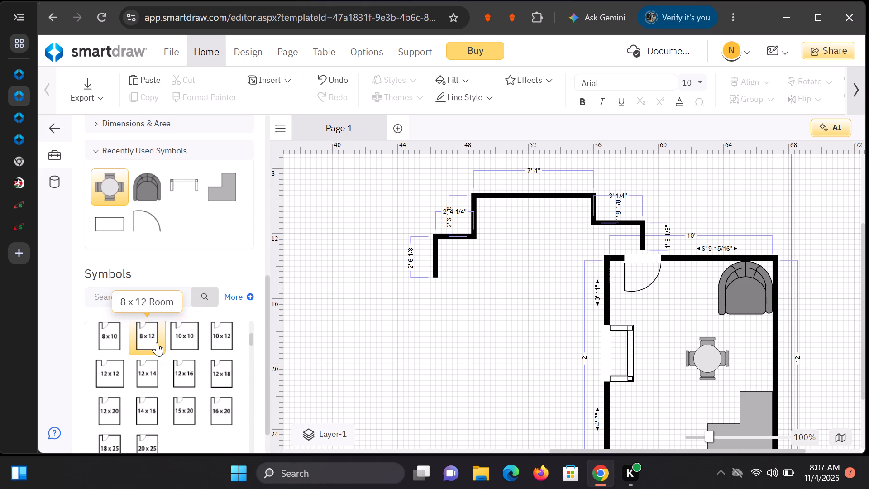
left_click(106, 332)
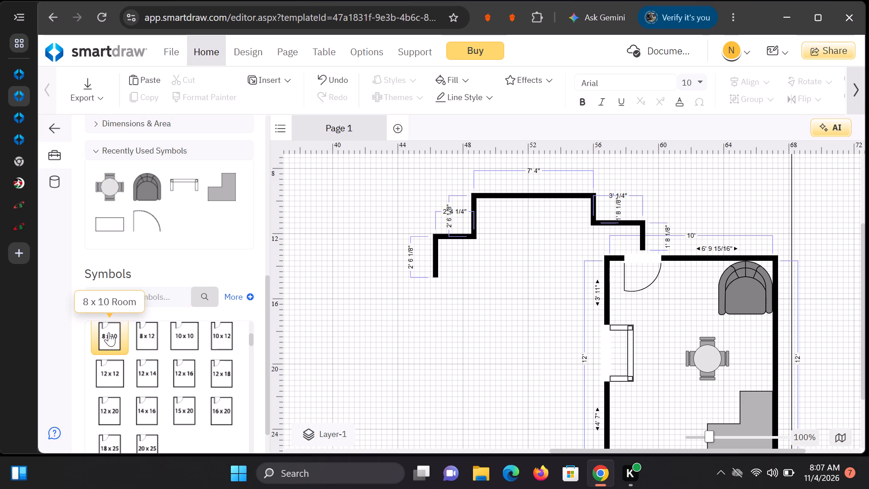
double_click(109, 332)
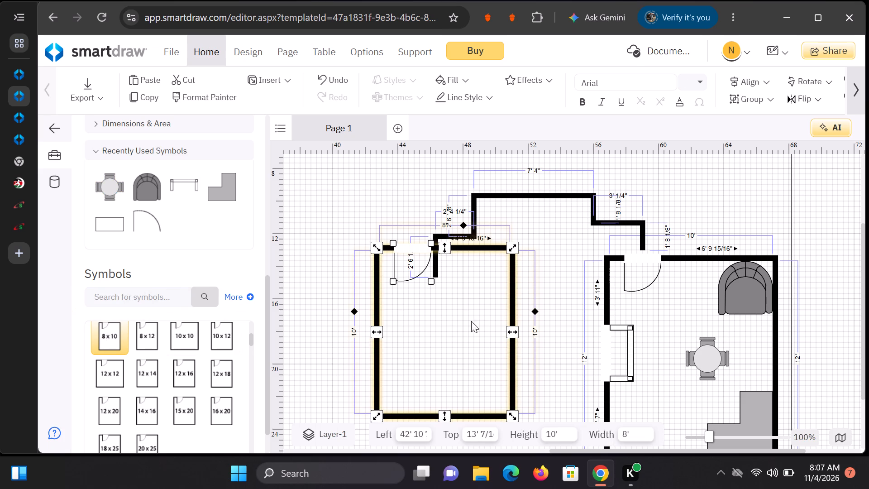
Move the 8 x 10 room to Left 44', Top 14' 8", with its door opening below the stepped wall line's end.
left_click_drag(480, 321, 511, 324)
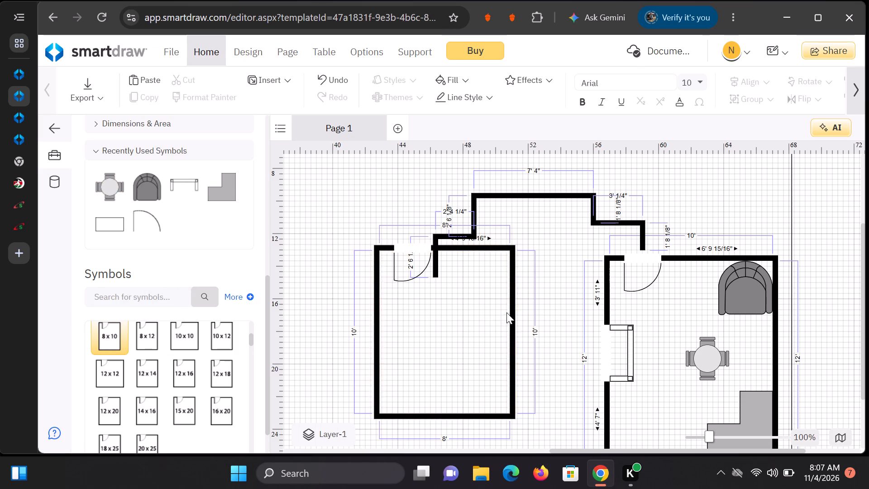
left_click_drag(514, 308, 538, 317)
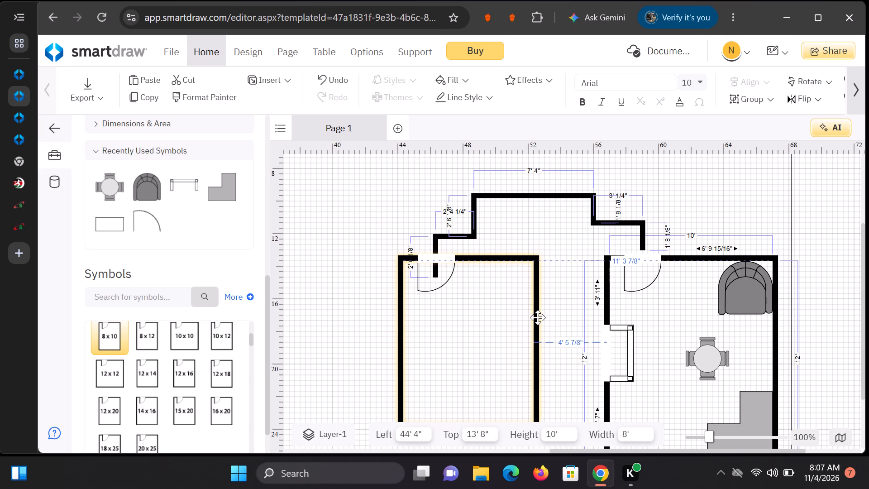
left_click_drag(538, 317, 538, 333)
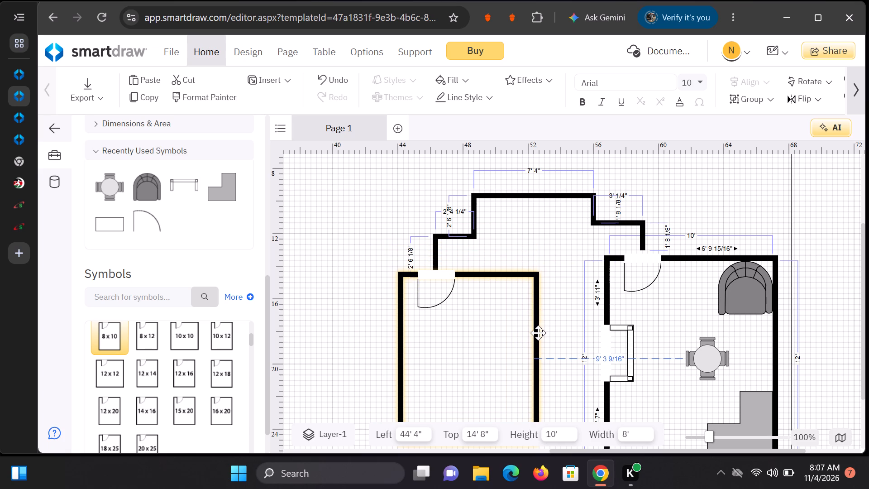
left_click_drag(538, 333, 535, 334)
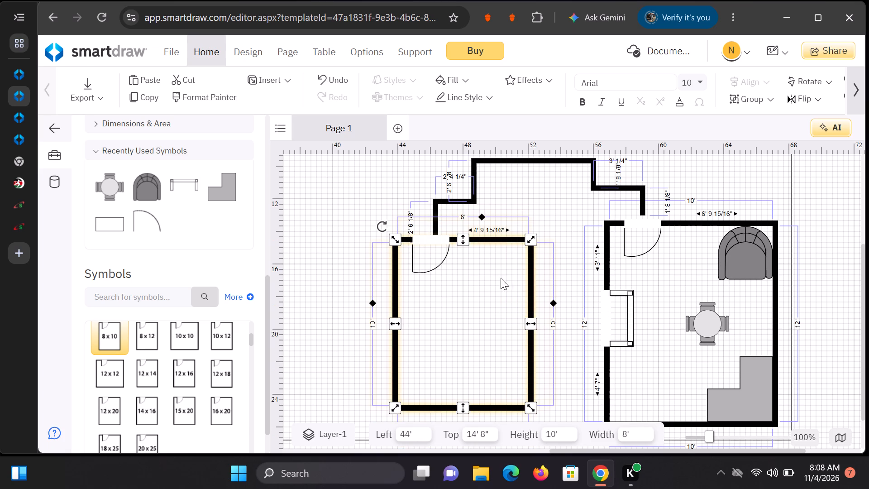
left_click(559, 205)
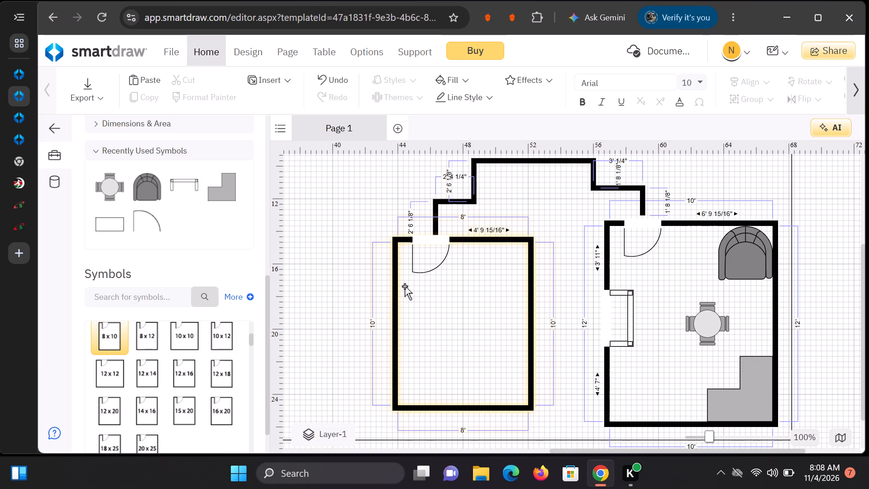
Add a Garden Window from the recently used symbols near the upper part of the 8 x 10 room's left wall.
scroll(325, 263, "down", 1)
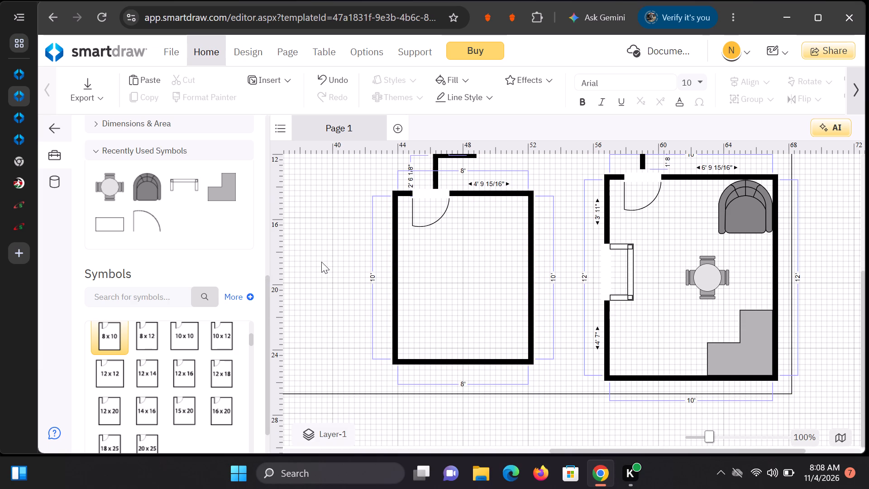
scroll(229, 321, "down", 2)
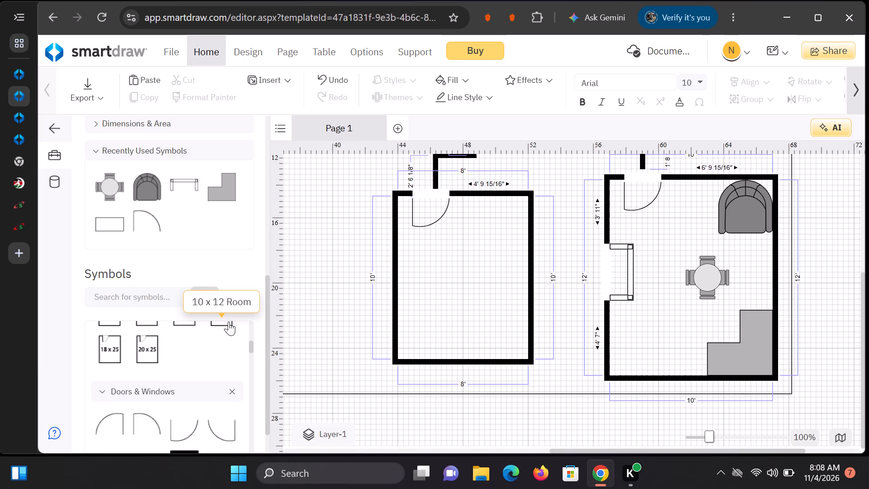
scroll(229, 321, "down", 5)
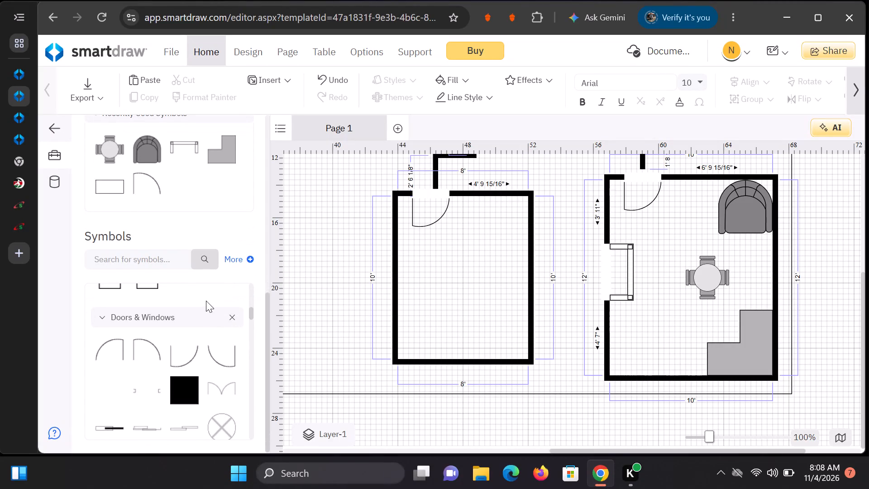
scroll(206, 301, "down", 2)
scroll(206, 301, "up", 2)
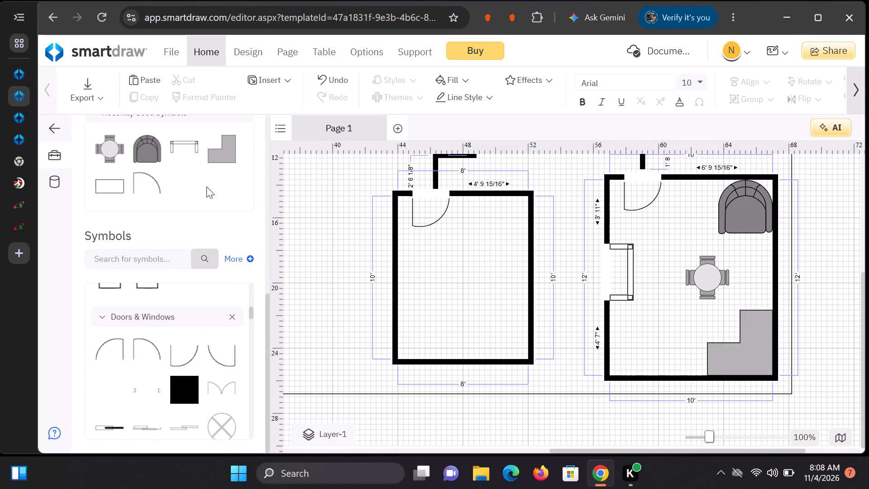
left_click_drag(187, 147, 224, 181)
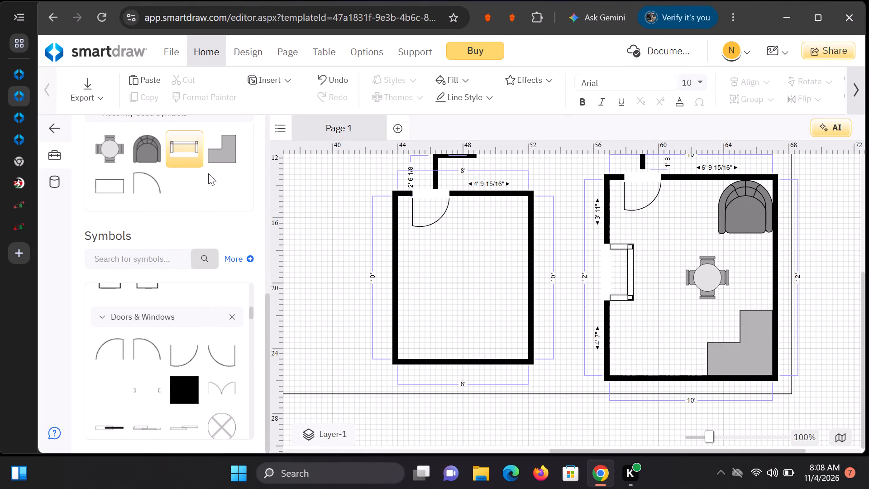
left_click(191, 162)
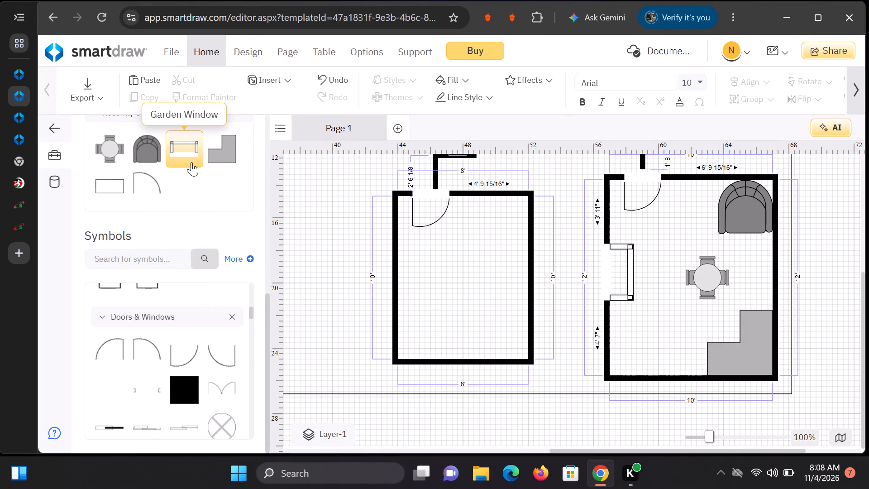
double_click(190, 156)
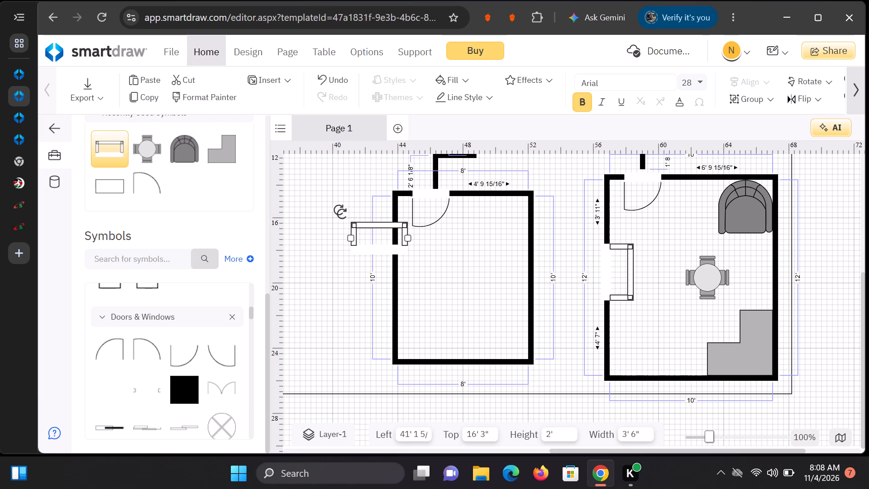
Rotate the new garden window to 90° and fit it into the 8 x 10 room's left wall at Top 18', projecting outward.
left_click_drag(340, 213, 355, 249)
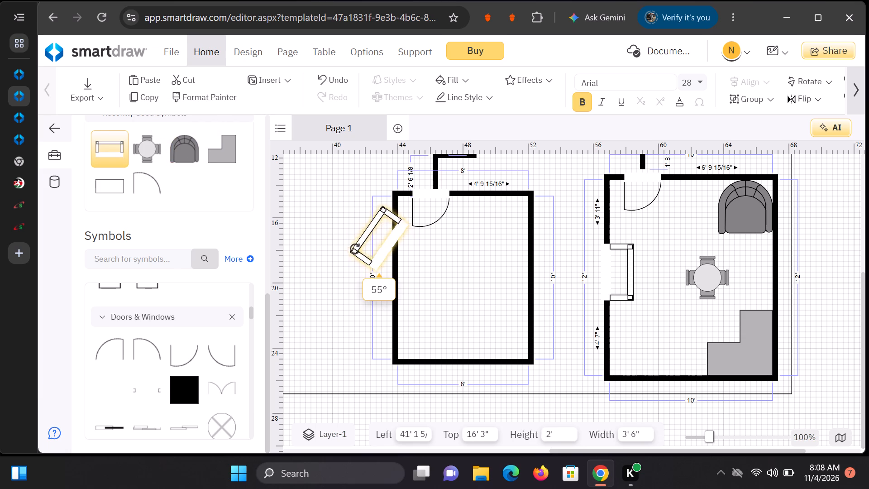
left_click_drag(355, 249, 360, 269)
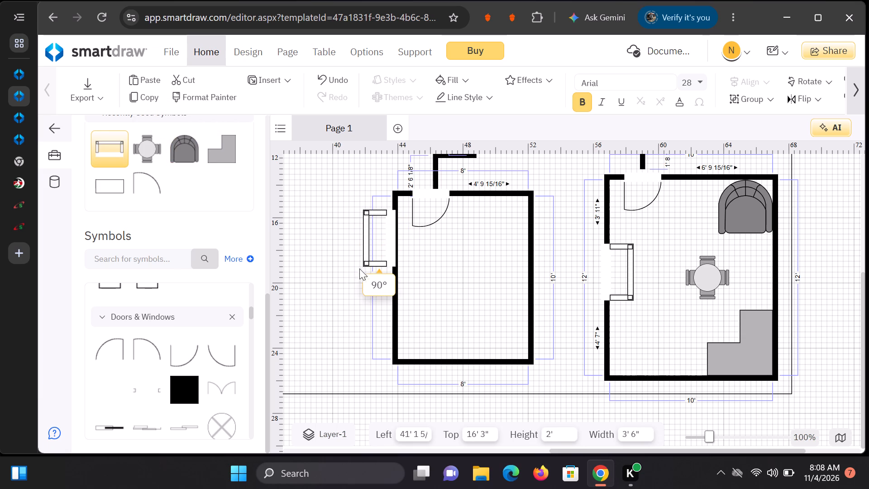
left_click_drag(363, 240, 373, 245)
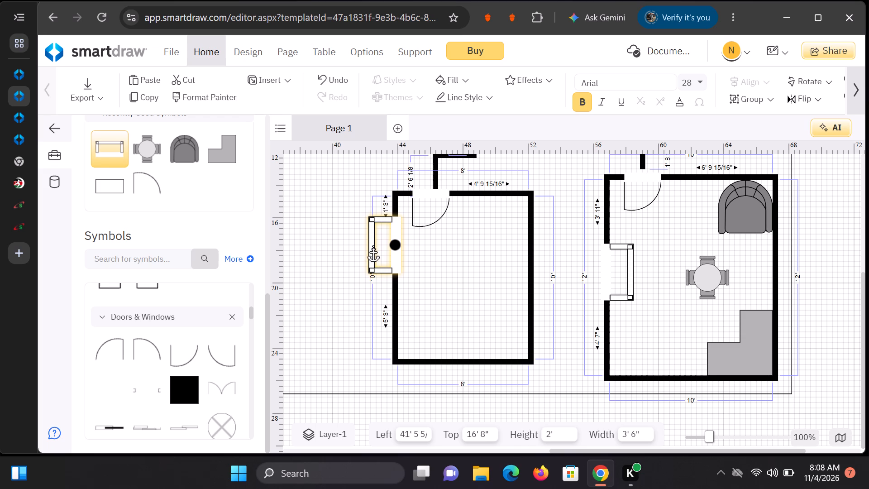
left_click_drag(373, 245, 373, 272)
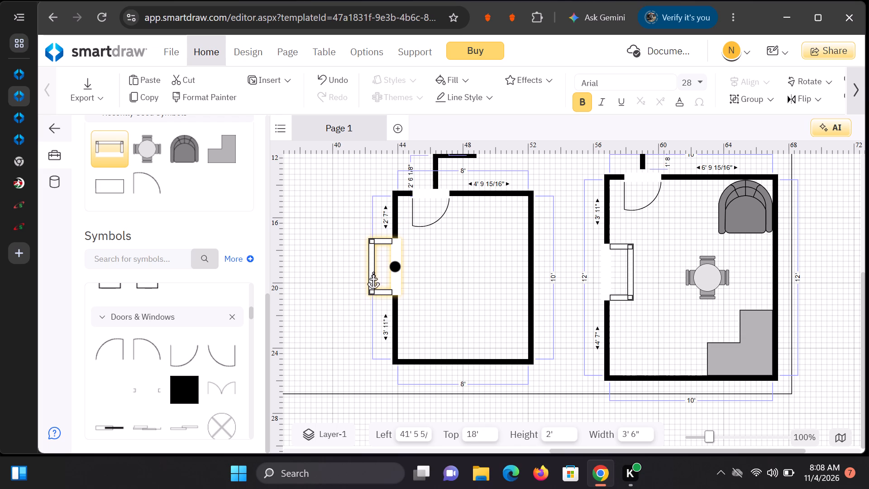
left_click_drag(373, 272, 371, 268)
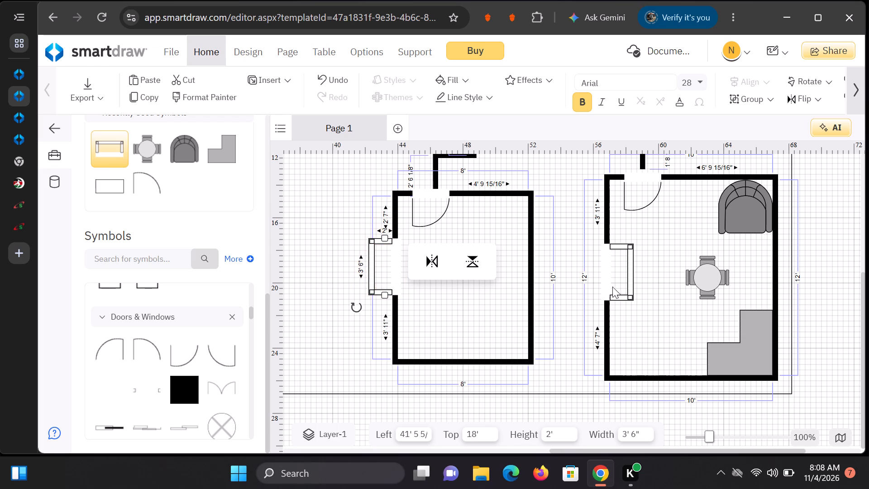
Slide the 10 x 12 room's garden window to Top 18' and rotate it to 90° so it projects outside the left wall.
left_click_drag(632, 269, 629, 262)
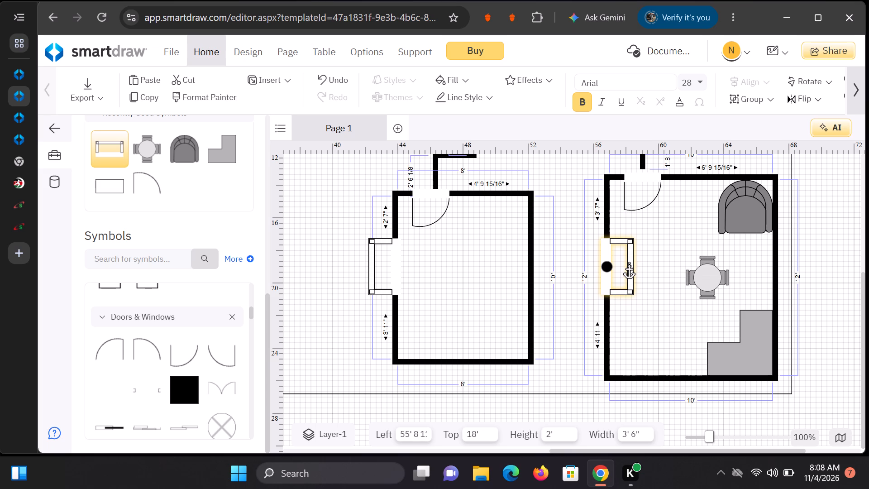
left_click_drag(629, 262, 620, 263)
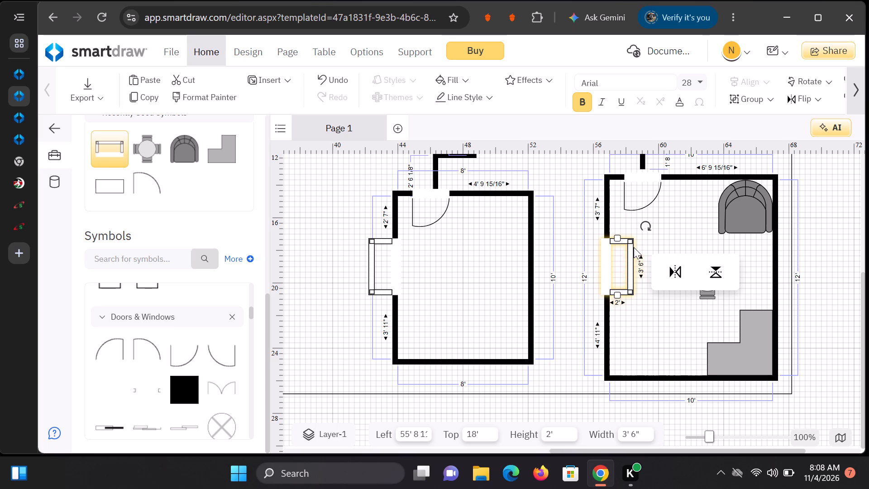
left_click_drag(645, 224, 603, 235)
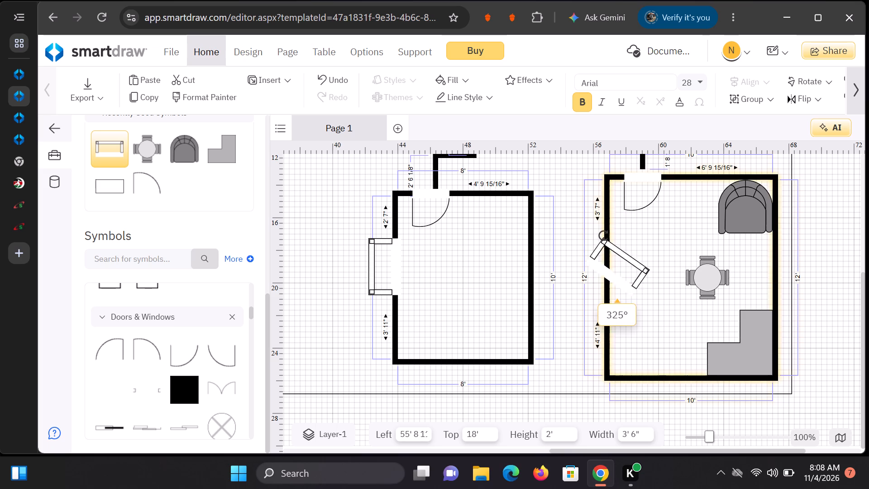
left_click_drag(603, 235, 588, 314)
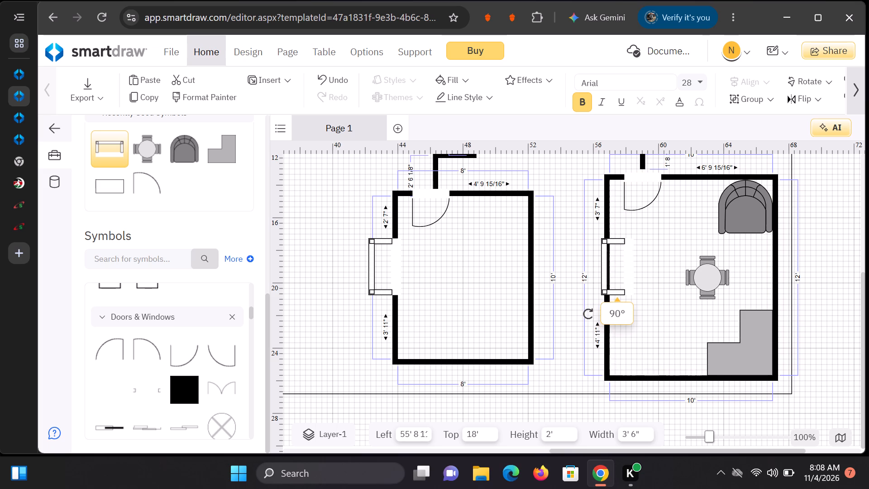
left_click_drag(588, 314, 583, 314)
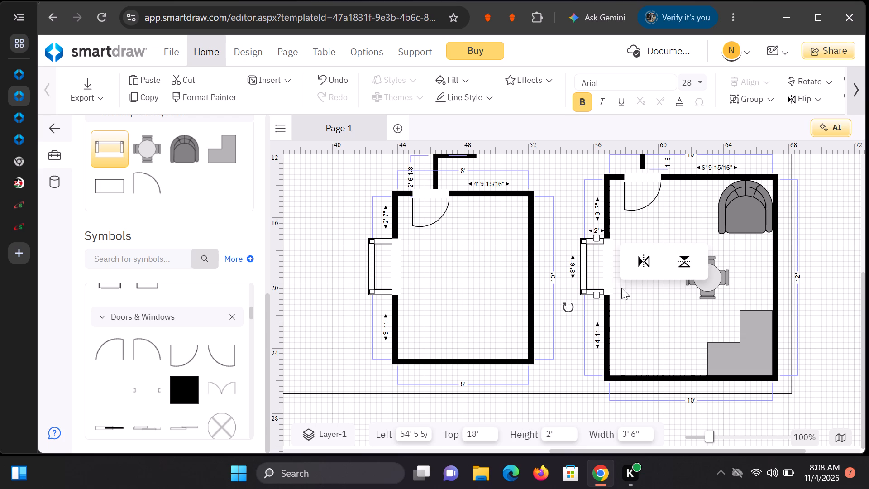
left_click(641, 304)
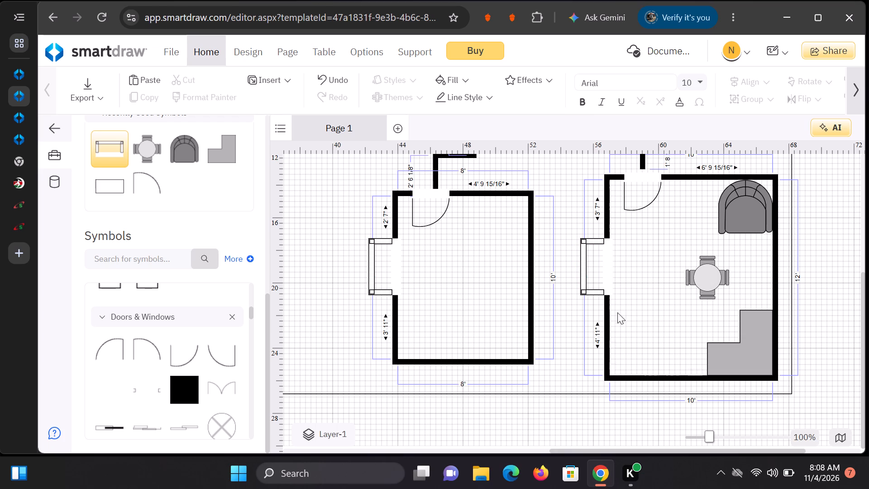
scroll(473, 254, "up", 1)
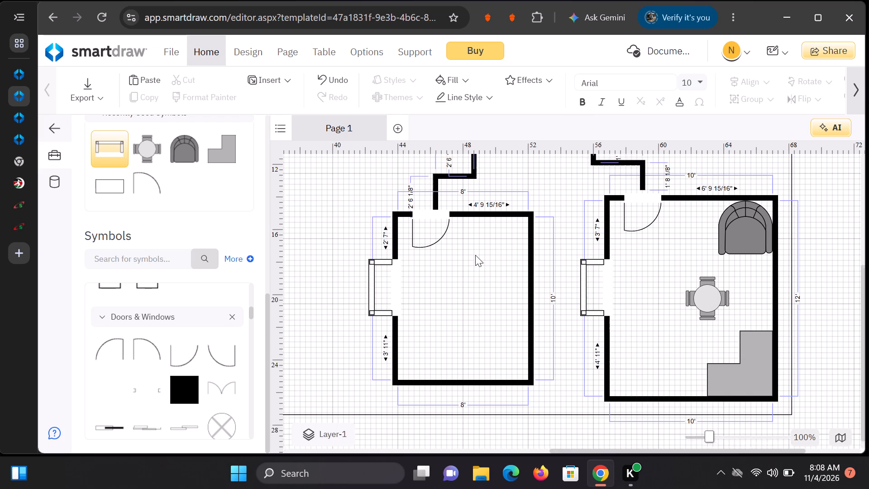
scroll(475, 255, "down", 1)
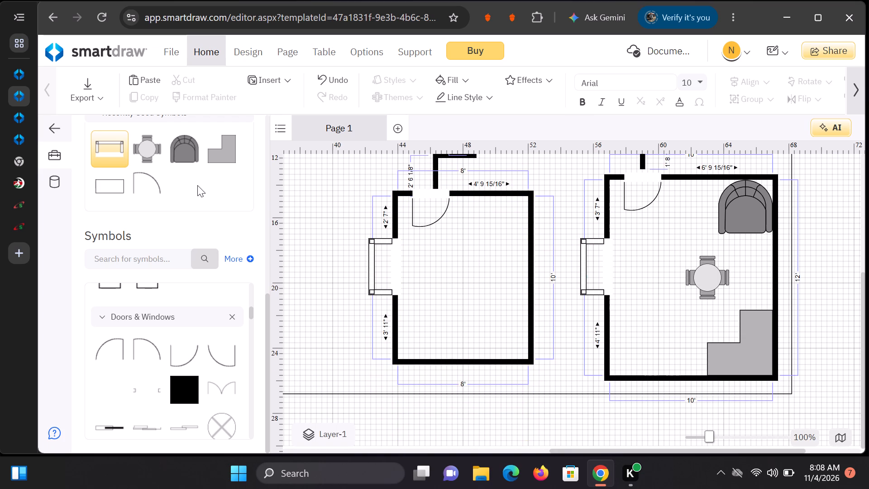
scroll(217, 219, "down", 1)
Add a Crib from the Beds symbols to the 8 x 10 room, near its left wall.
scroll(217, 220, "down", 2)
scroll(195, 308, "down", 2)
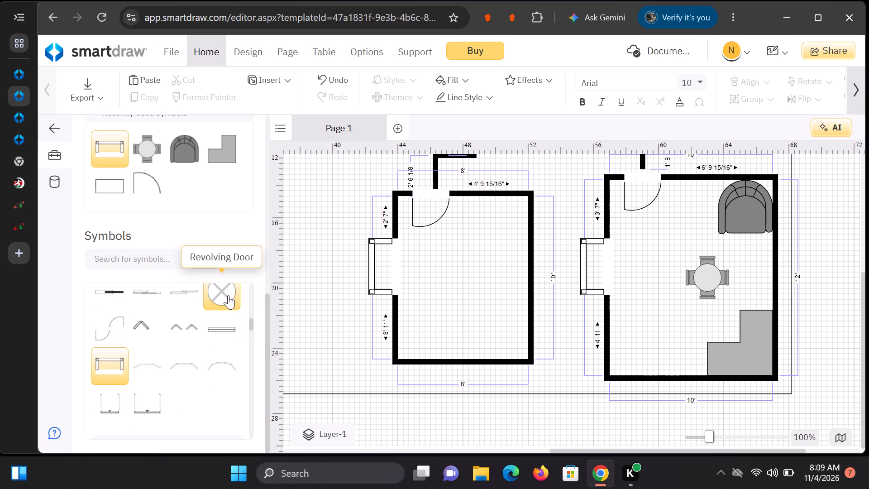
scroll(228, 295, "down", 1)
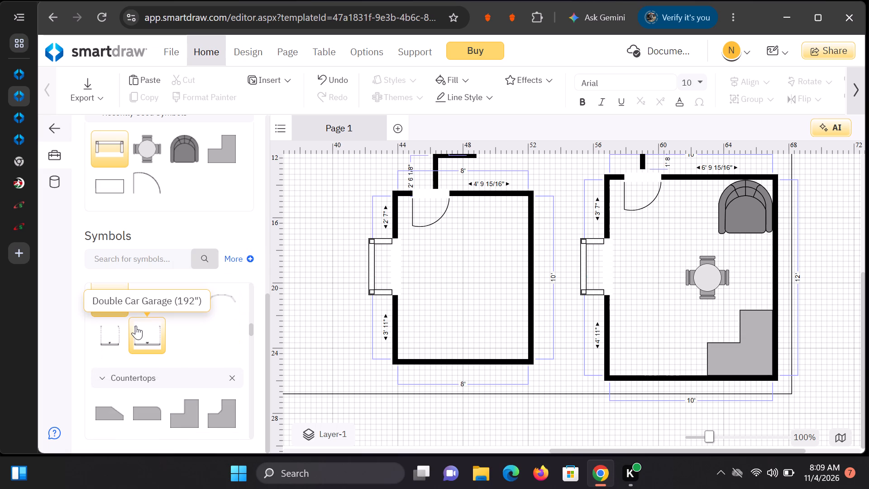
scroll(140, 376, "down", 1)
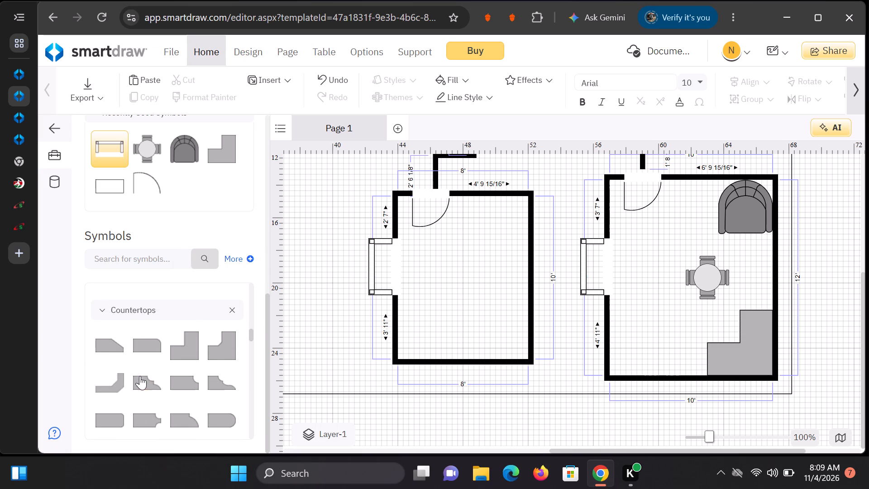
scroll(118, 386, "down", 1)
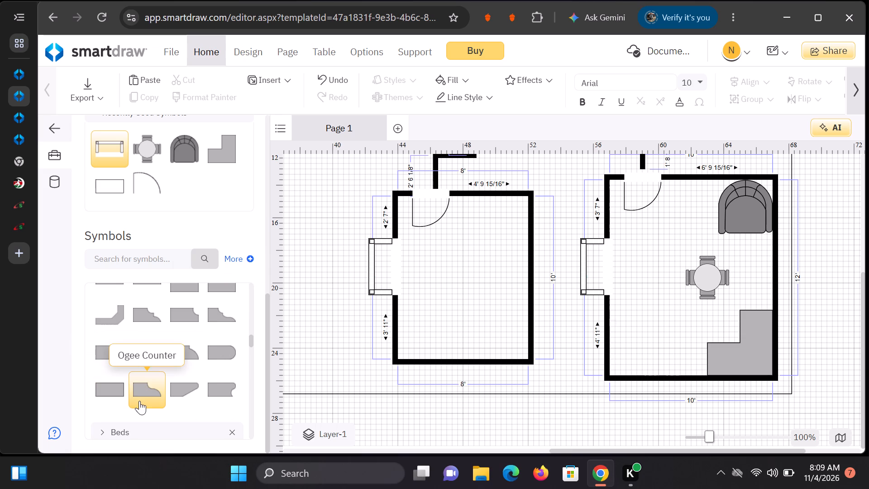
scroll(139, 401, "down", 1)
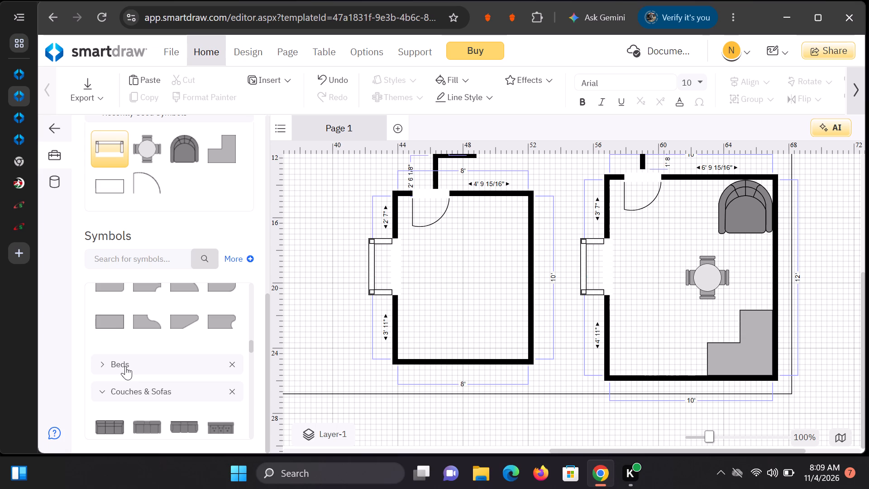
left_click(125, 366)
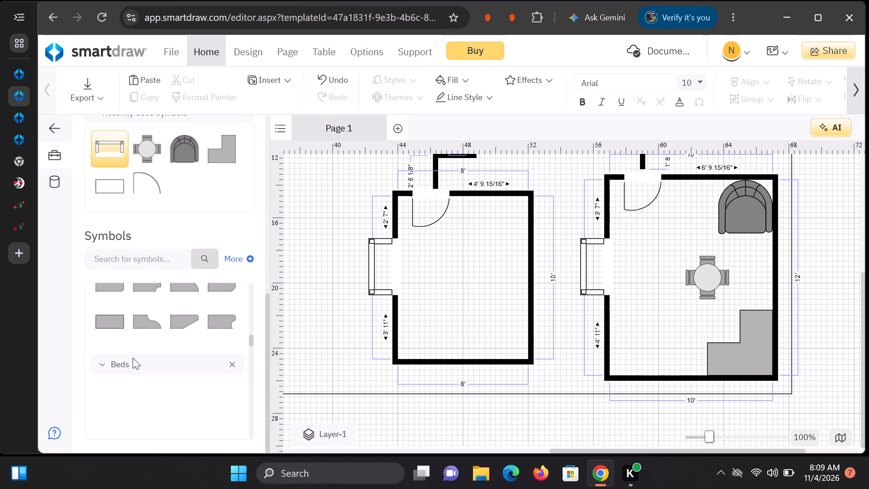
scroll(157, 323, "down", 1)
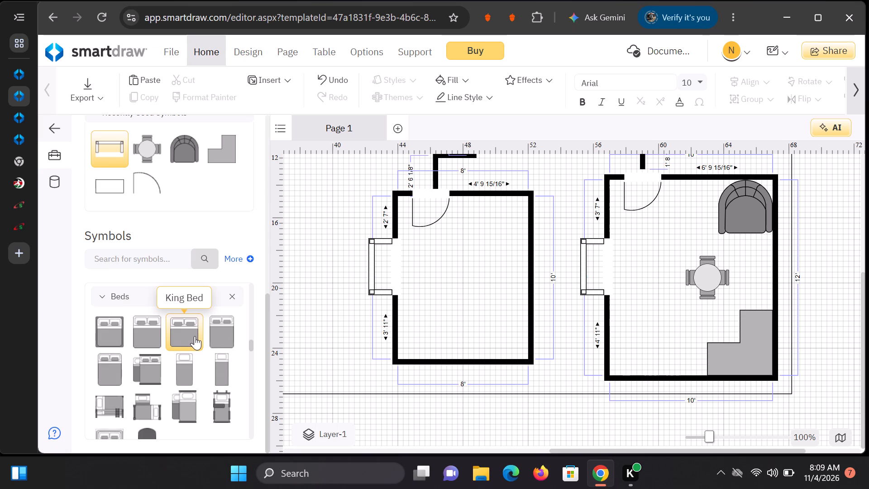
left_click(195, 336)
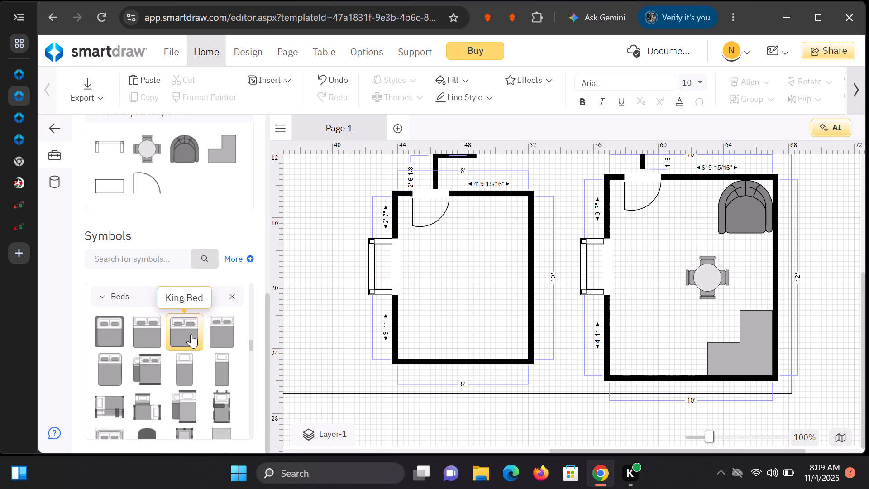
double_click(194, 328)
scroll(195, 328, "up", 2)
scroll(195, 328, "down", 2)
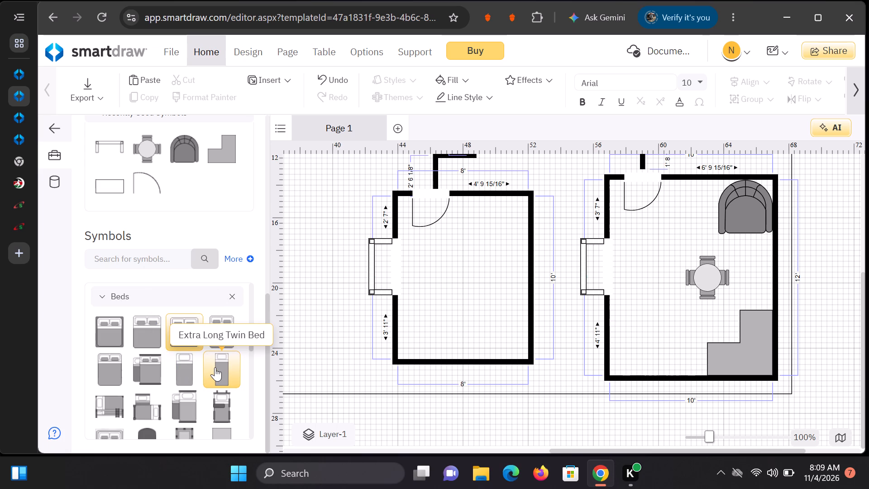
scroll(191, 398, "down", 1)
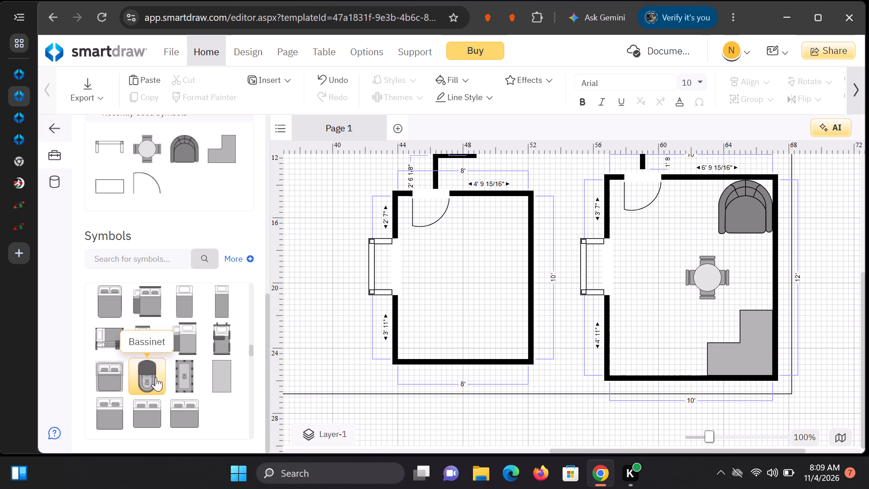
double_click(191, 383)
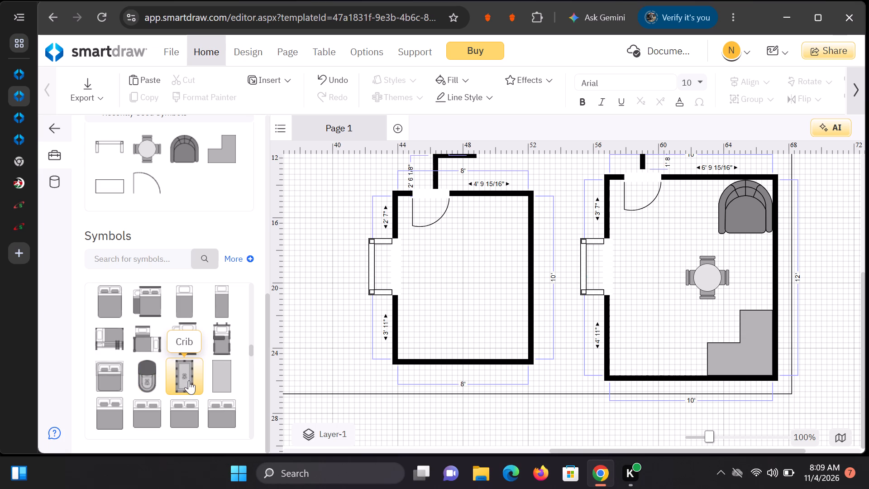
double_click(189, 380)
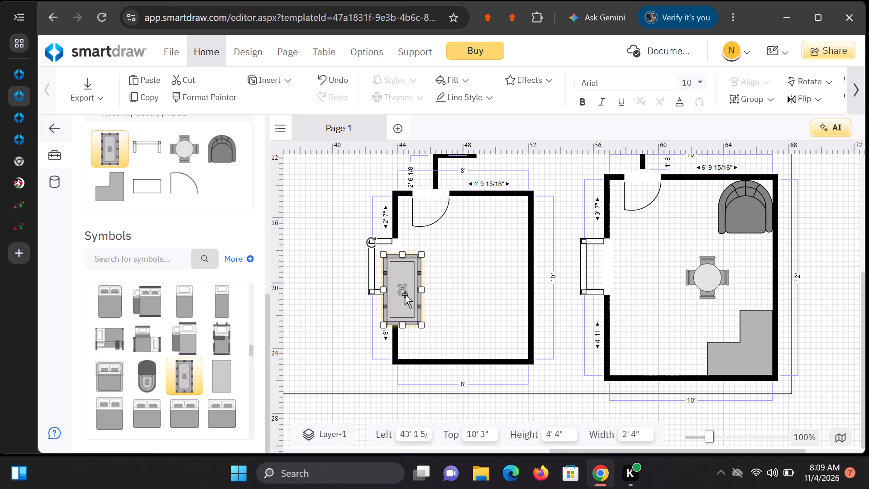
Shrink the crib to 3' high and about 1' 1" wide, and move it into the 8 x 10 room's lower-right corner.
left_click_drag(401, 253, 403, 271)
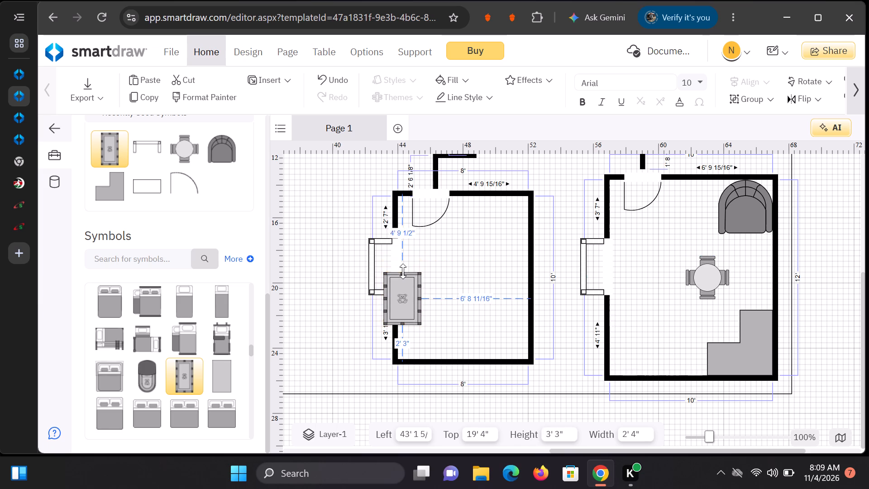
left_click_drag(403, 271, 402, 280)
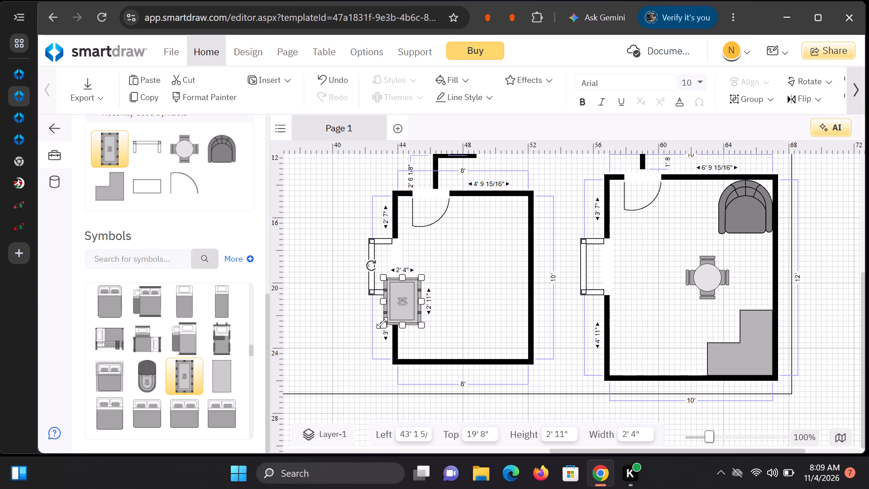
left_click_drag(382, 323, 403, 326)
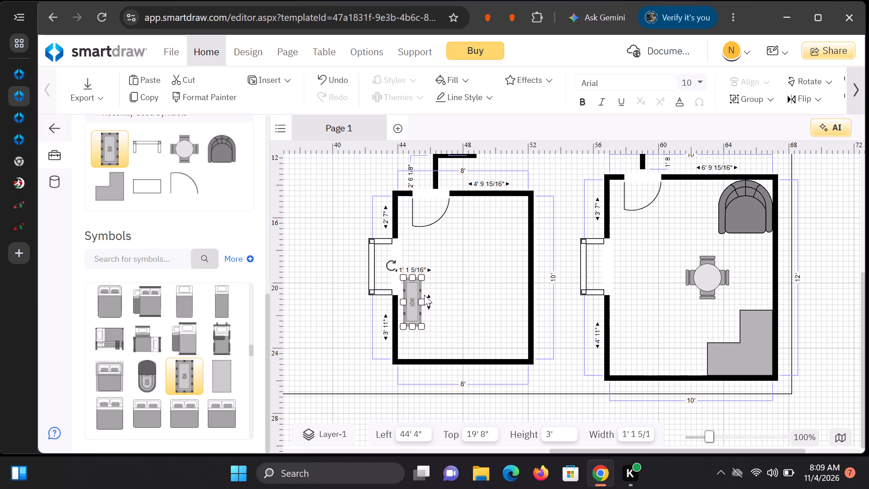
left_click_drag(412, 296, 478, 326)
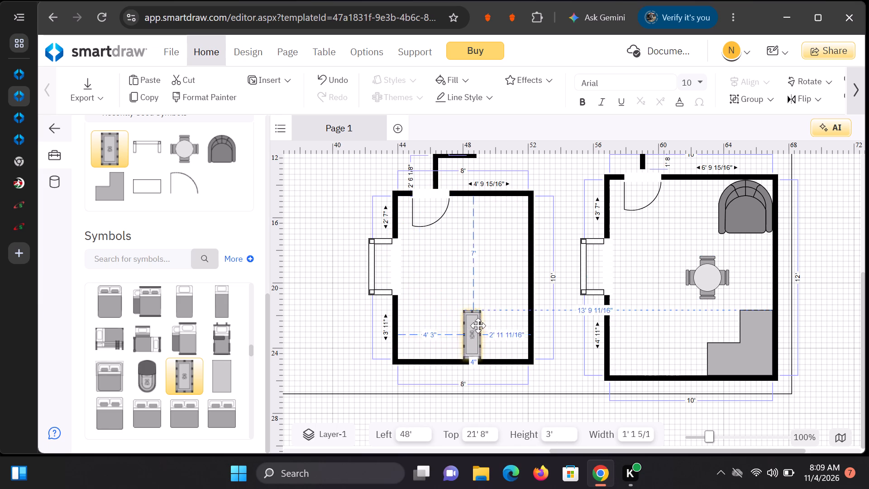
left_click_drag(478, 326, 520, 326)
left_click(464, 285)
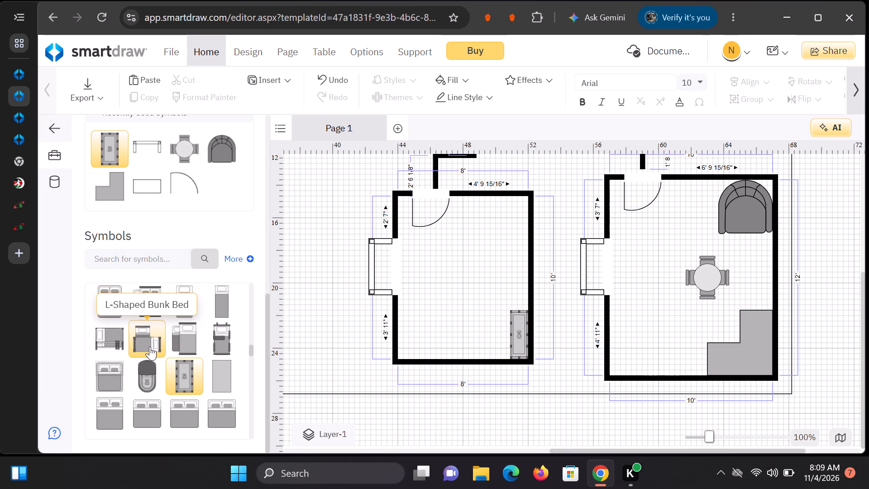
Add a Square Throw Pillow from the Couches & Sofas symbols to the 8 x 10 room.
scroll(150, 346, "up", 1)
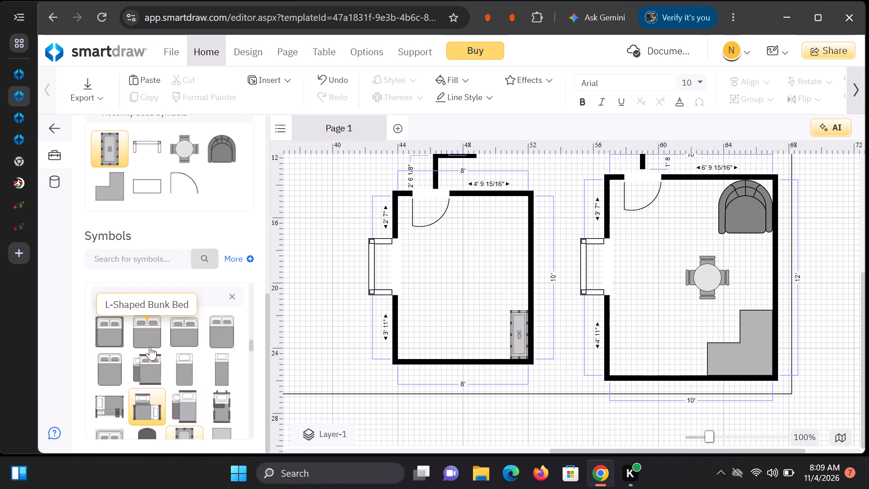
scroll(150, 346, "down", 1)
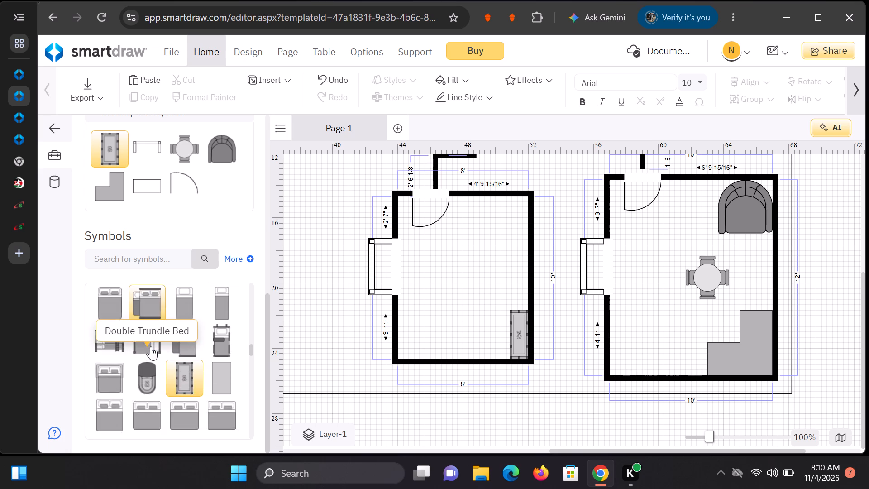
scroll(151, 346, "down", 3)
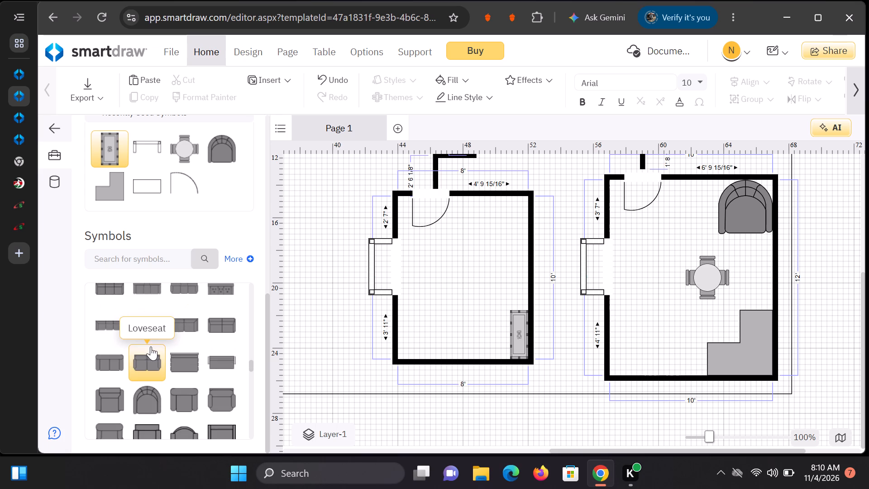
scroll(151, 346, "down", 5)
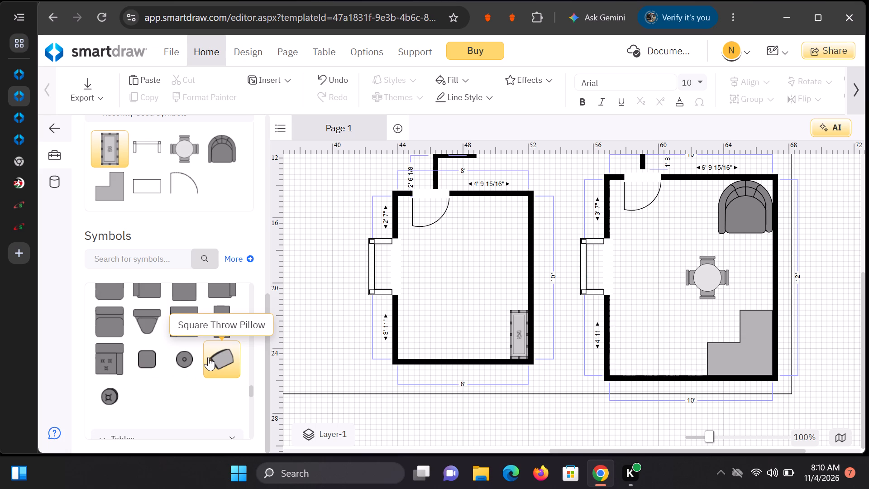
left_click(159, 358)
double_click(160, 358)
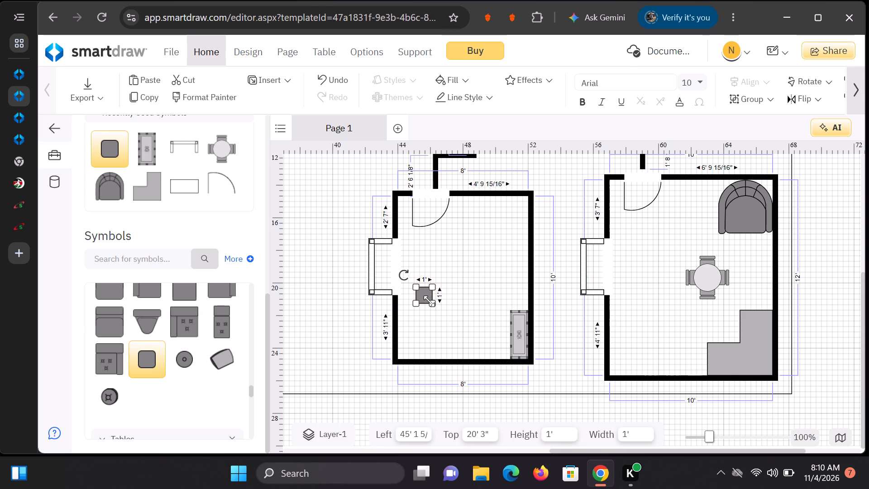
Shrink the throw pillow to about 7" square and place it at the crib's upper end, at Top 22'.
left_click_drag(429, 302, 424, 299)
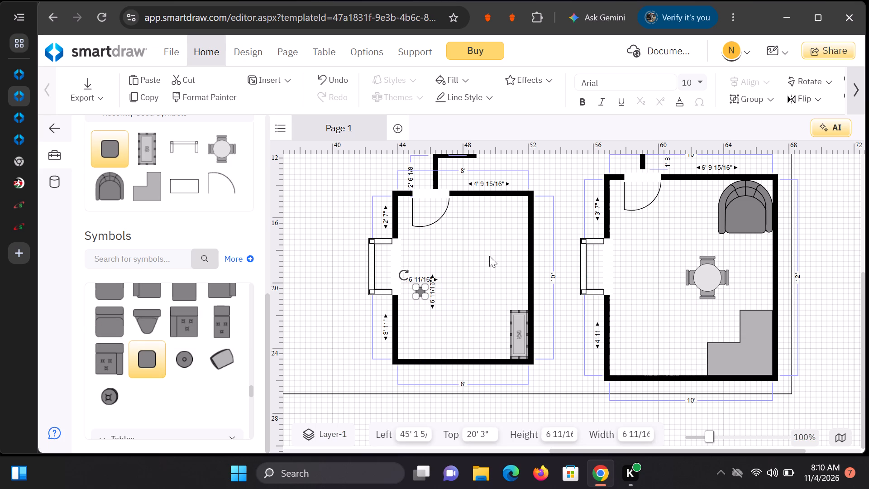
left_click(489, 254)
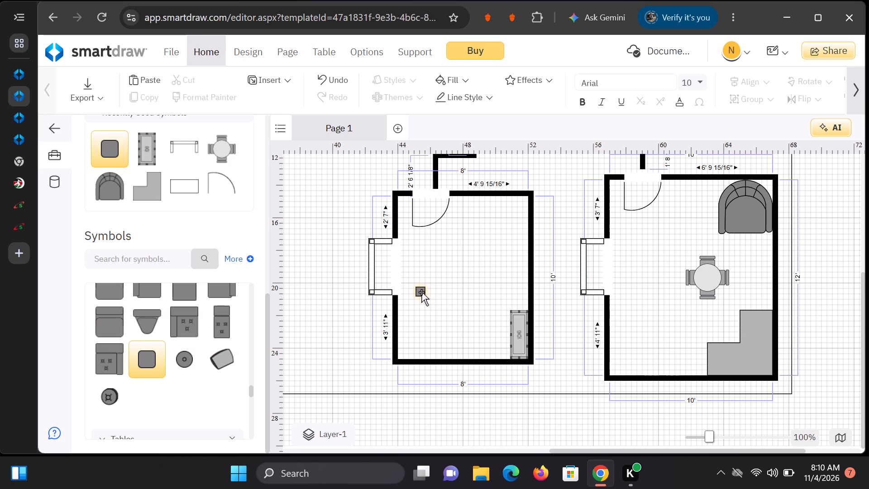
left_click_drag(421, 292, 510, 321)
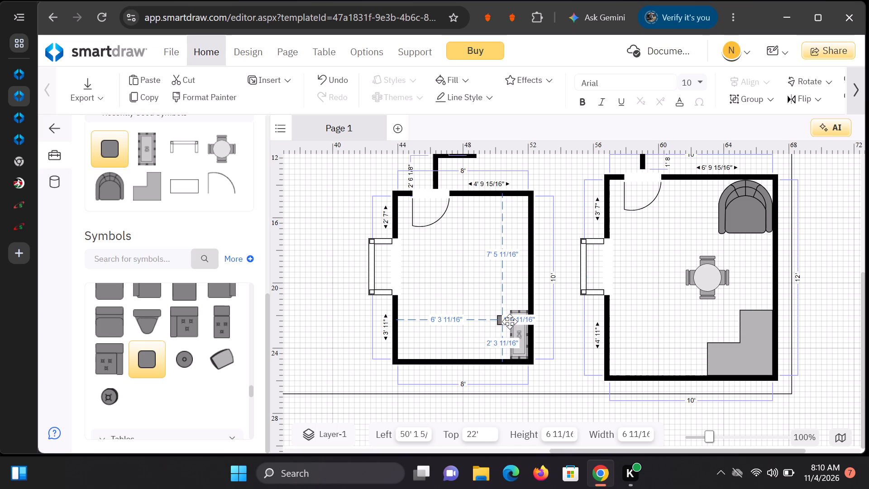
left_click_drag(510, 321, 519, 324)
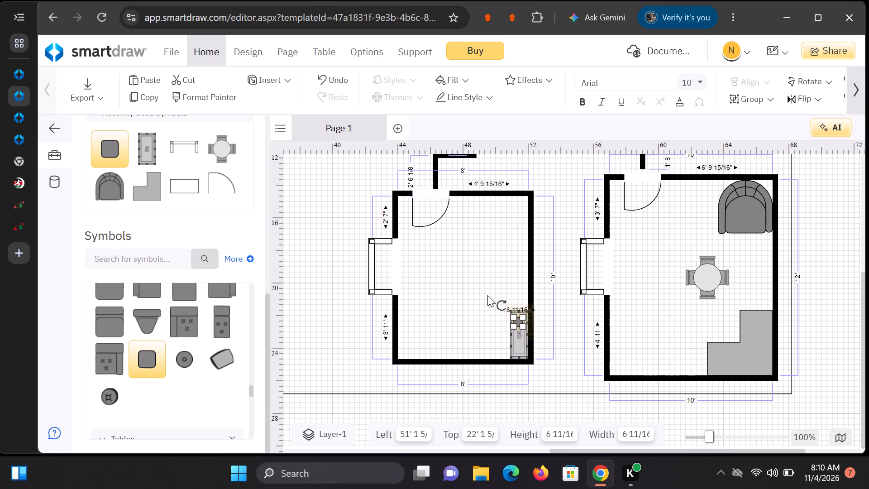
left_click(464, 274)
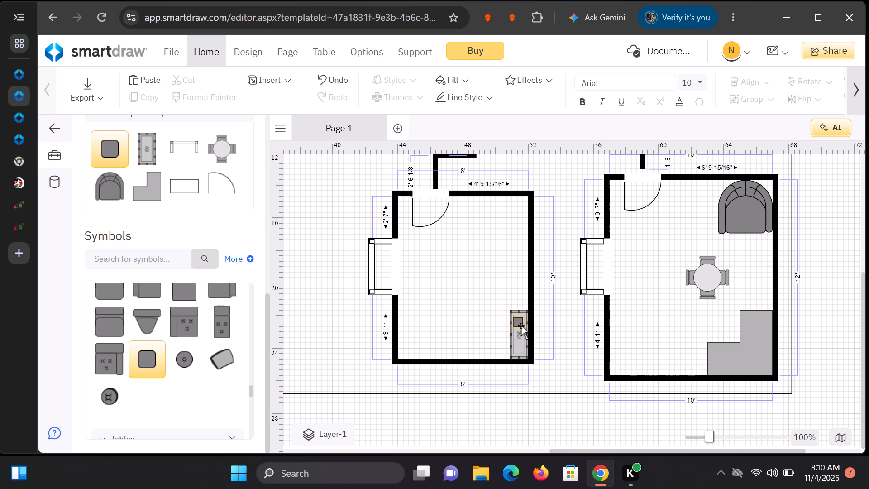
left_click(519, 322)
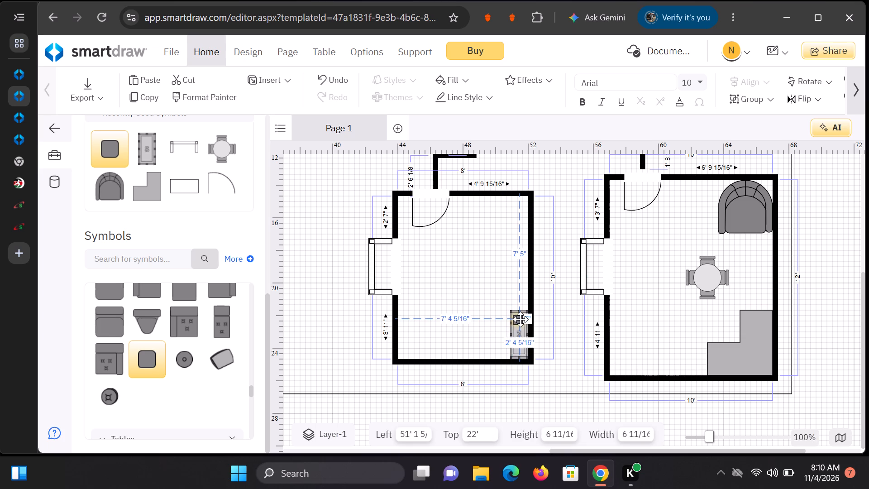
left_click(486, 275)
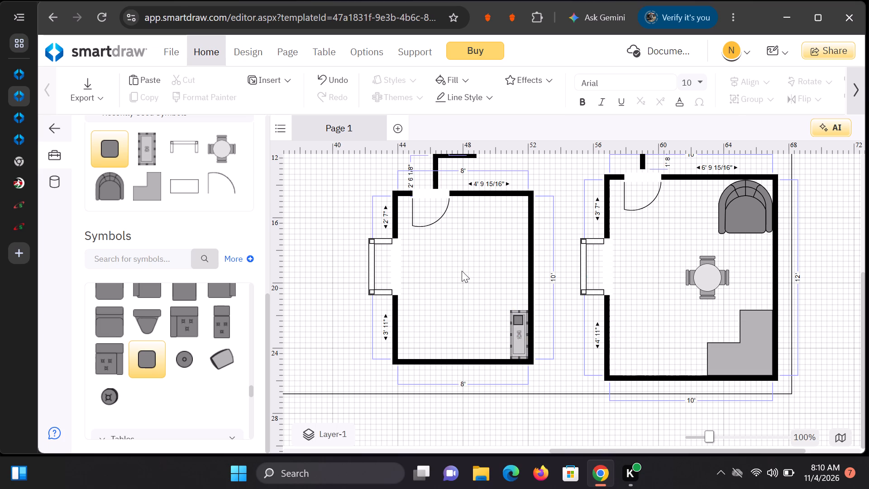
left_click(518, 321)
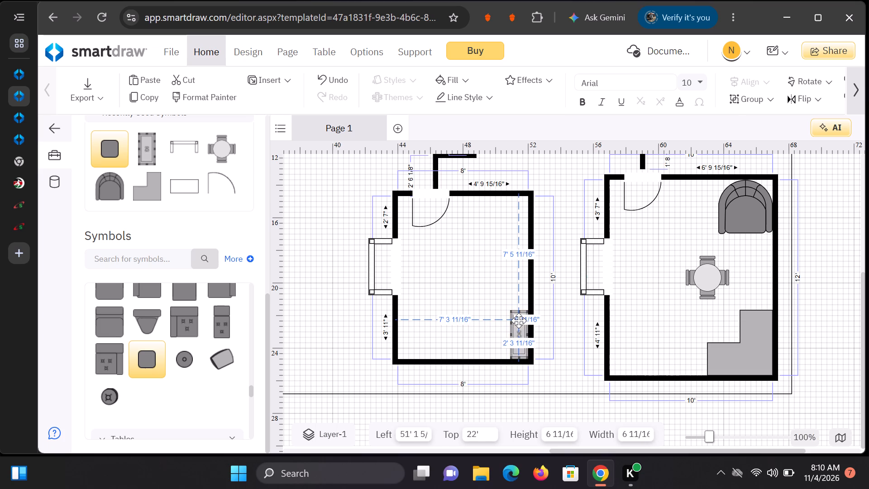
left_click(493, 283)
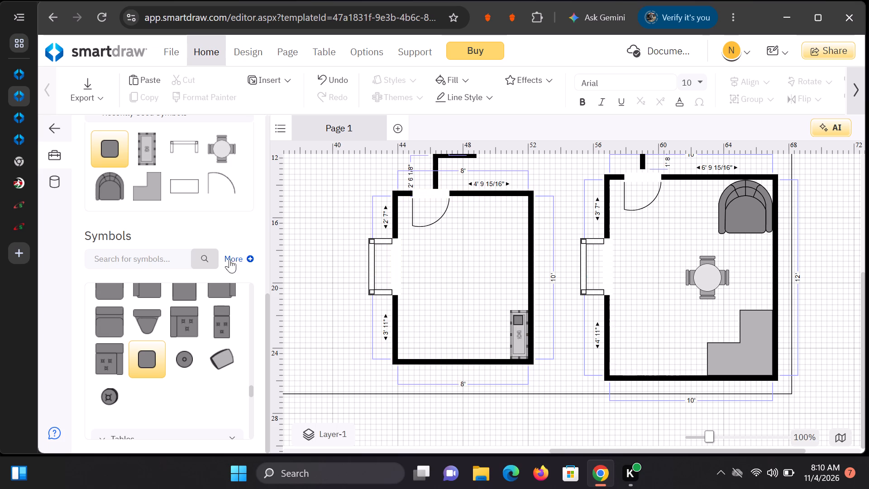
Look through the floor plan tools and the Couches & Sofas and Tables symbols for more furniture for the 8 x 10 room.
scroll(180, 296, "up", 3)
scroll(172, 244, "up", 2)
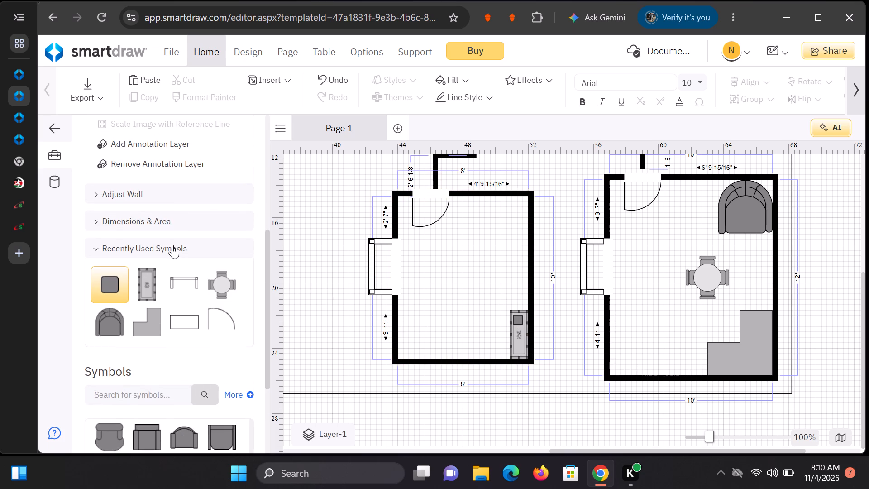
scroll(206, 199, "up", 1)
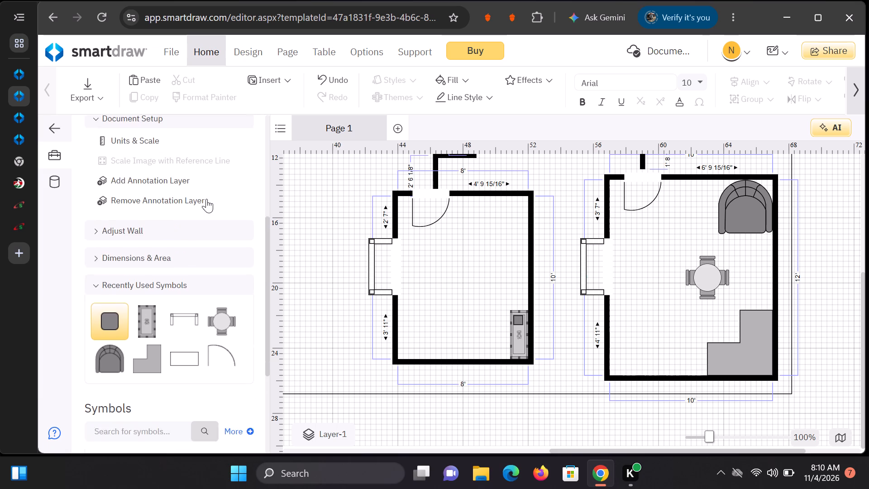
scroll(206, 199, "up", 3)
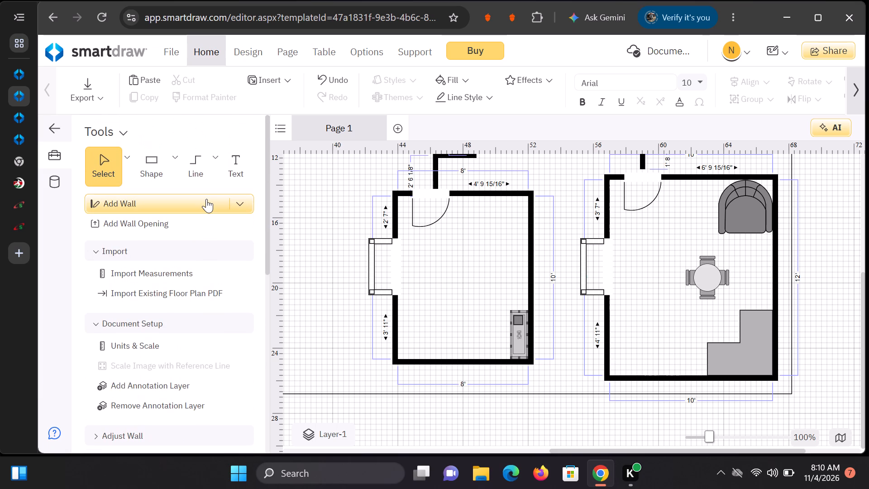
scroll(206, 199, "down", 3)
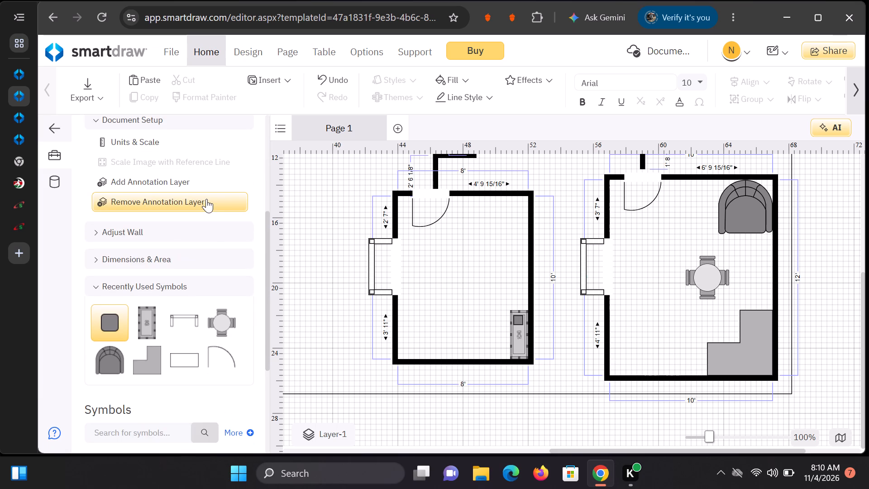
scroll(206, 199, "down", 2)
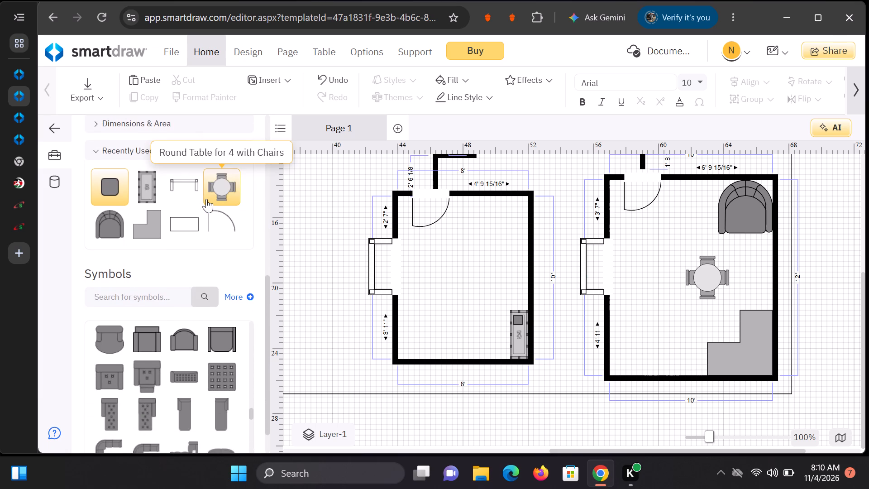
scroll(206, 199, "down", 1)
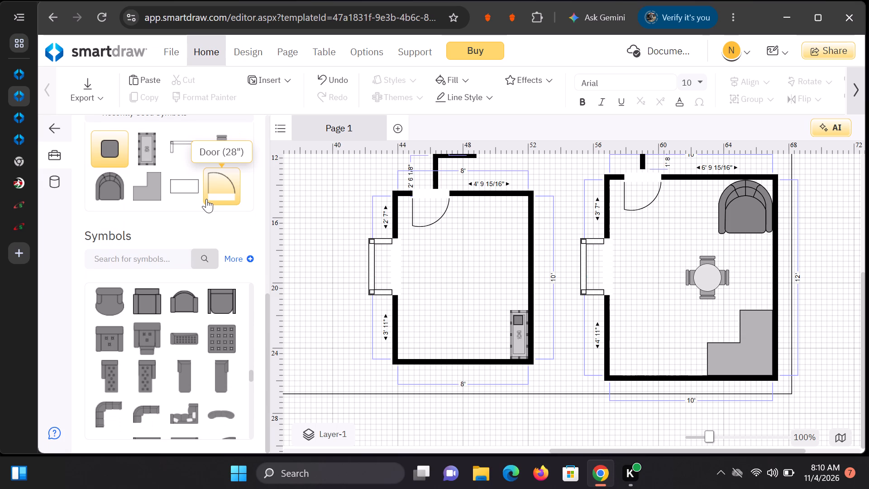
scroll(206, 199, "up", 1)
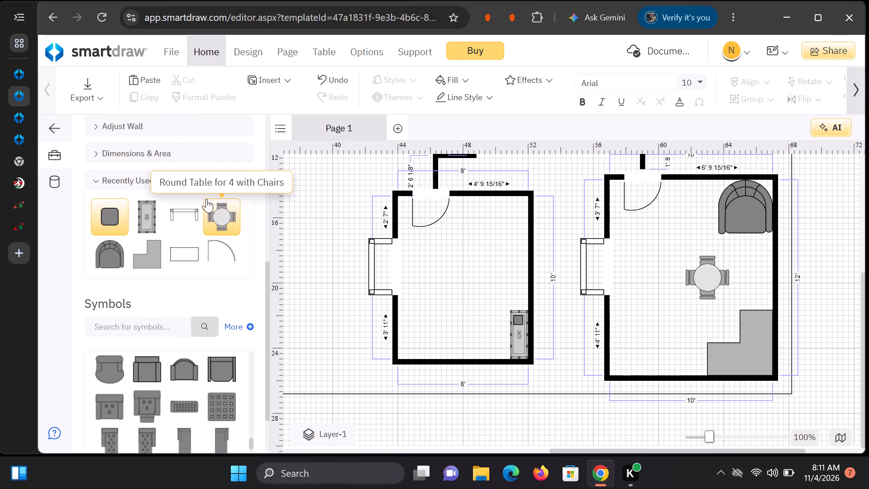
scroll(178, 301, "down", 1)
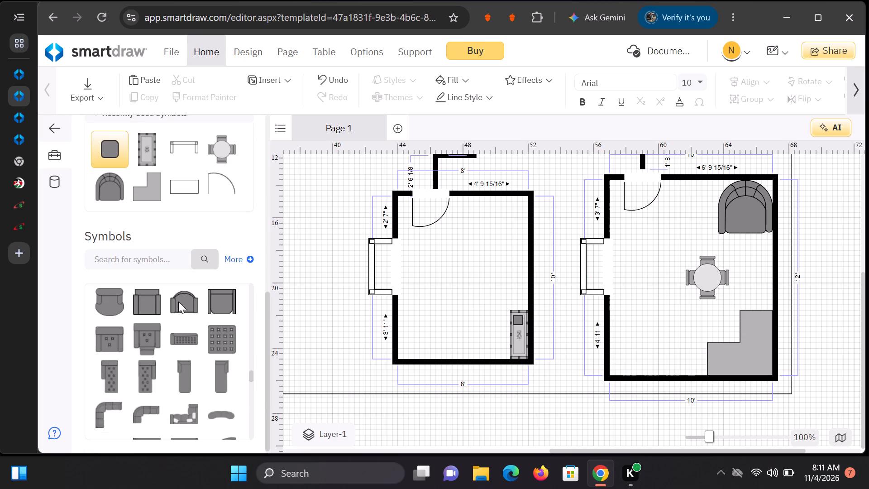
scroll(178, 302, "down", 2)
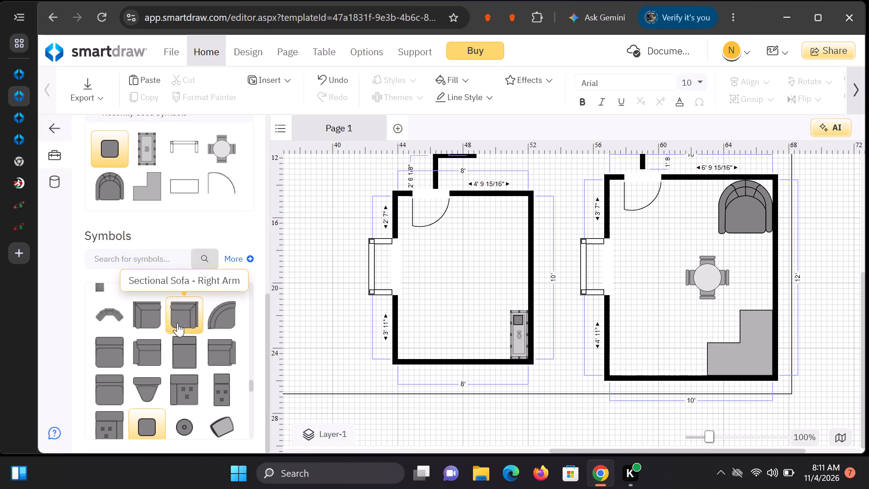
scroll(179, 296, "up", 1)
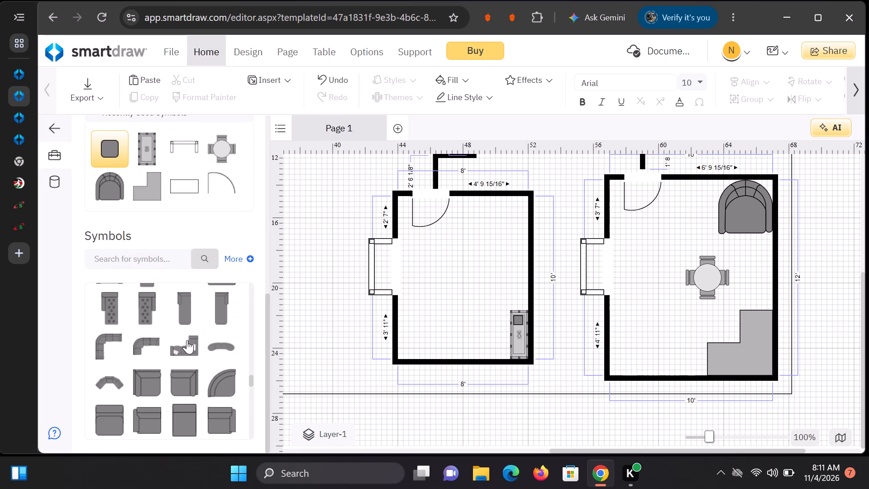
scroll(187, 340, "down", 4)
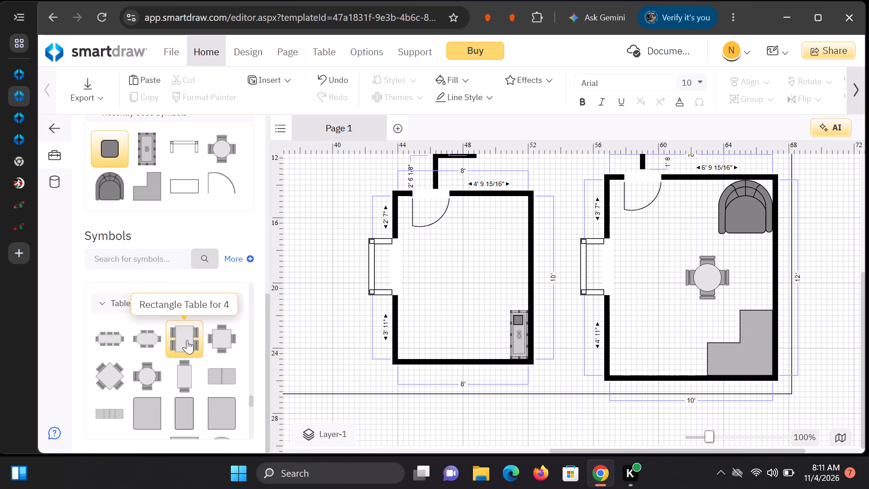
scroll(187, 340, "down", 4)
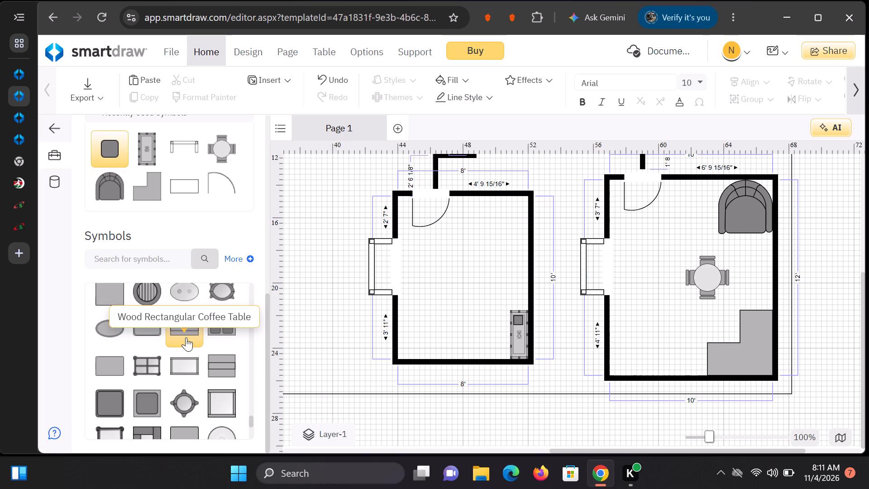
scroll(186, 337, "down", 8)
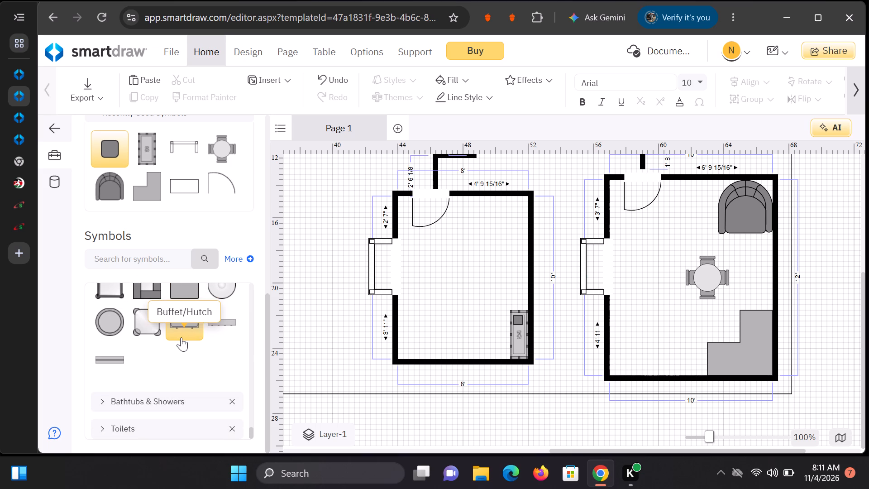
Add an Athletic King/Texas King bed from the Beds symbols and place it outside the 8 x 10 room's left wall, at Left 36' 8", Top 18' 4".
scroll(181, 337, "up", 9)
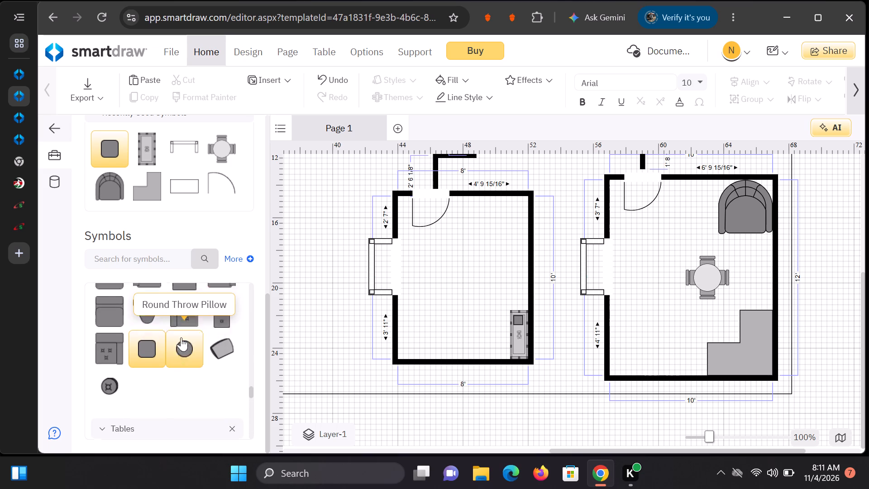
scroll(181, 337, "up", 6)
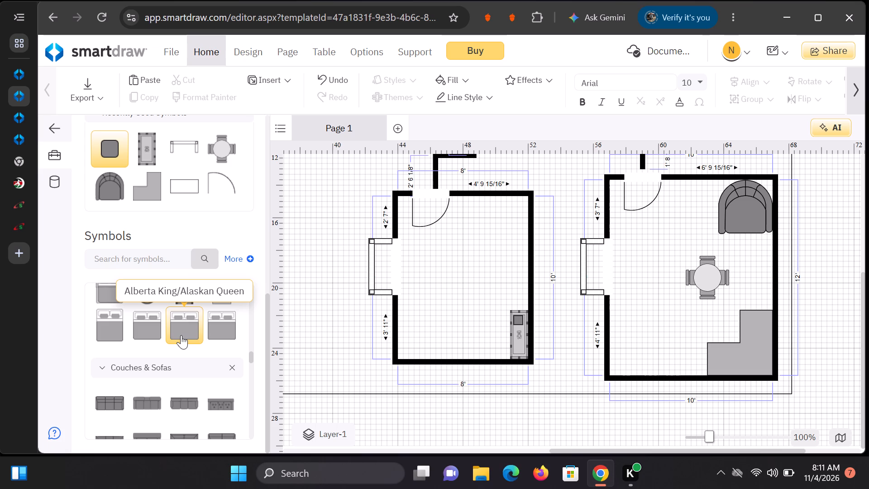
double_click(119, 315)
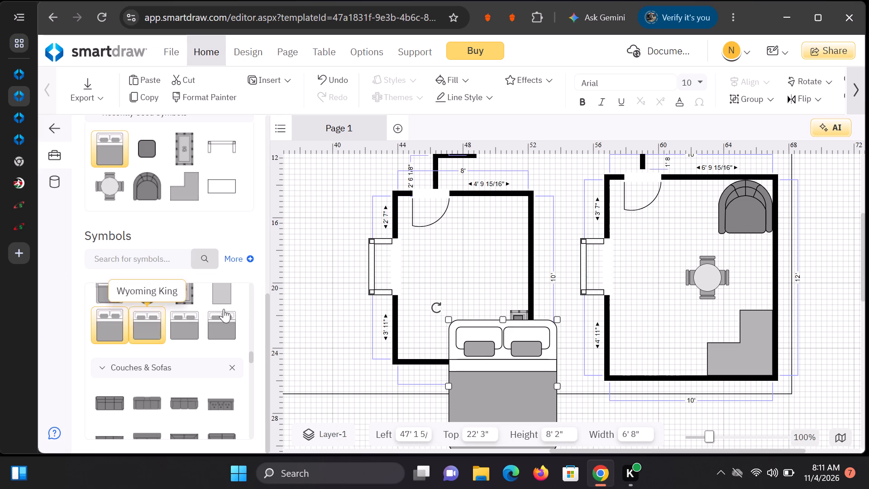
left_click_drag(538, 367, 475, 287)
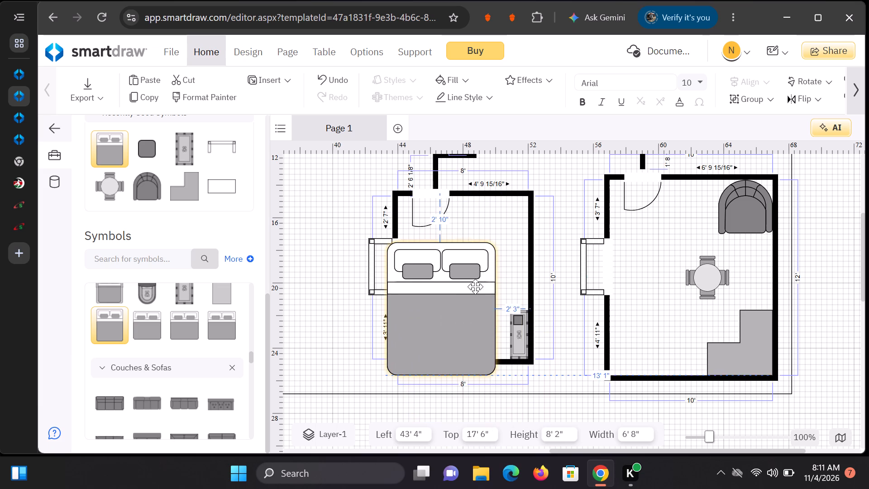
left_click_drag(475, 287, 370, 303)
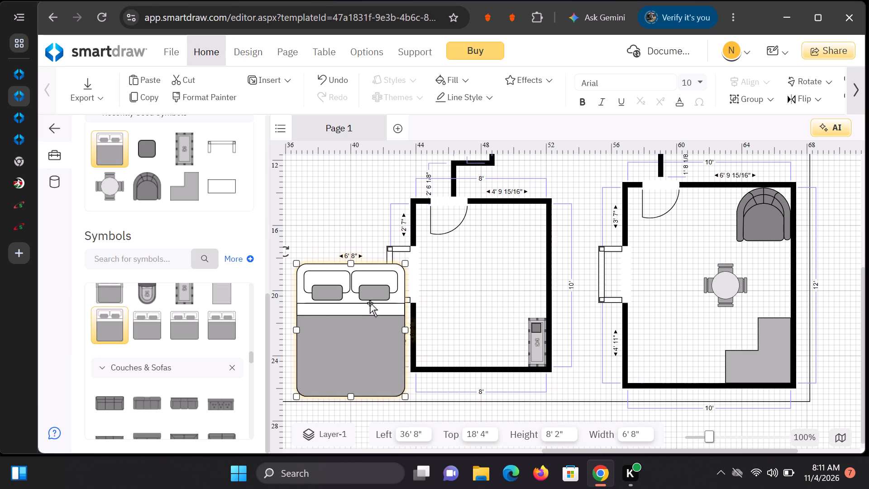
Shrink the king bed to 3' 8" high and 1' 8" wide.
left_click_drag(404, 395, 370, 370)
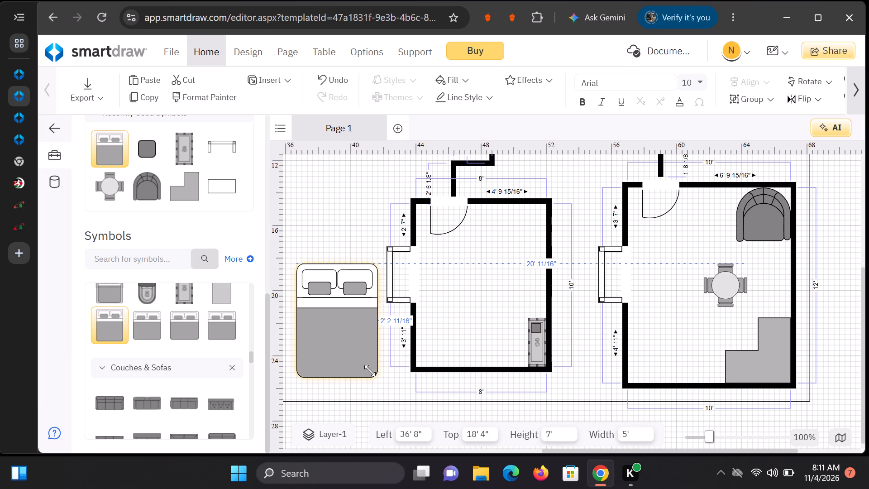
left_click_drag(370, 370, 345, 349)
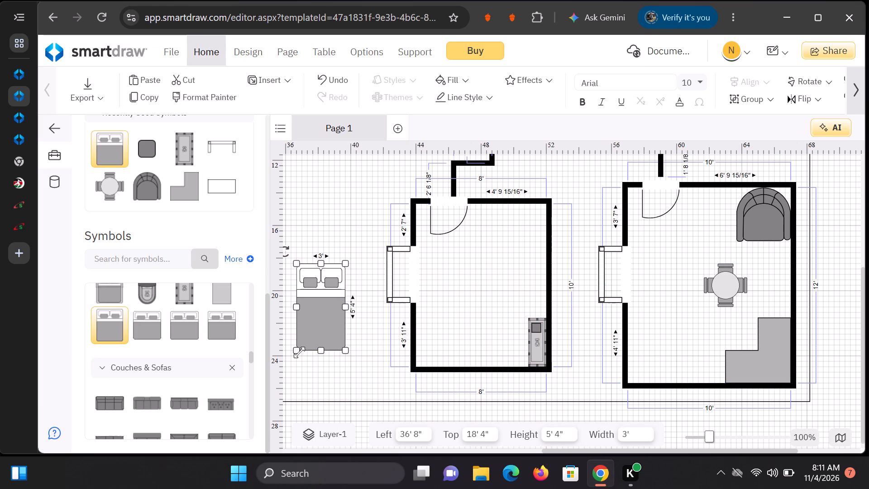
left_click_drag(299, 351, 315, 326)
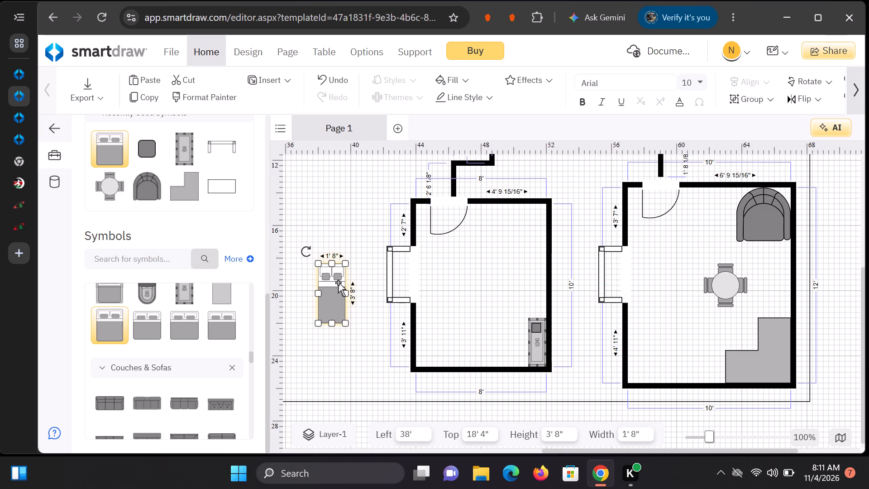
left_click_drag(331, 259, 331, 264)
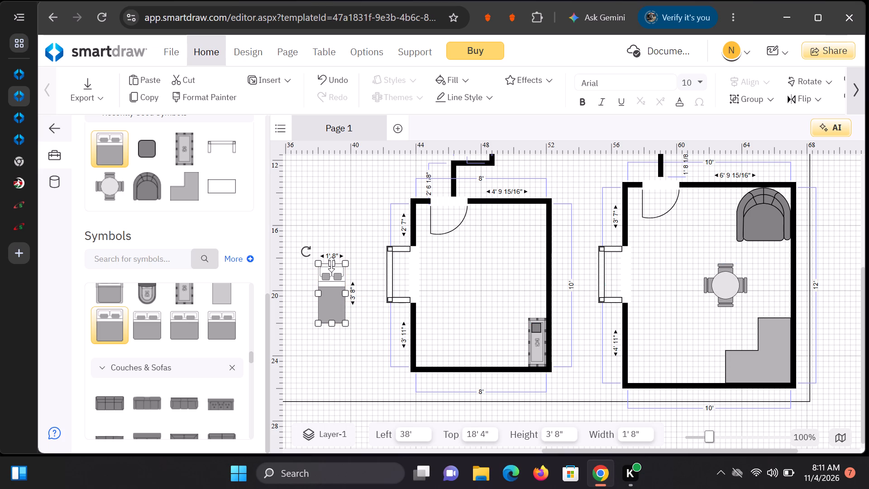
left_click_drag(331, 264, 331, 273)
Move the bed into the 8 x 10 room's lower-left corner at Left 44' 4" and shorten it to 3' 4" high.
left_click_drag(333, 303, 434, 340)
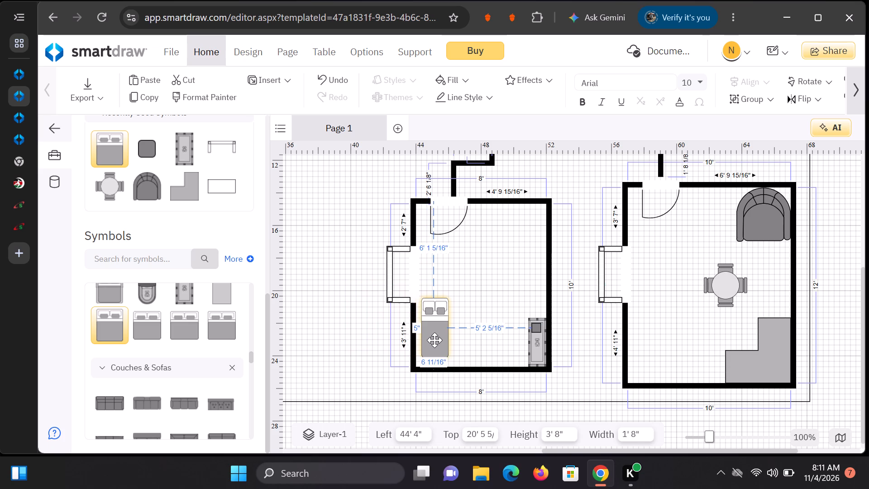
left_click_drag(434, 340, 435, 345)
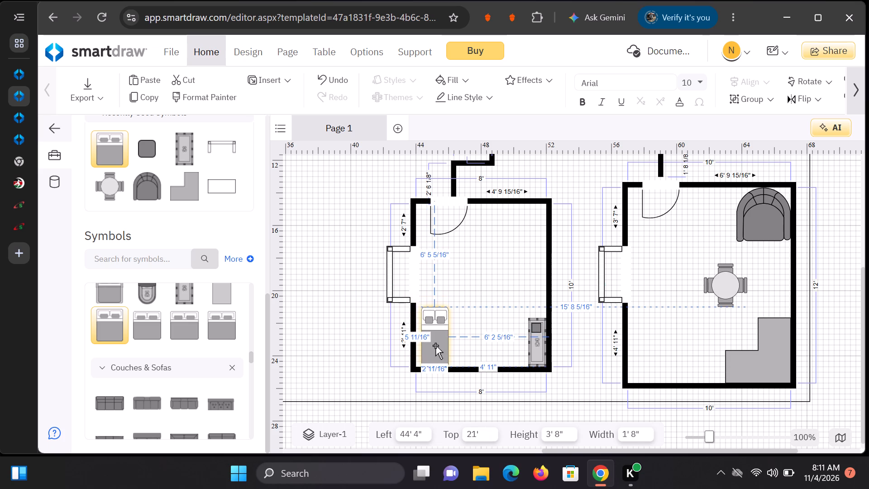
left_click_drag(434, 305, 434, 306)
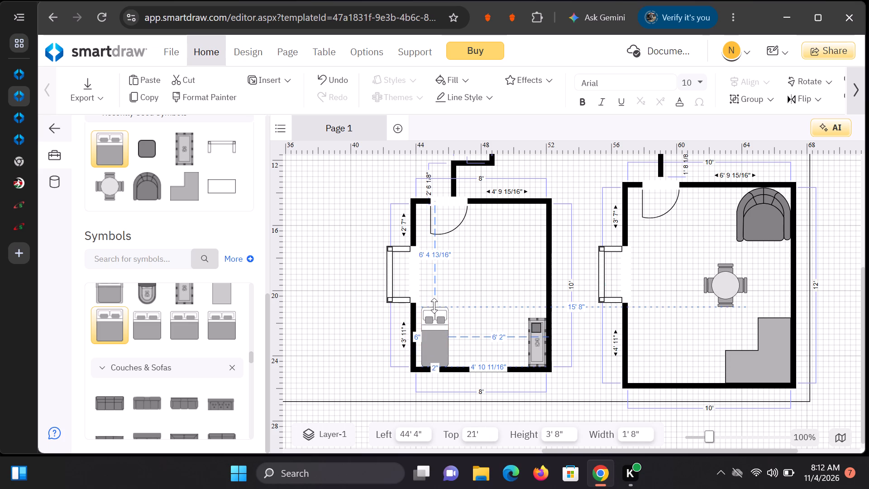
left_click_drag(434, 306, 435, 310)
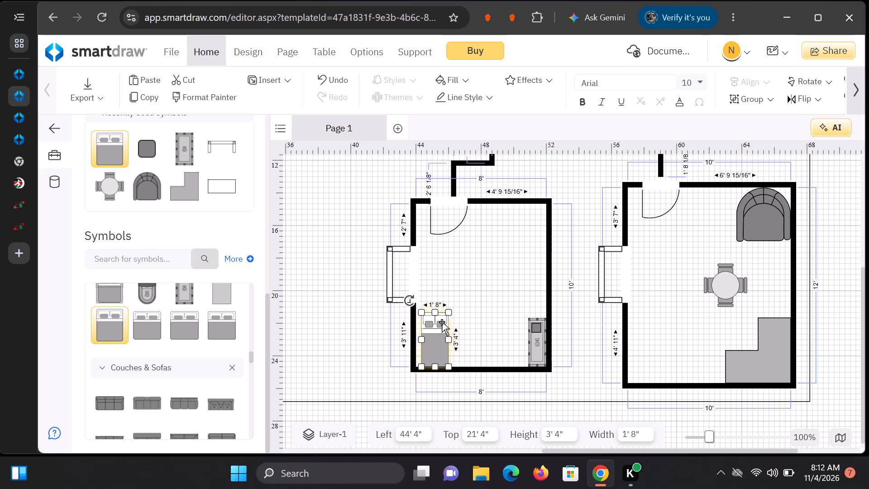
left_click(472, 273)
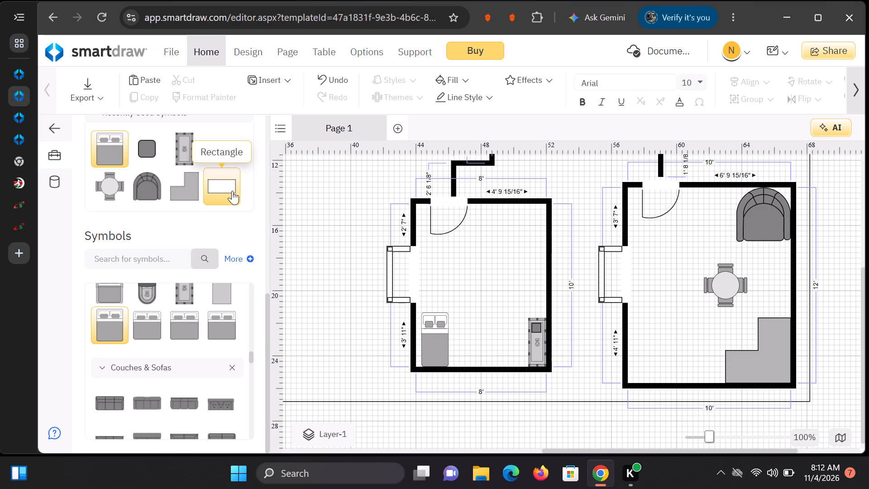
Add a Table for 2 from the Tables symbols and place it outside the 8 x 10 room's garden window, at Left 38' 2", Top 17'.
scroll(233, 283, "down", 1)
scroll(174, 310, "down", 1)
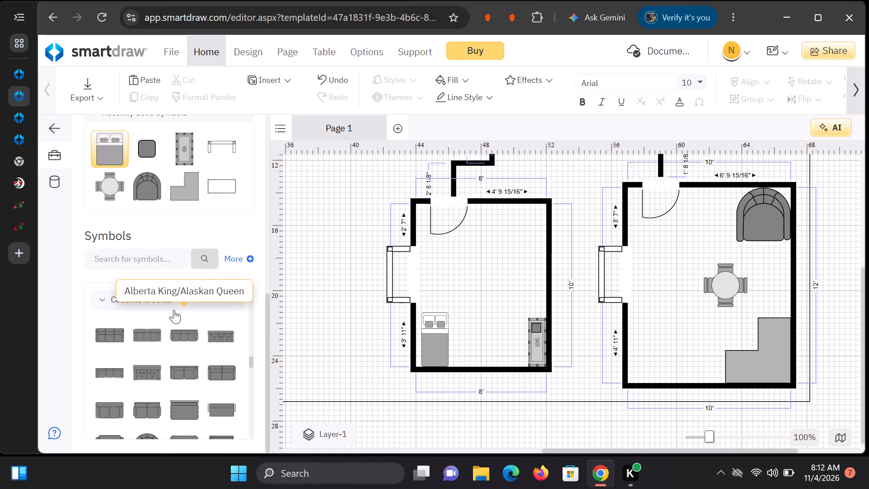
scroll(174, 310, "down", 4)
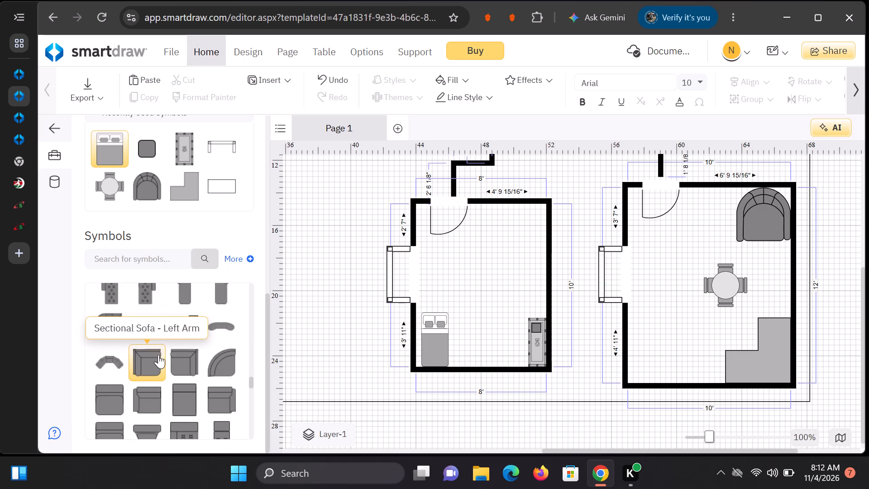
scroll(160, 357, "down", 4)
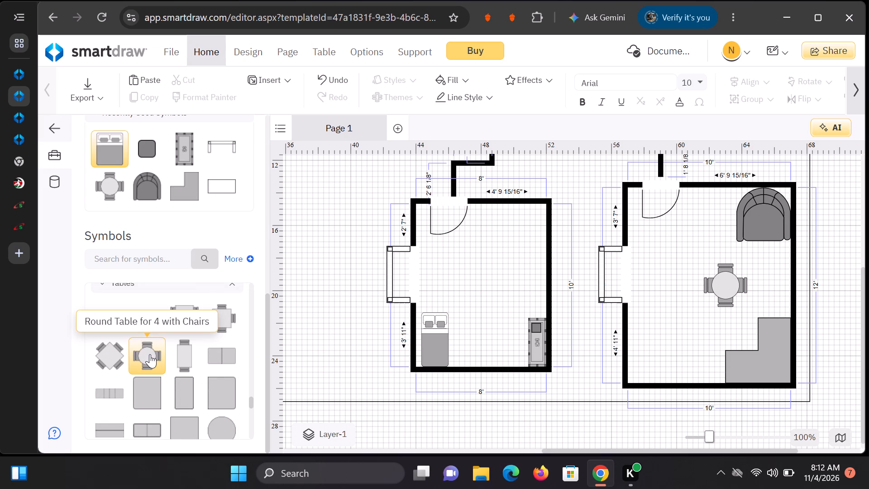
double_click(182, 360)
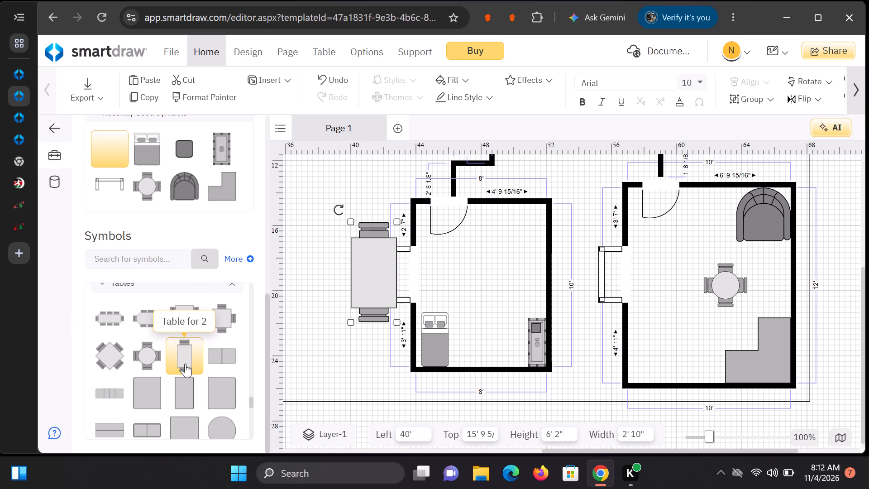
left_click_drag(377, 281, 358, 295)
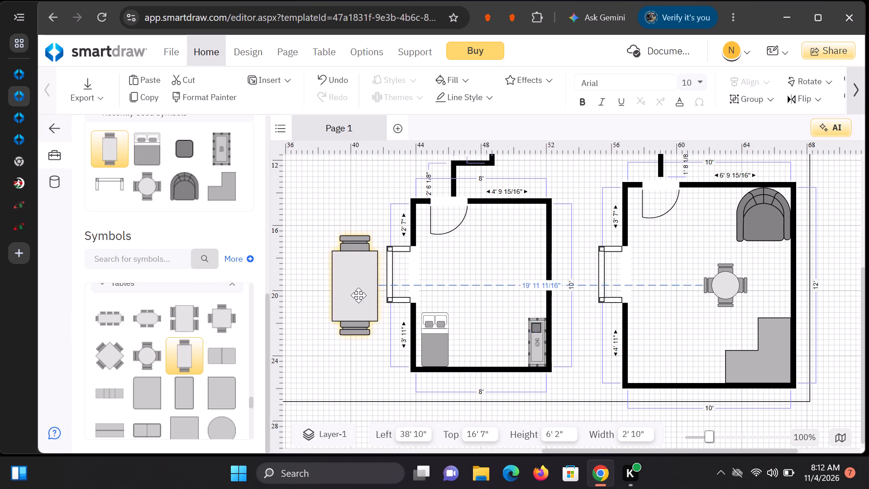
left_click_drag(358, 295, 347, 298)
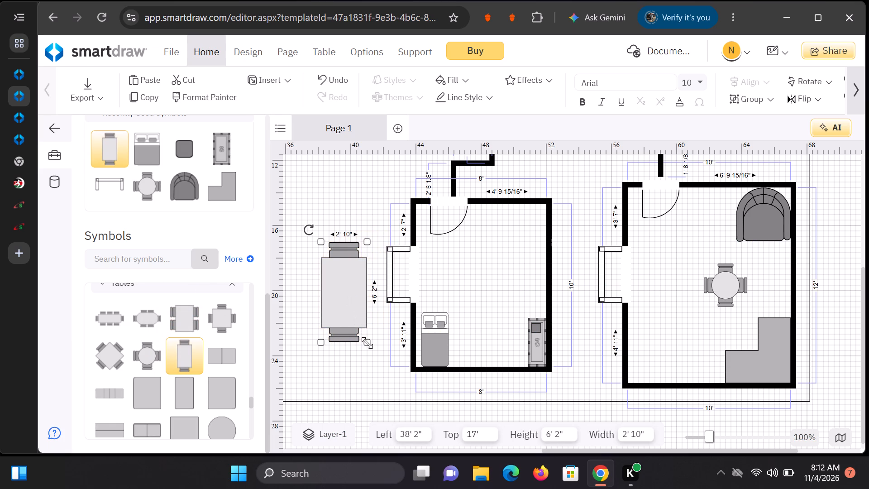
Shrink the Table for 2 beside the garden window to about 1' 9 3/4" high and 10" wide.
left_click_drag(367, 343, 349, 294)
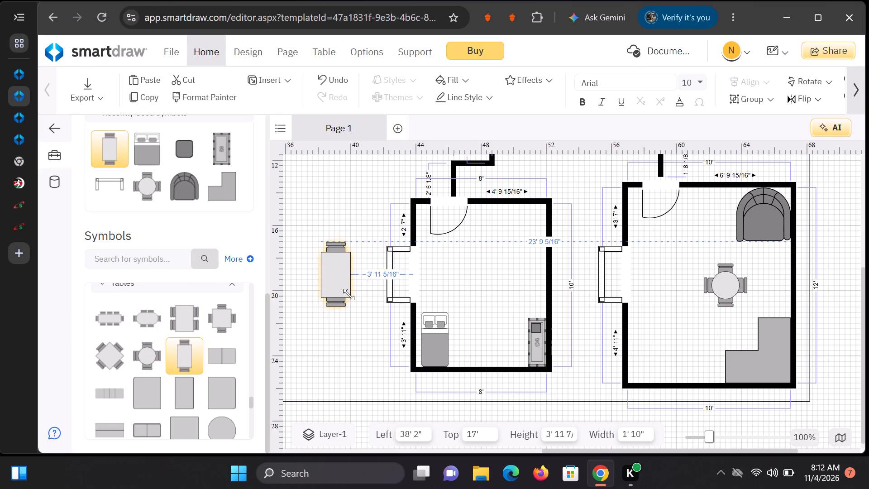
left_click_drag(349, 294, 346, 291)
left_click(346, 291)
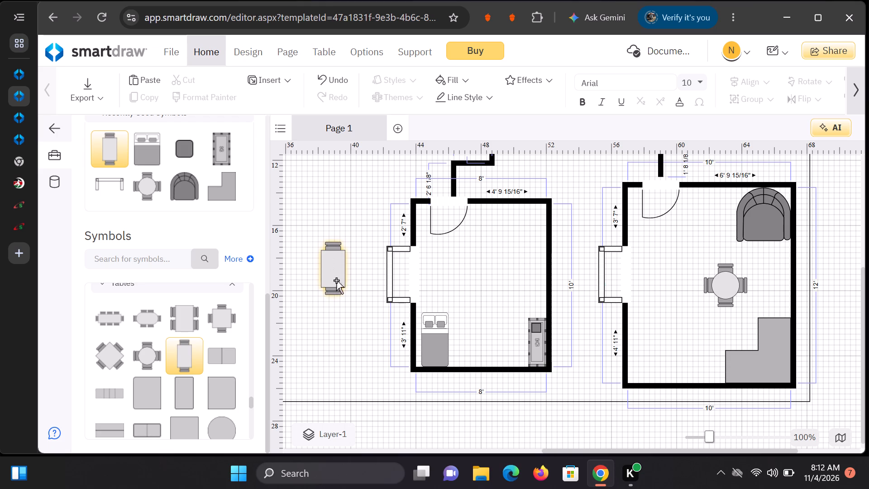
left_click(341, 286)
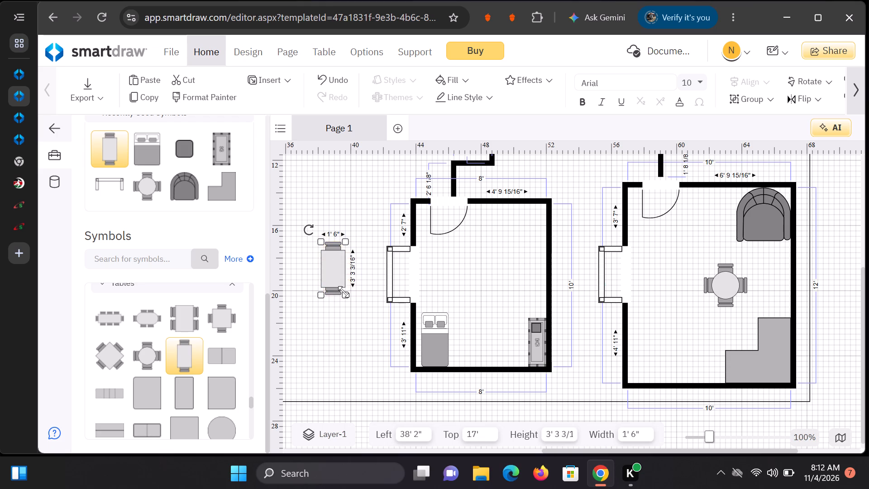
left_click_drag(344, 292, 335, 276)
Move the Table for 2 into the middle of the 8 x 10 room, at Left 47', Top 18' 4".
left_click_drag(328, 258, 403, 282)
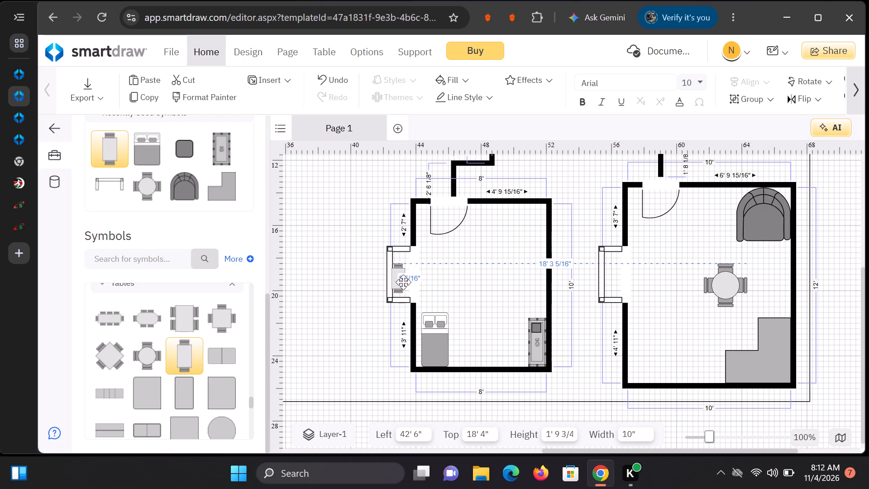
left_click_drag(403, 282, 466, 279)
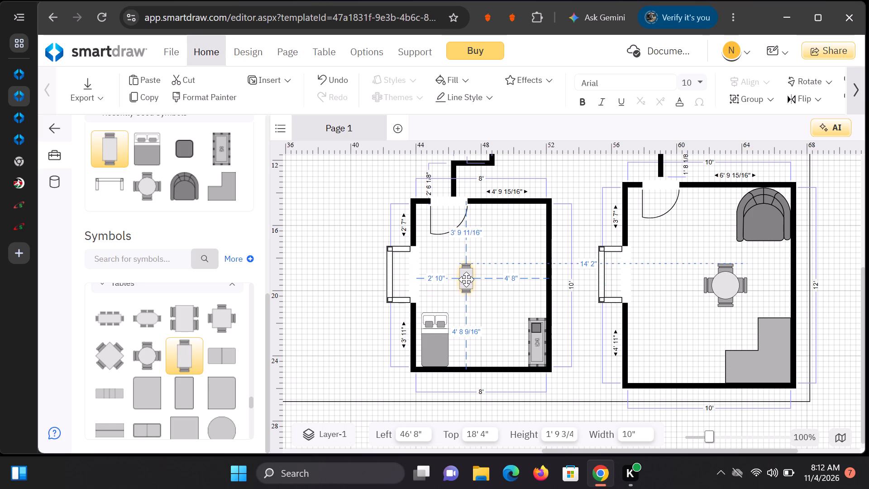
left_click_drag(466, 279, 471, 280)
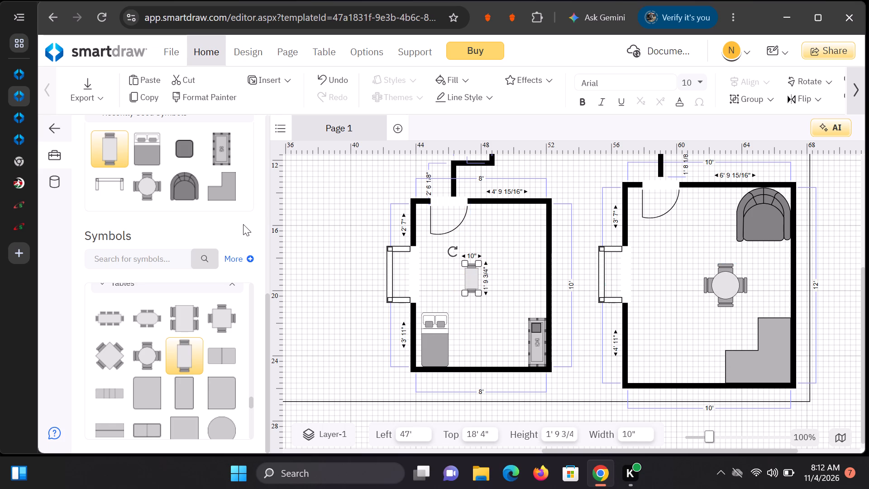
Look through the Tables symbols and the neighbouring furniture categories for another piece for the 8 x 10 room.
left_click(243, 224)
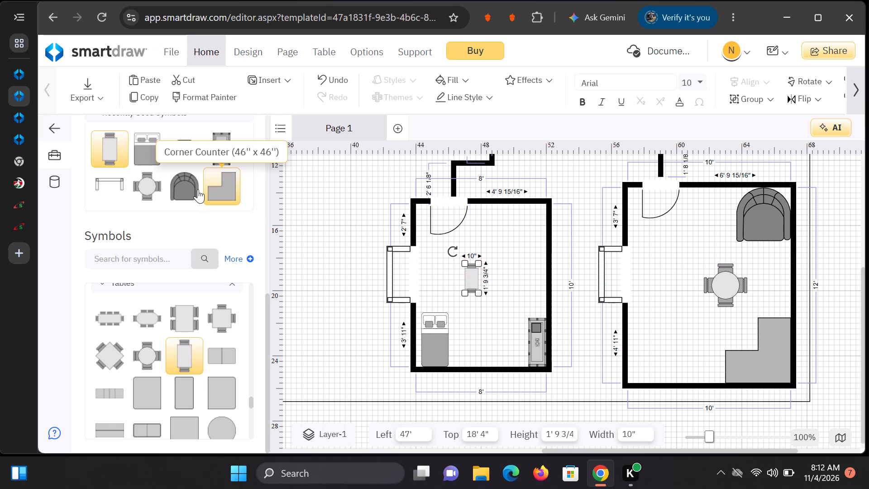
scroll(198, 189, "up", 1)
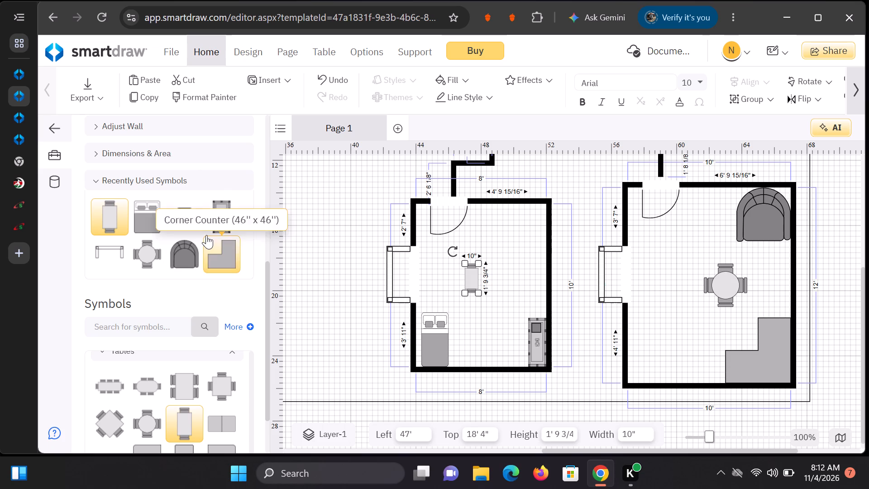
scroll(201, 262, "down", 4)
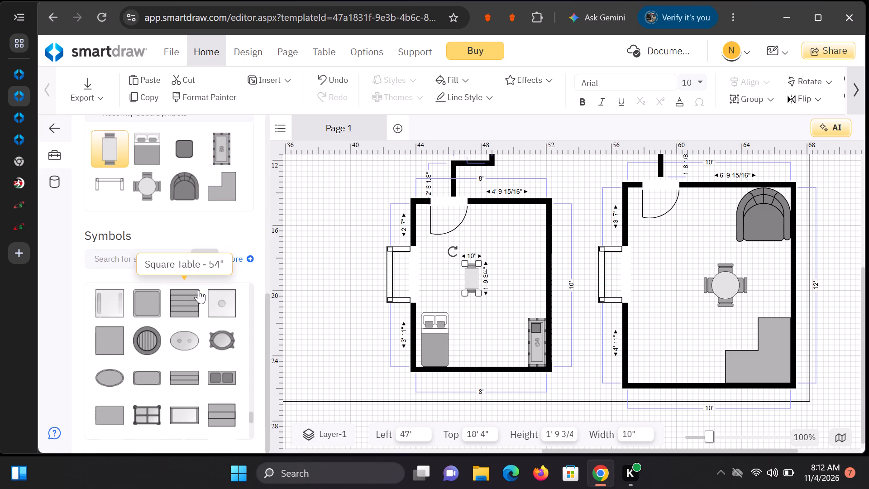
scroll(194, 283, "down", 11)
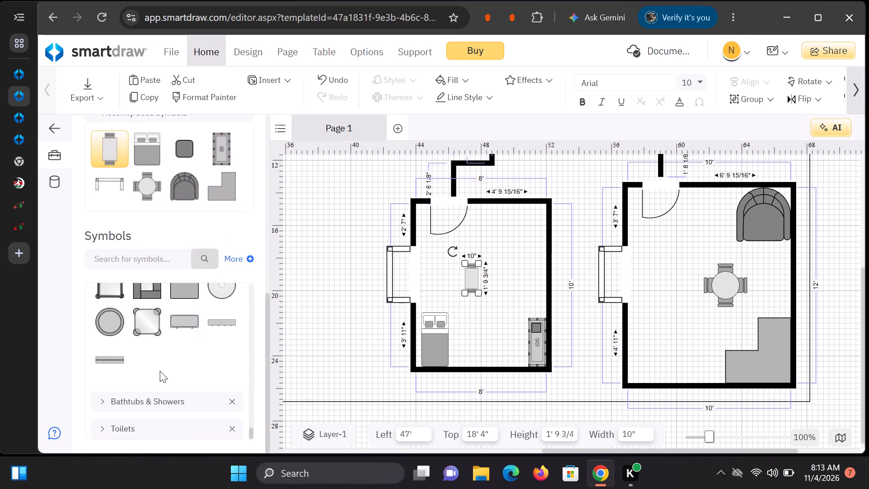
scroll(160, 371, "down", 4)
scroll(153, 364, "up", 2)
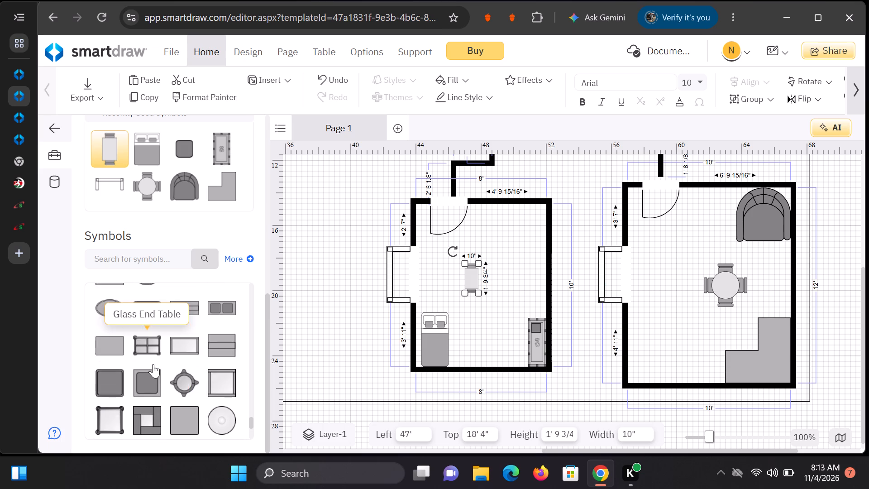
scroll(153, 364, "down", 5)
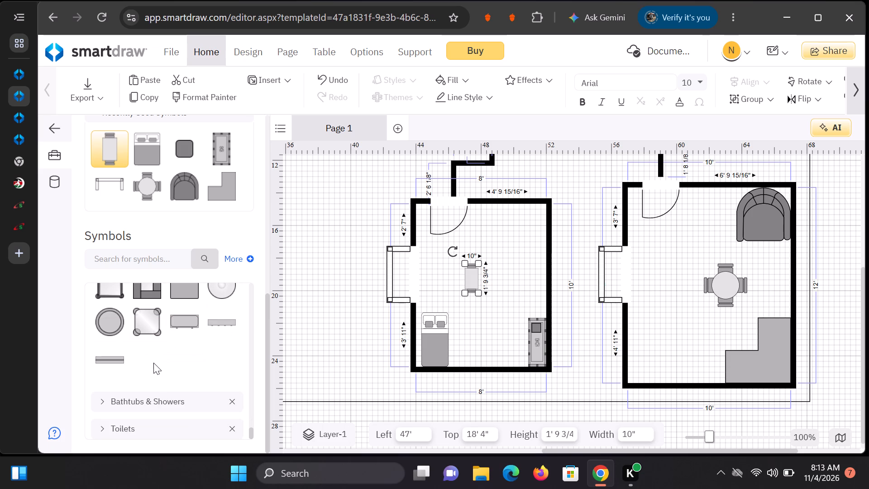
scroll(153, 363, "up", 8)
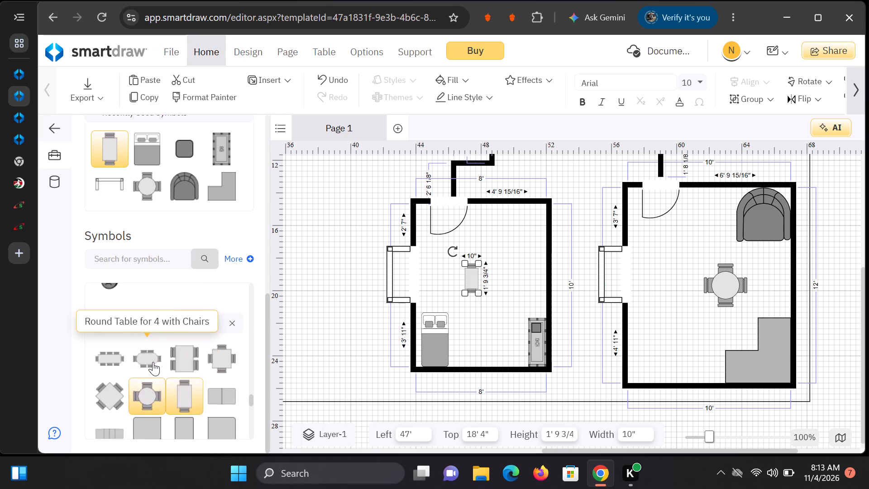
scroll(153, 362, "up", 2)
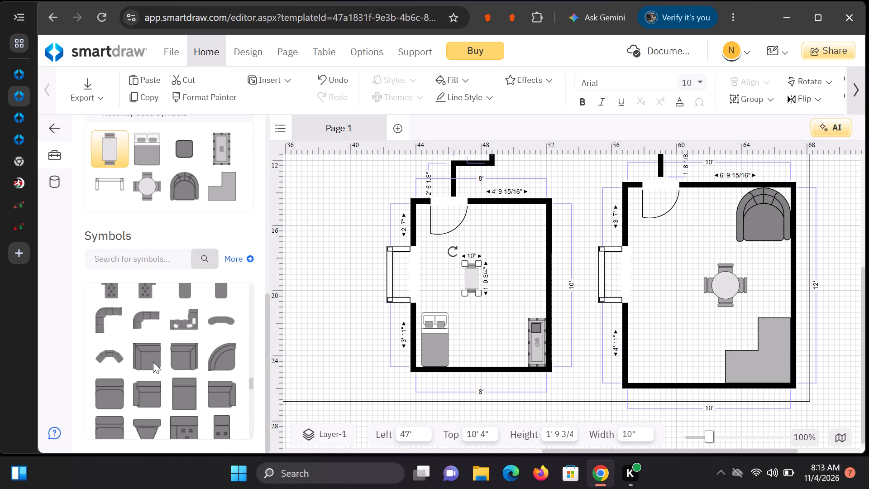
scroll(153, 362, "up", 1)
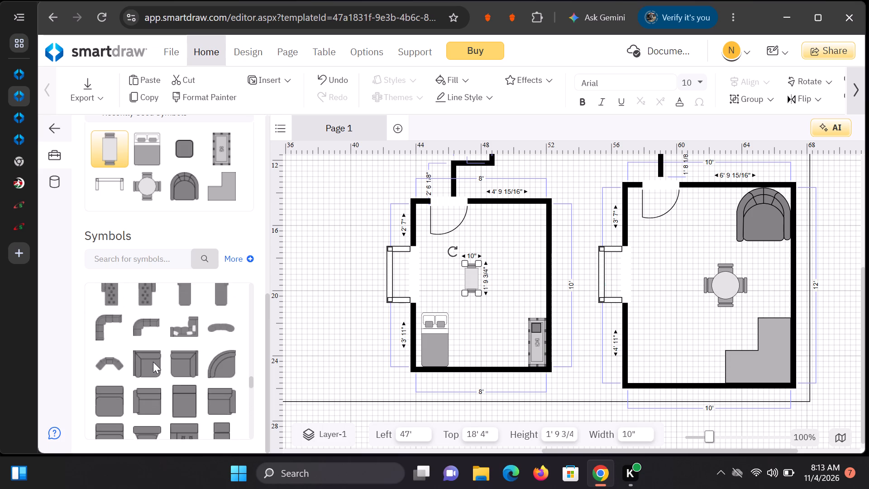
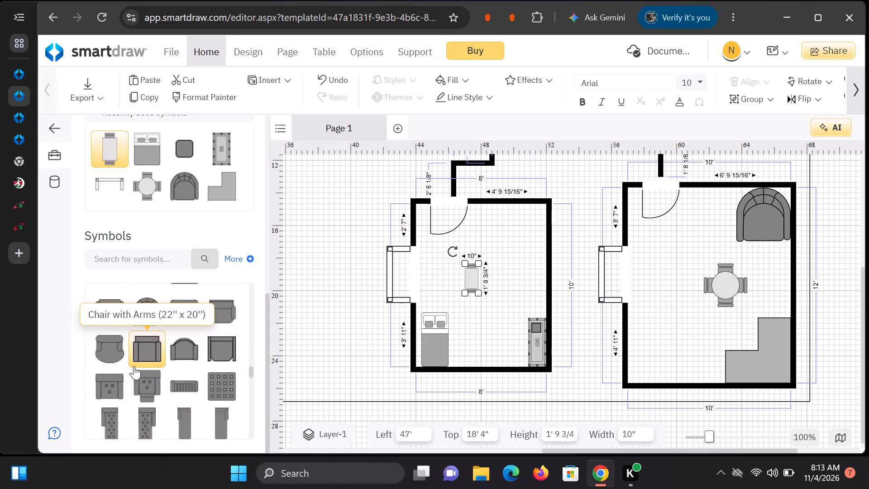
Add a Loveseat from the Couches & Sofas symbols and shrink it to about 2' wide and 1' 6 11/16" high.
scroll(139, 348, "up", 1)
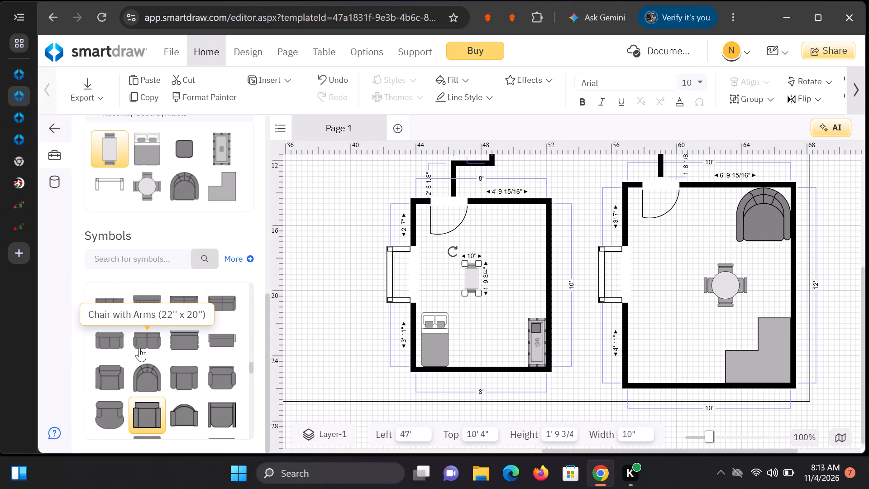
scroll(147, 343, "up", 1)
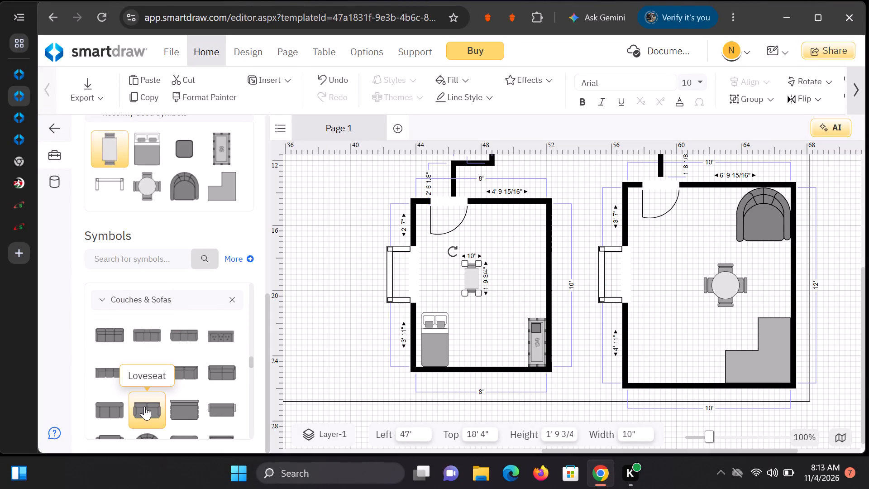
left_click(144, 406)
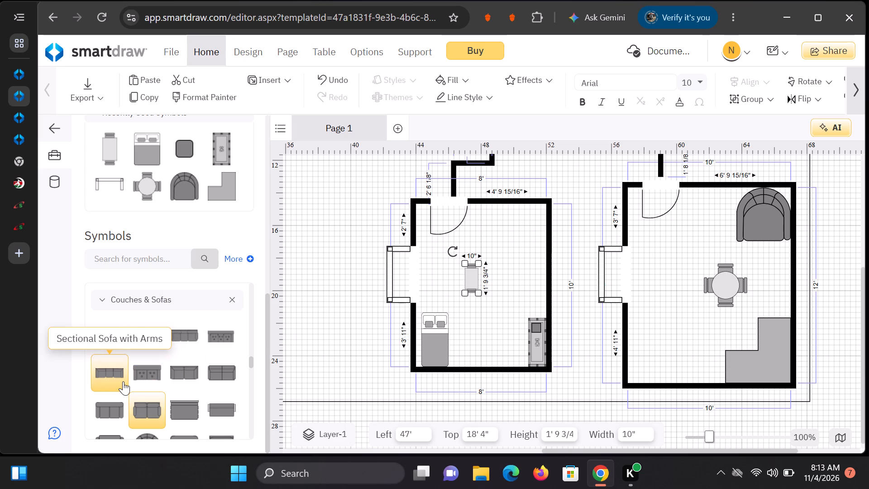
double_click(229, 376)
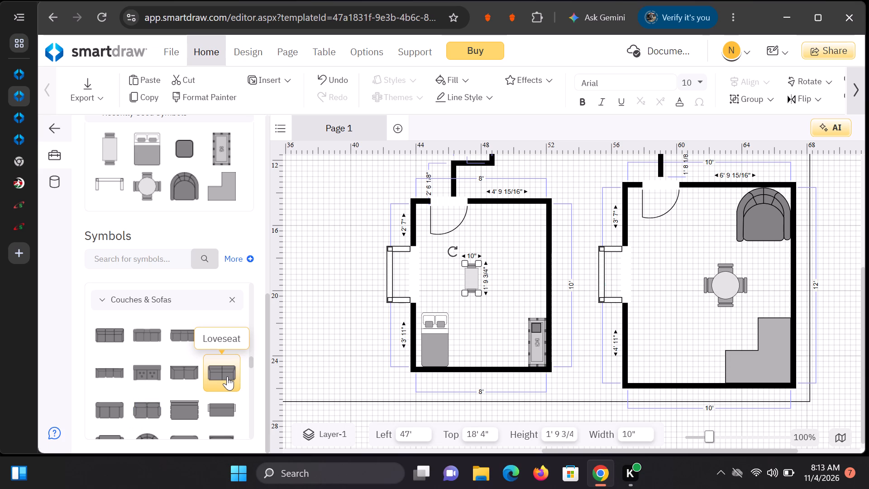
scroll(227, 376, "up", 2)
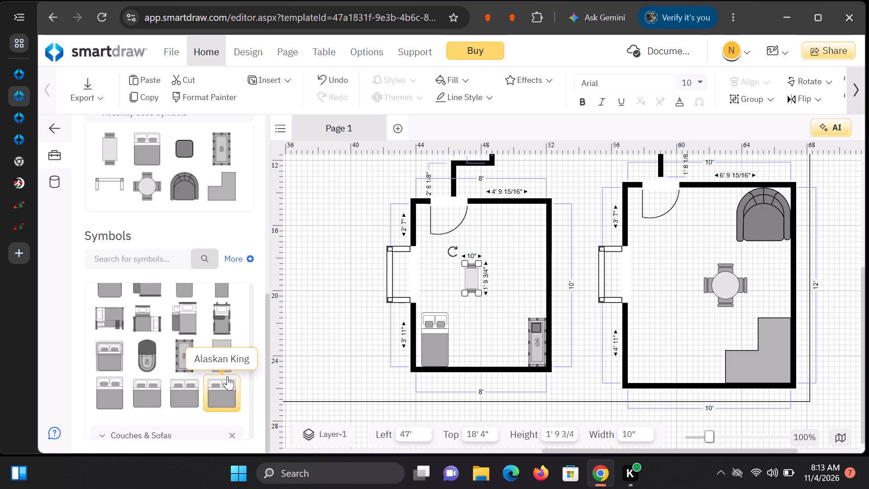
scroll(227, 376, "down", 2)
left_click(218, 367)
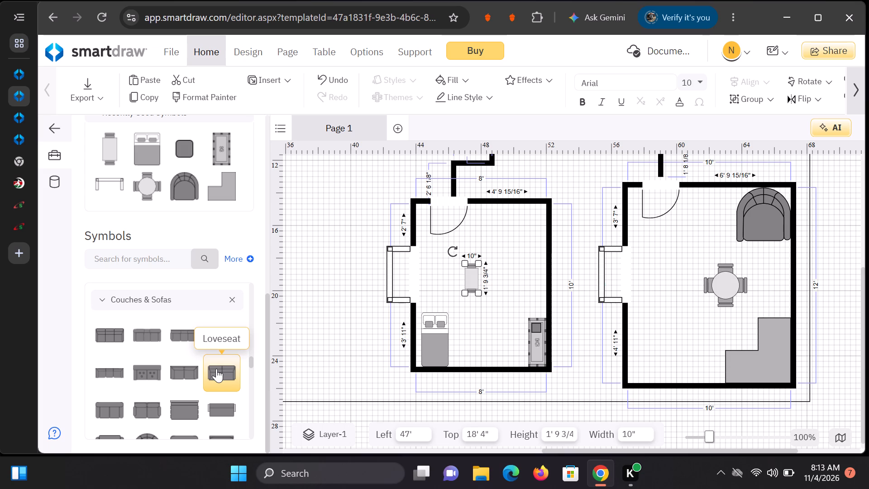
double_click(216, 369)
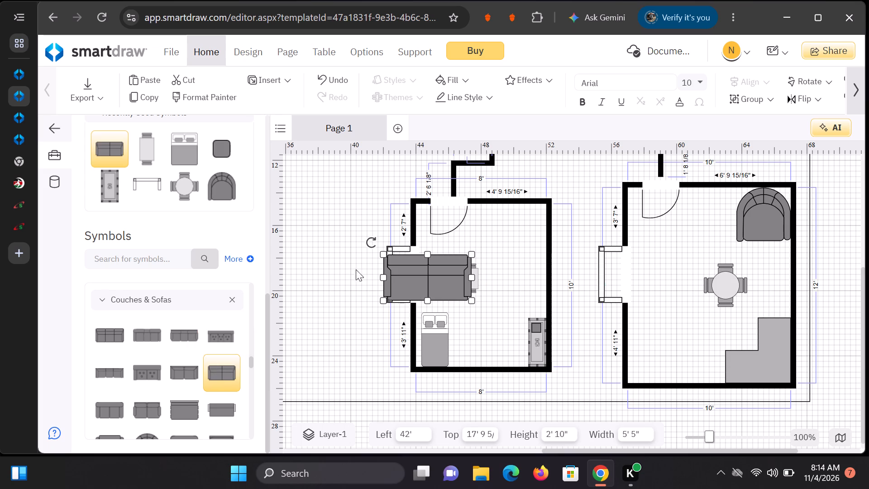
left_click_drag(470, 301, 439, 288)
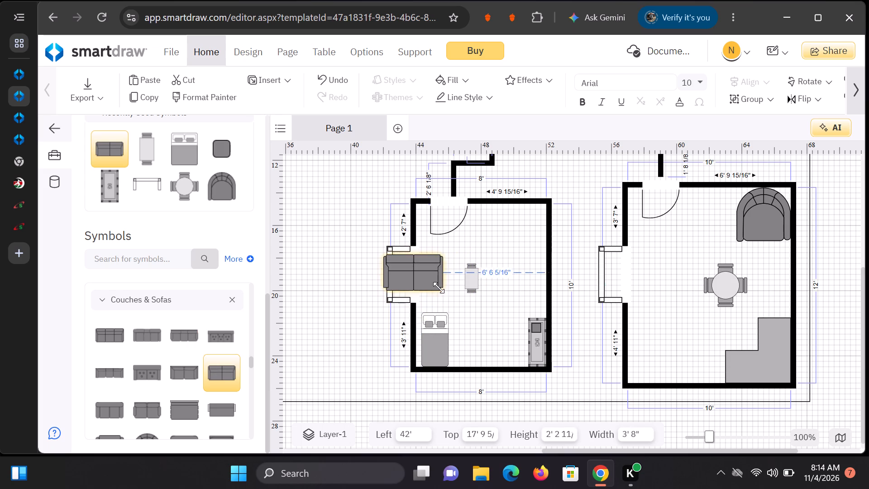
left_click_drag(439, 288, 417, 281)
Move the loveseat into the 8 x 10 room, at Left 49' 4", Top 17' 8", and rotate it to 270°.
left_click_drag(401, 265, 518, 263)
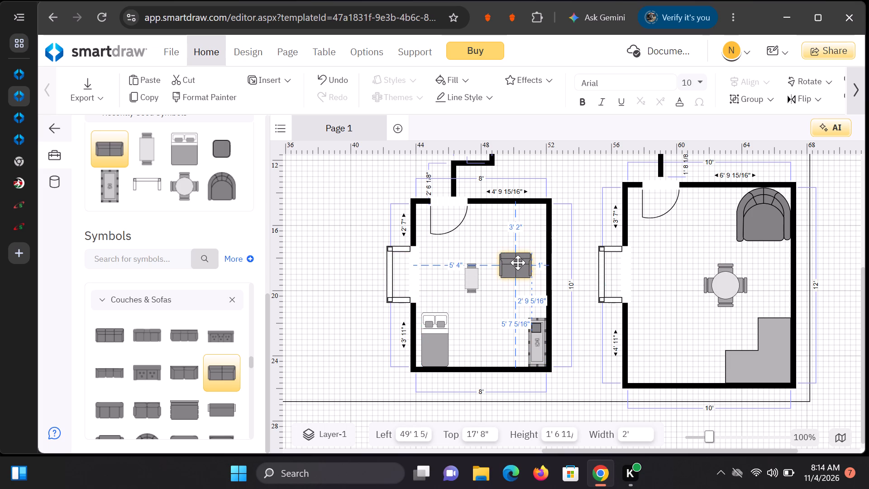
left_click_drag(518, 263, 520, 263)
left_click_drag(492, 240, 492, 241)
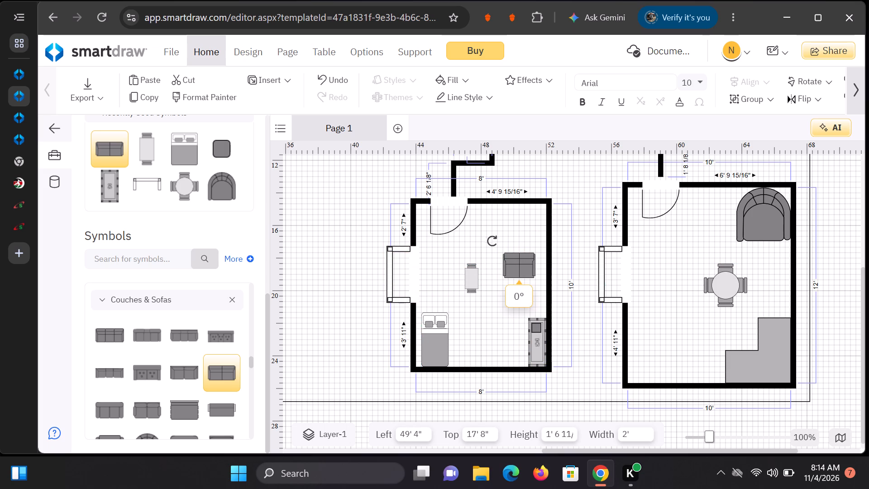
left_click_drag(492, 241, 540, 244)
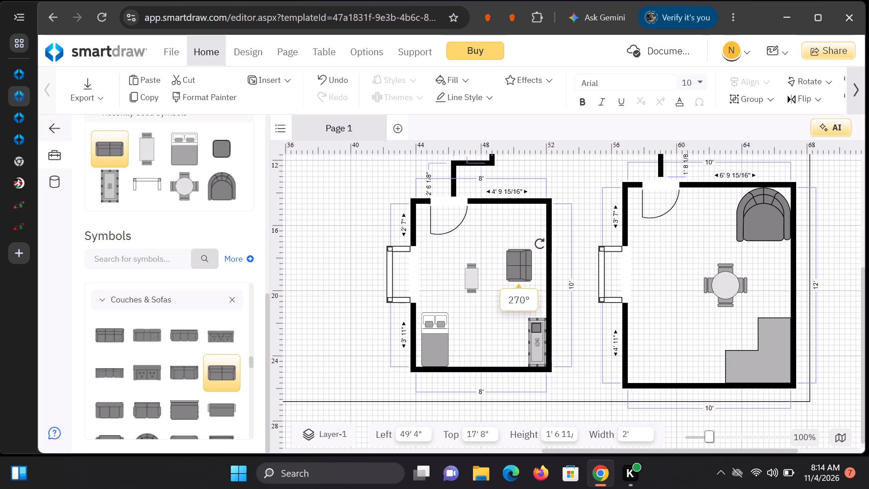
left_click_drag(540, 244, 538, 243)
Position the loveseat flush against the 8 x 10 room's wall opposite the garden window, at about Left 50' 2", Top 18' 4".
left_click_drag(520, 265, 523, 266)
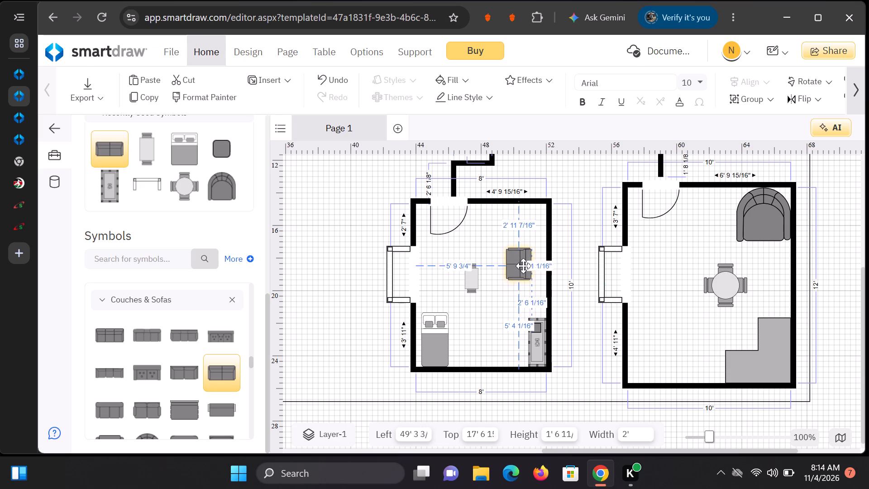
left_click_drag(523, 266, 531, 272)
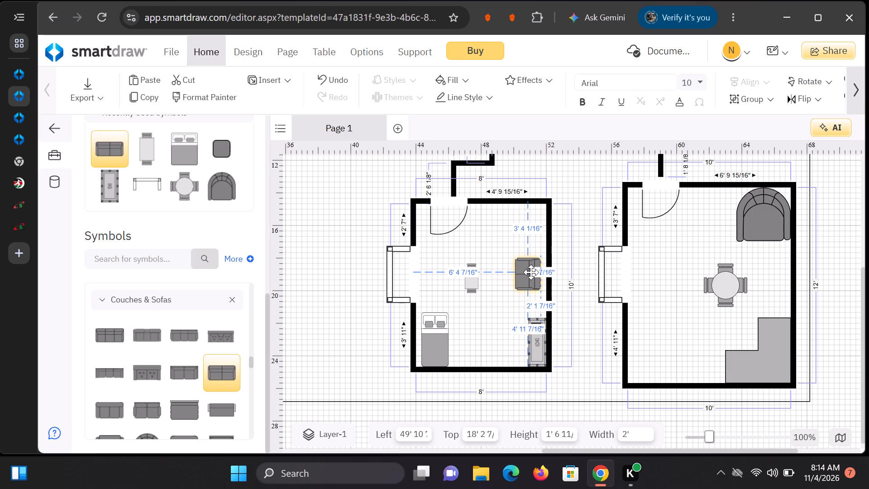
left_click_drag(531, 272, 532, 273)
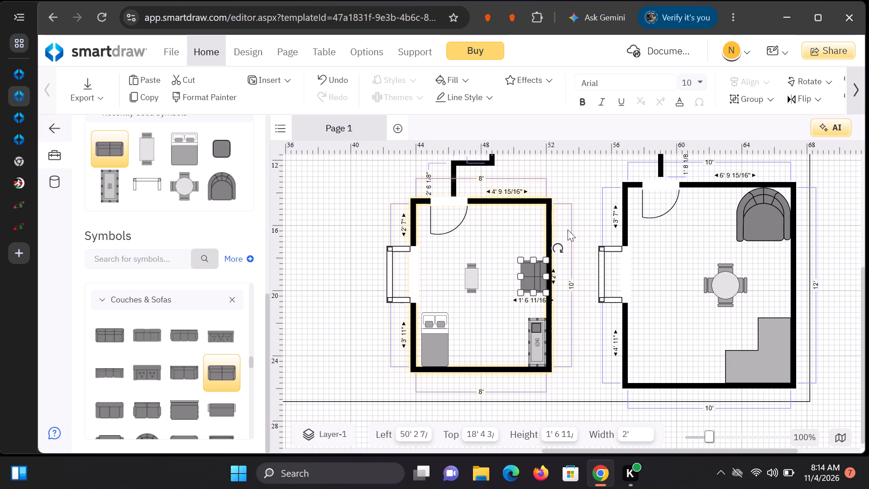
left_click(583, 209)
left_click(534, 275)
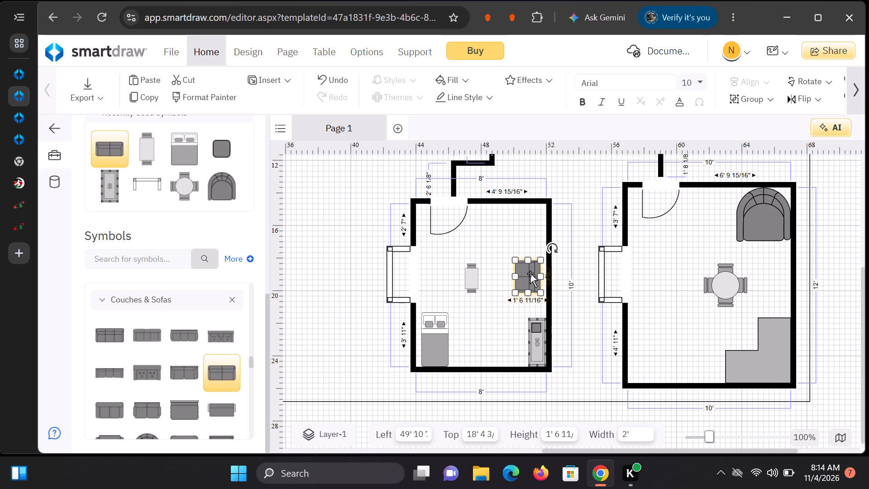
left_click_drag(530, 273, 531, 273)
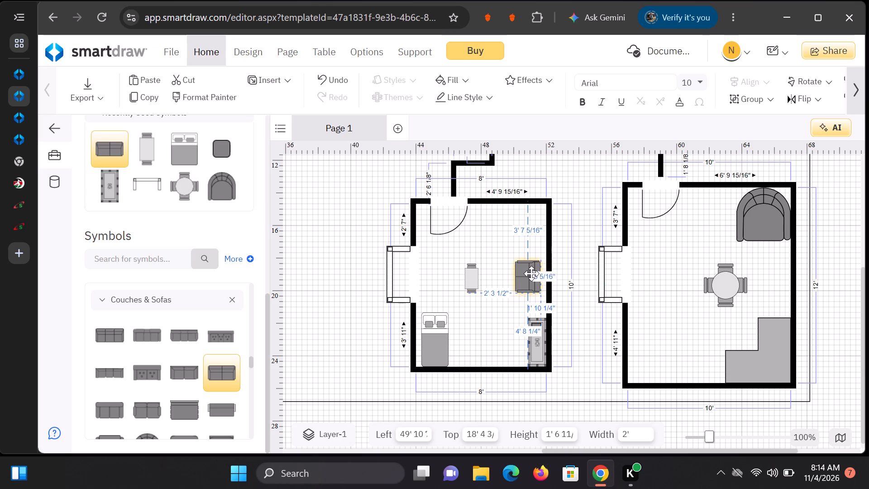
left_click_drag(531, 273, 534, 274)
left_click(588, 211)
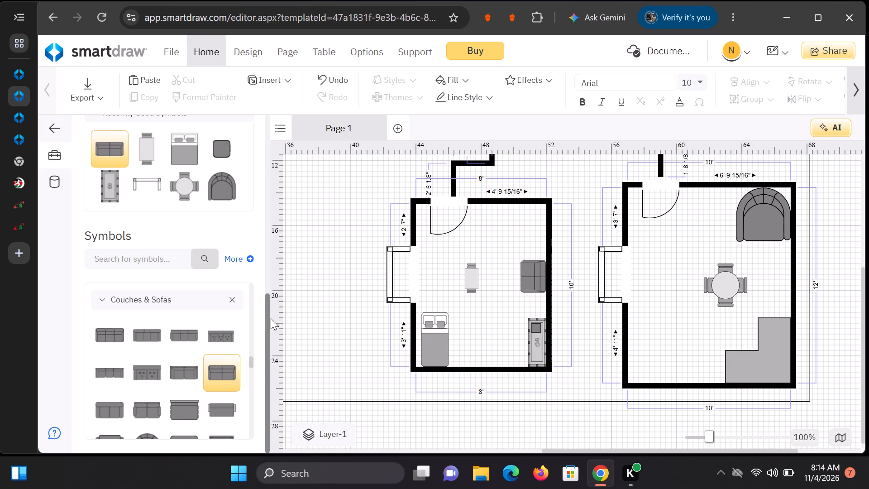
Add a three-seat Sofa outside the 8 x 10 room and shrink it to 3' 4" wide and about 1' 8 11/16" high.
double_click(191, 334)
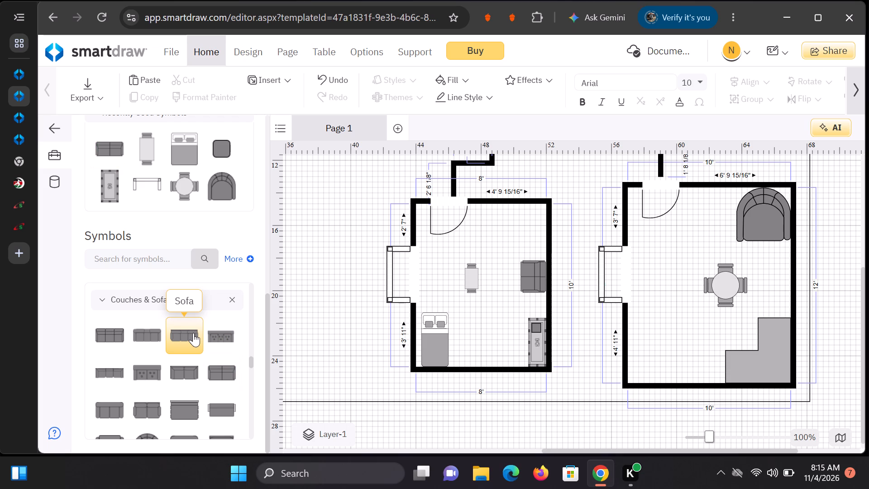
double_click(193, 333)
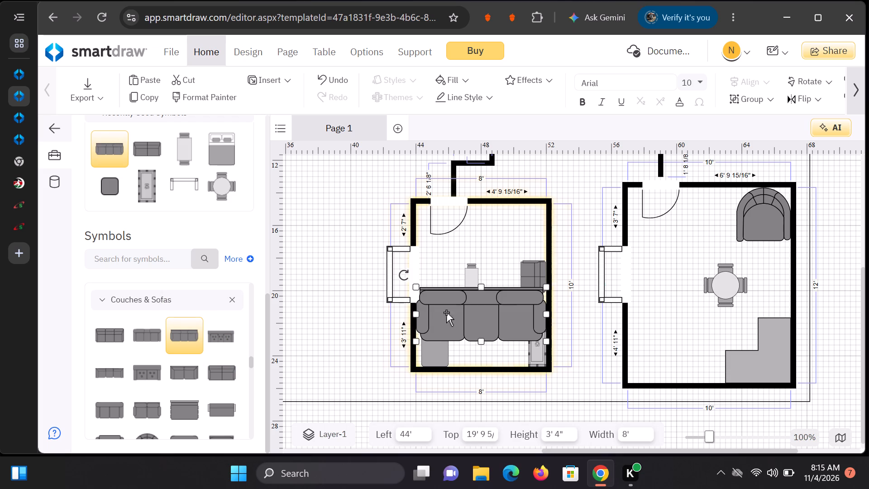
left_click_drag(461, 310, 299, 326)
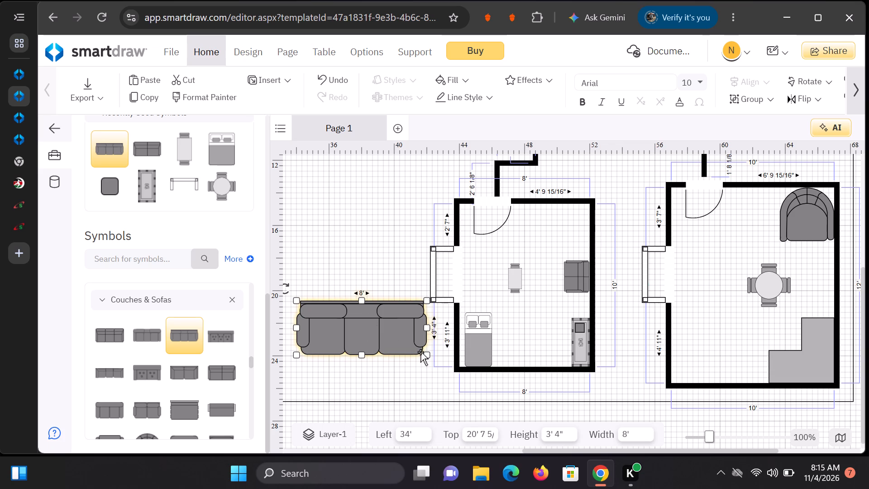
left_click_drag(427, 355, 396, 337)
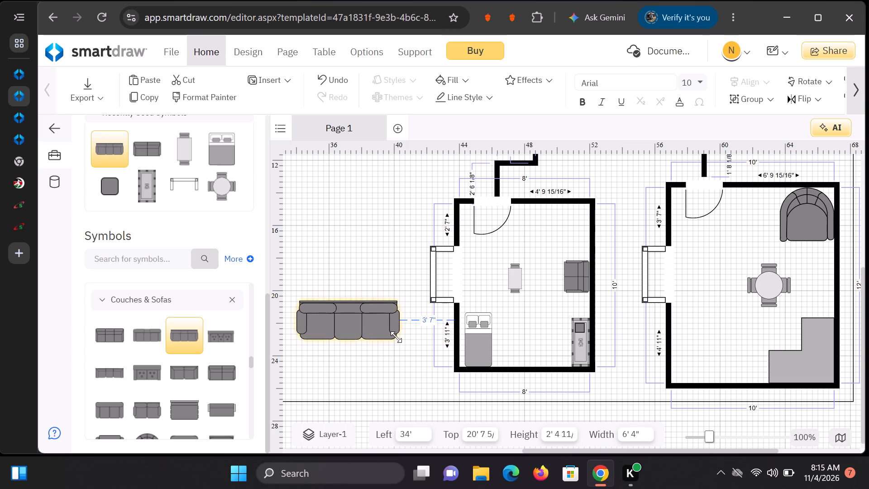
left_click_drag(396, 337, 380, 328)
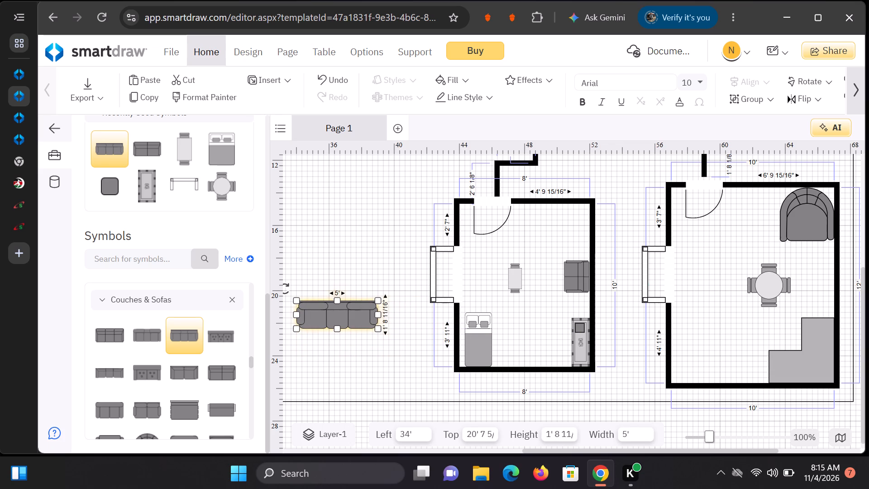
left_click_drag(378, 314, 361, 313)
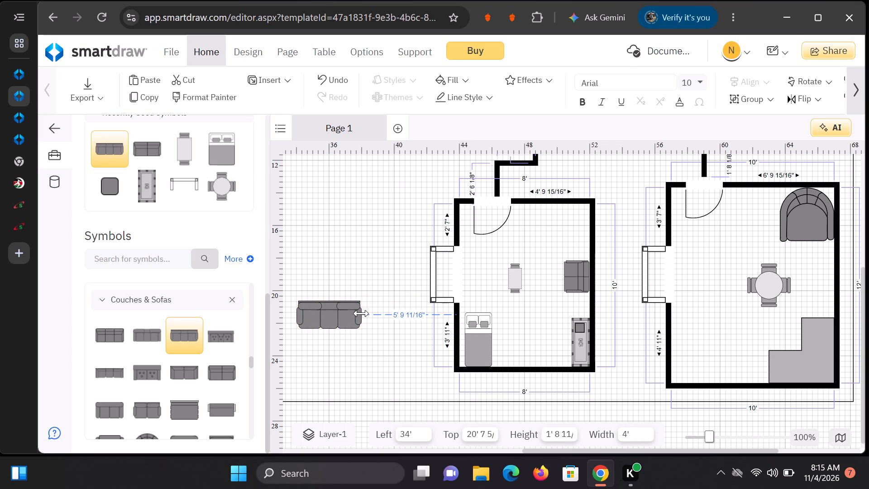
left_click_drag(361, 313, 351, 313)
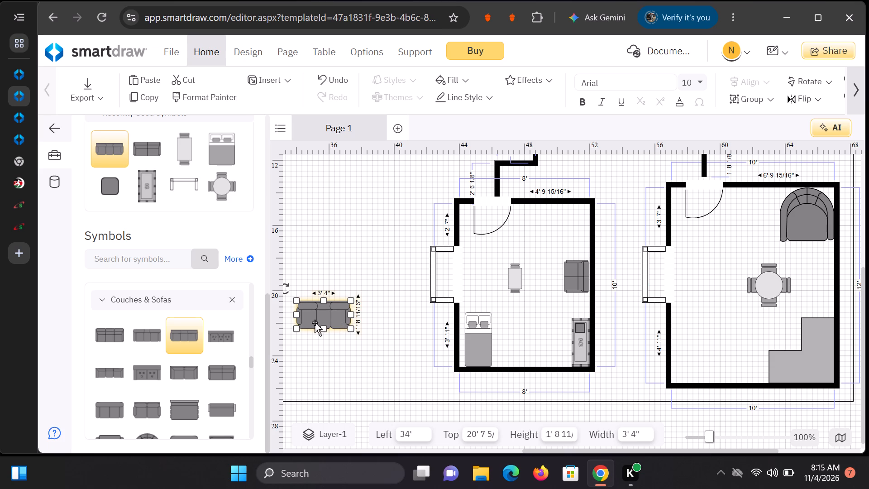
Move the sofa into the 8 x 10 room against the door wall, beside the door swing, at Left 47' 10".
left_click_drag(318, 318, 482, 276)
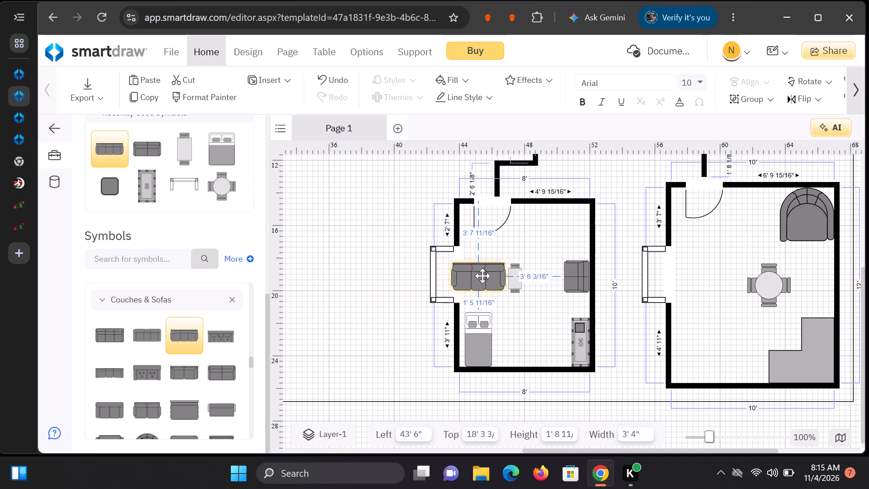
left_click_drag(482, 276, 543, 230)
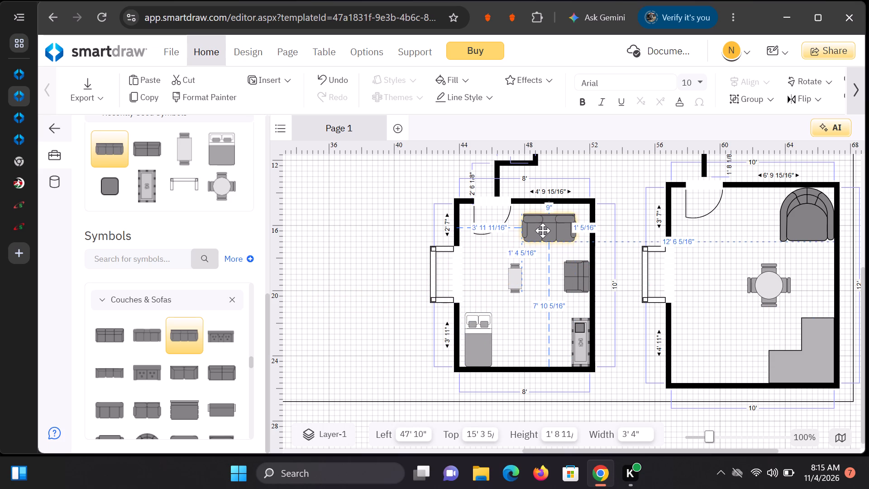
left_click_drag(543, 230, 543, 224)
Enlarge the Table for 2 to 1' 2" wide and 2' 6 1/2" high and position it at Left 47' 10", about Top 17' 7".
left_click(517, 275)
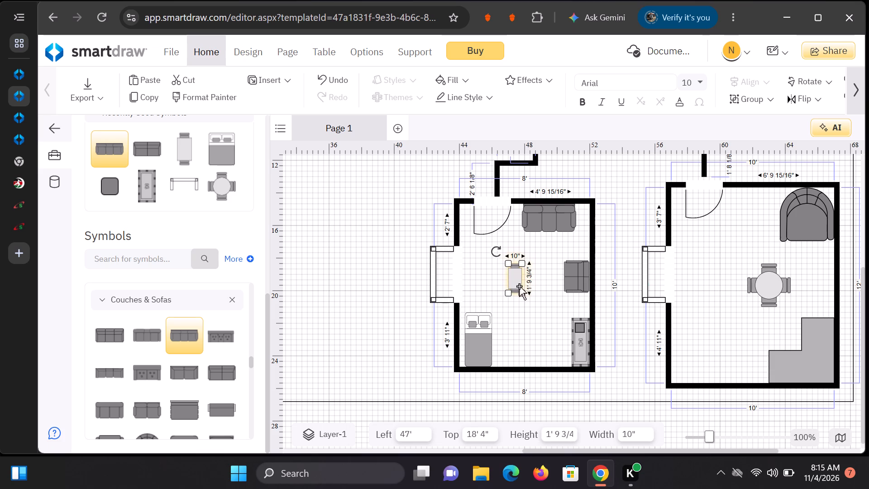
left_click_drag(519, 286, 527, 287)
left_click(532, 295)
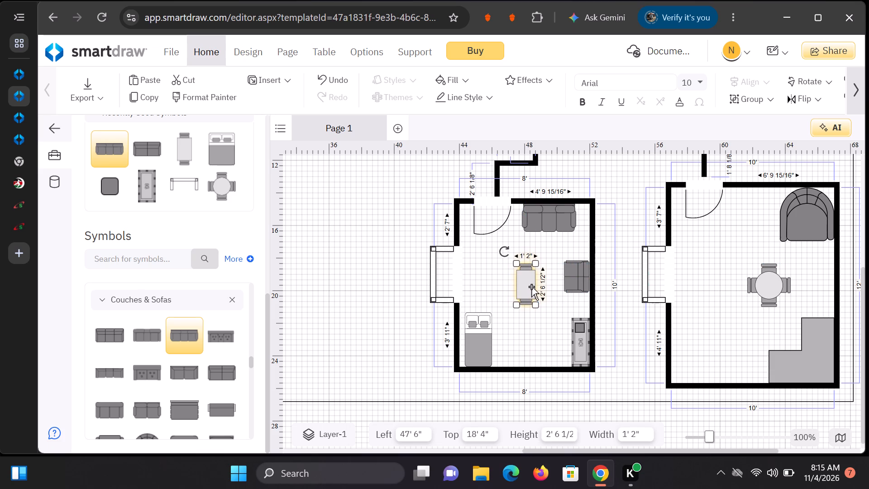
left_click_drag(529, 285, 532, 272)
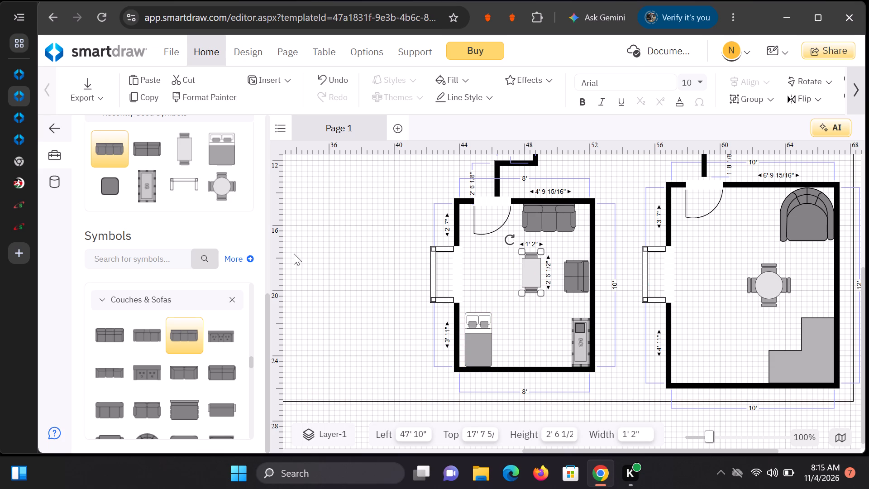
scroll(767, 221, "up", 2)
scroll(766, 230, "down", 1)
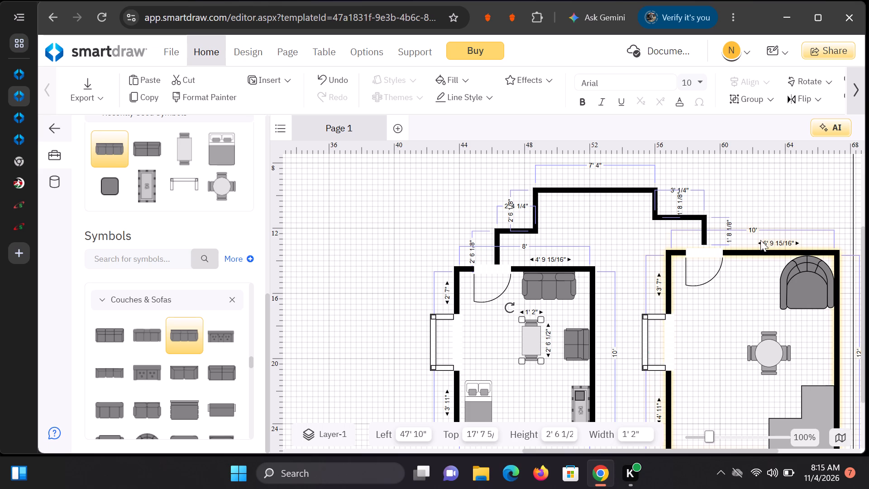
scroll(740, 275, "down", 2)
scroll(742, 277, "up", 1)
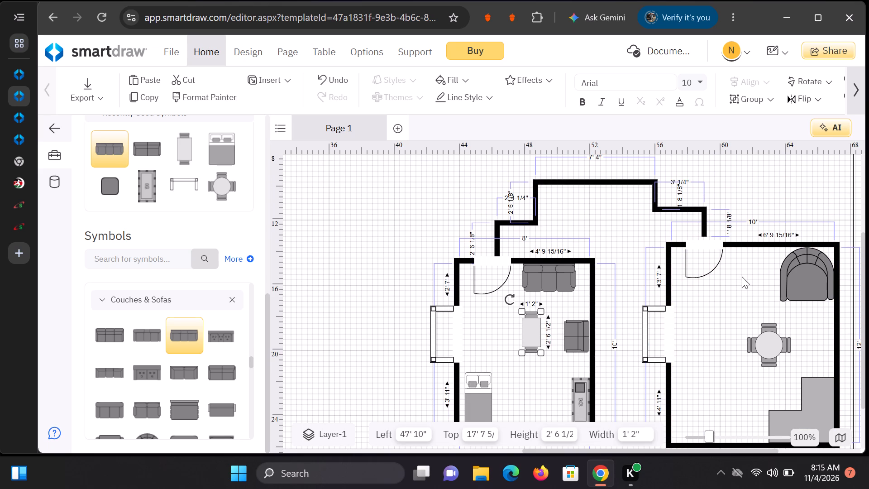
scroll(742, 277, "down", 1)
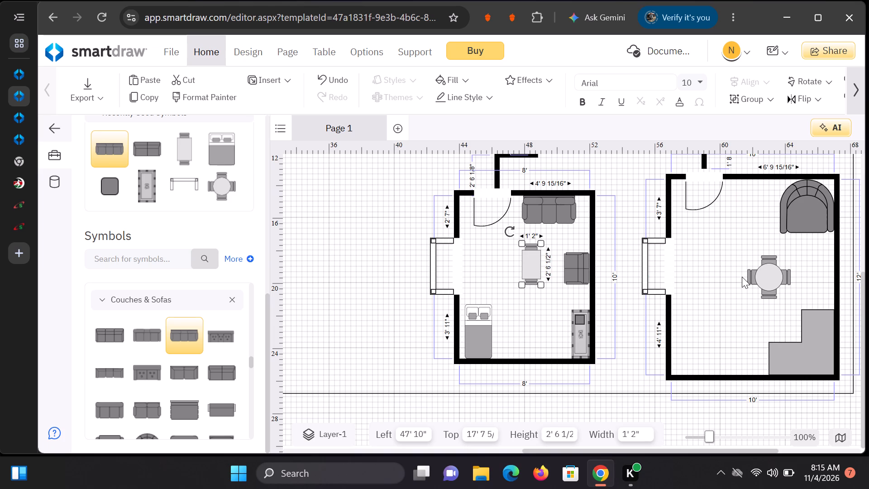
Add a Sectional Sofa with Pillows and place it outside the 8 x 10 room's garden window, at about Left 32', Top 16' 2".
scroll(197, 321, "down", 1)
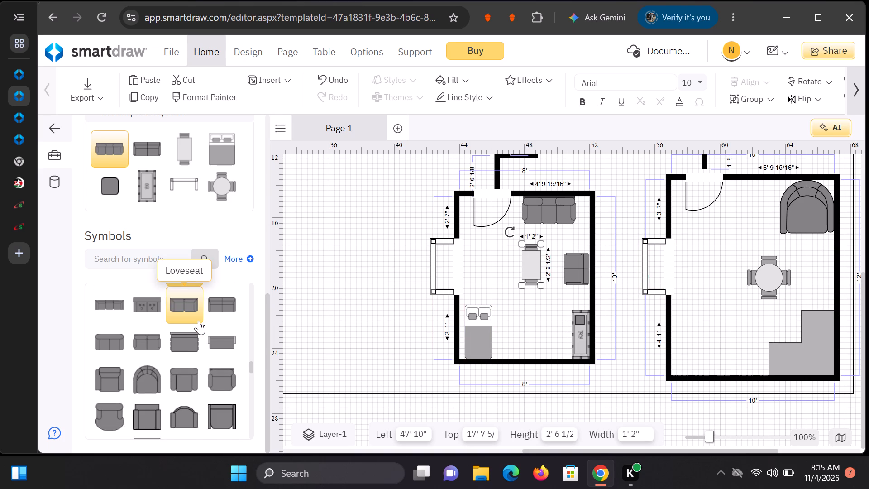
scroll(199, 320, "down", 2)
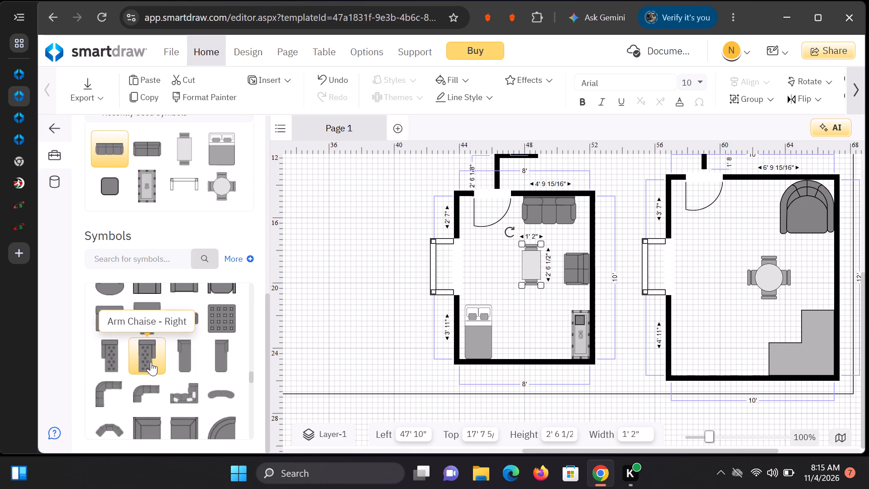
scroll(152, 361, "down", 2)
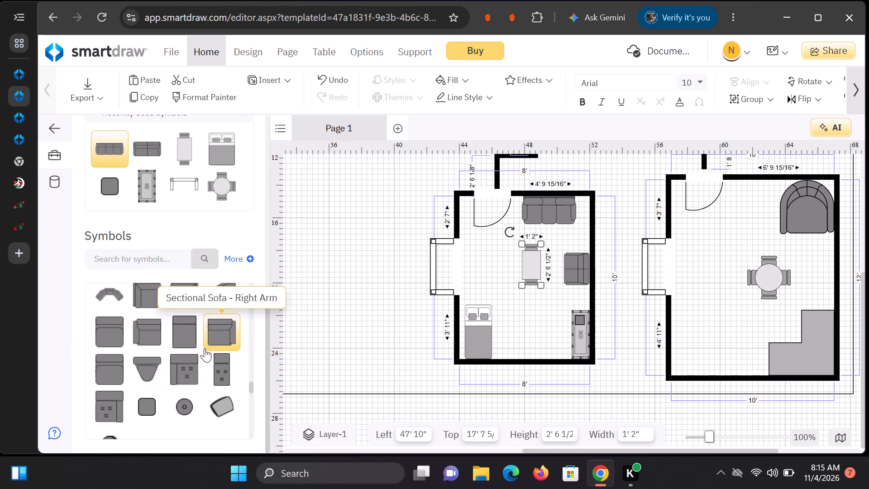
scroll(205, 388, "down", 1)
scroll(135, 385, "down", 1)
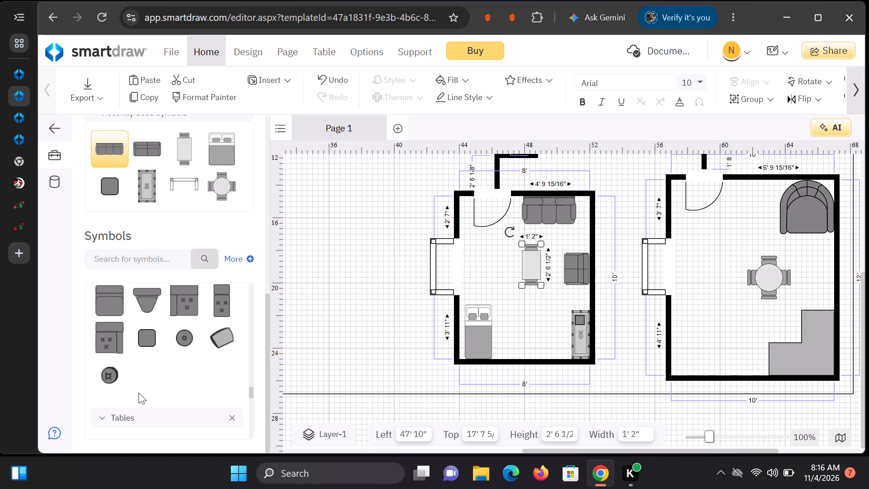
scroll(139, 393, "down", 1)
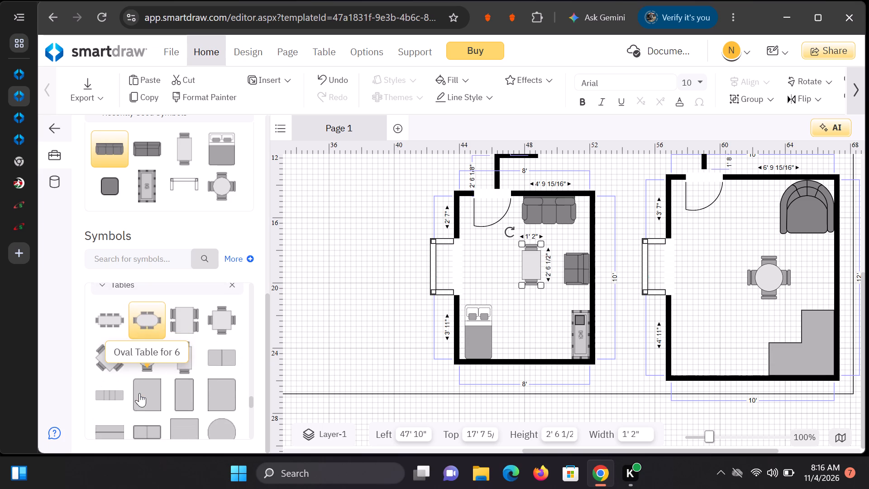
scroll(139, 393, "up", 2)
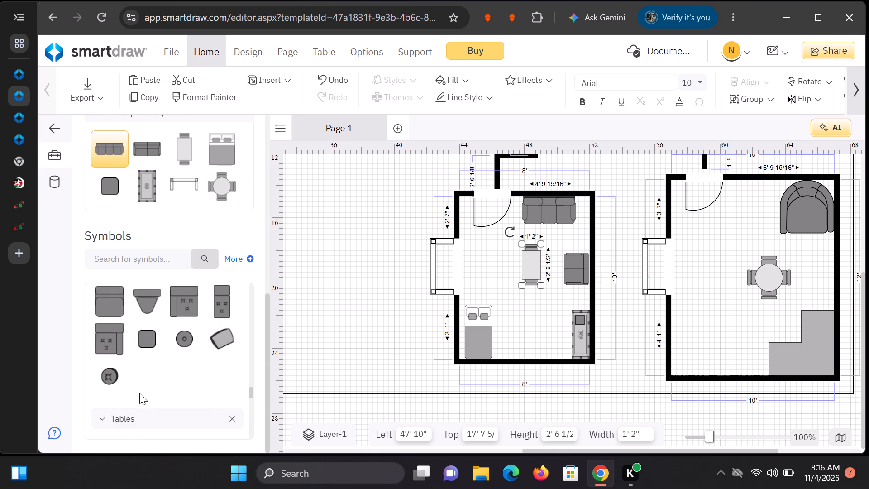
scroll(160, 359, "up", 3)
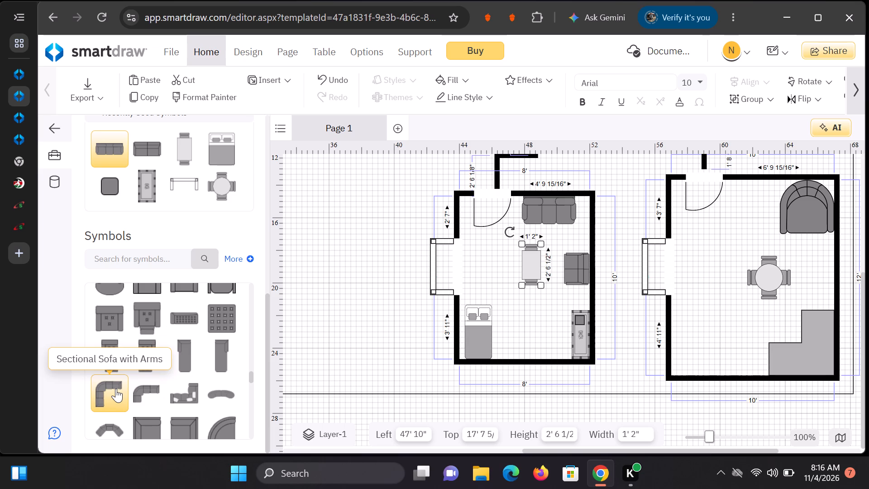
double_click(181, 396)
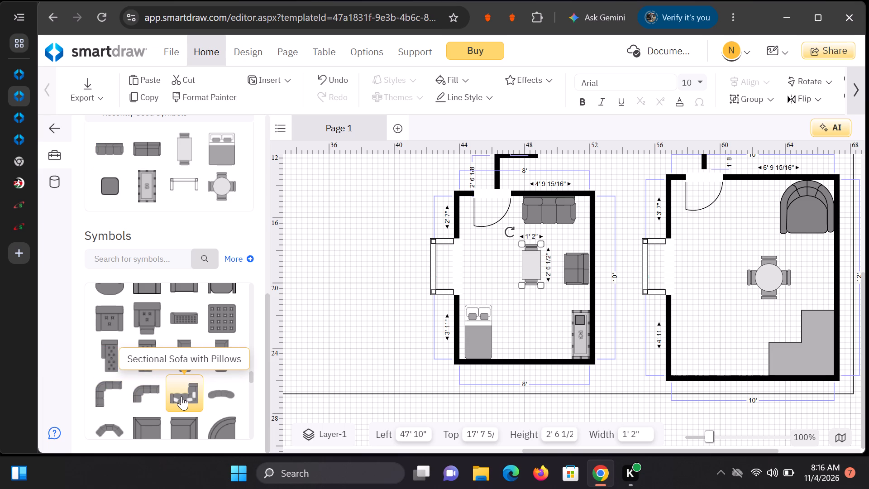
left_click(181, 396)
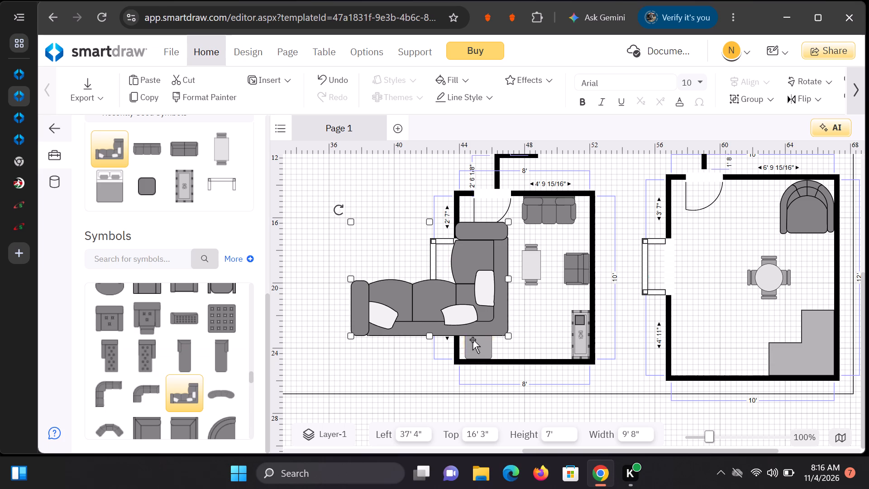
left_click_drag(439, 301, 381, 292)
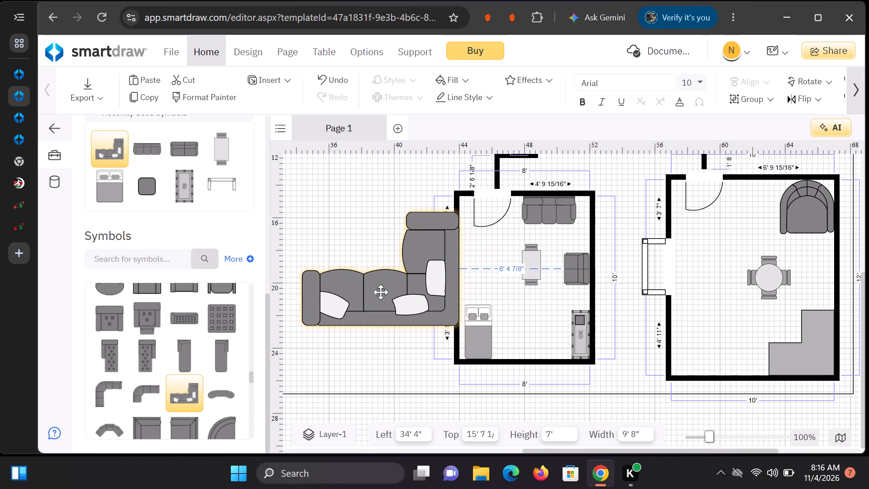
left_click_drag(381, 292, 371, 296)
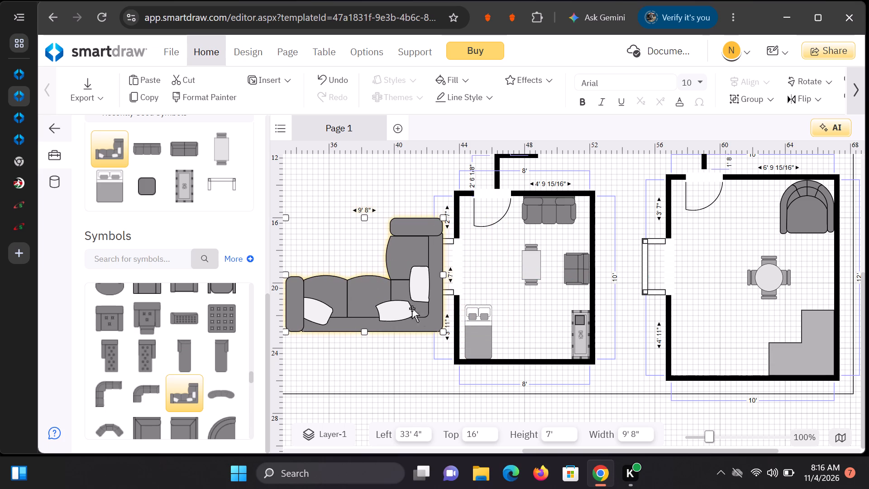
left_click_drag(384, 294, 365, 297)
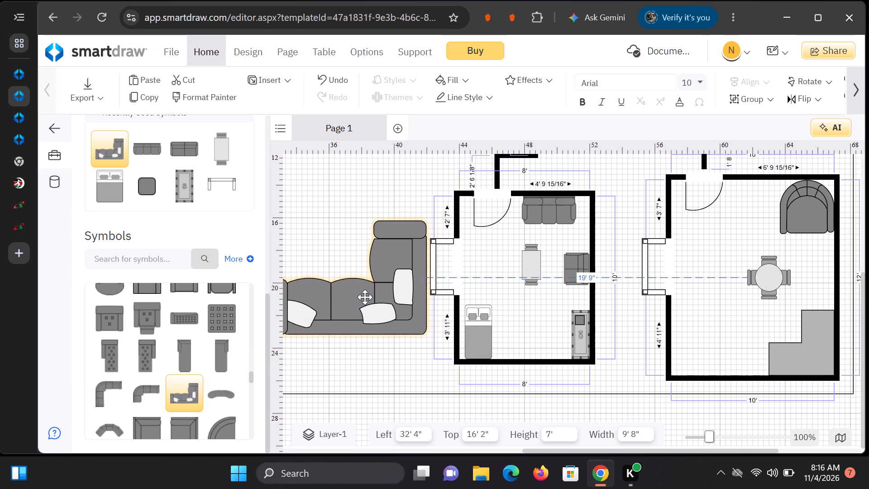
left_click_drag(365, 297, 362, 297)
Shrink the sectional sofa to 5' 8" wide and about 3' 6 11/16" high.
left_click_drag(454, 345, 441, 334)
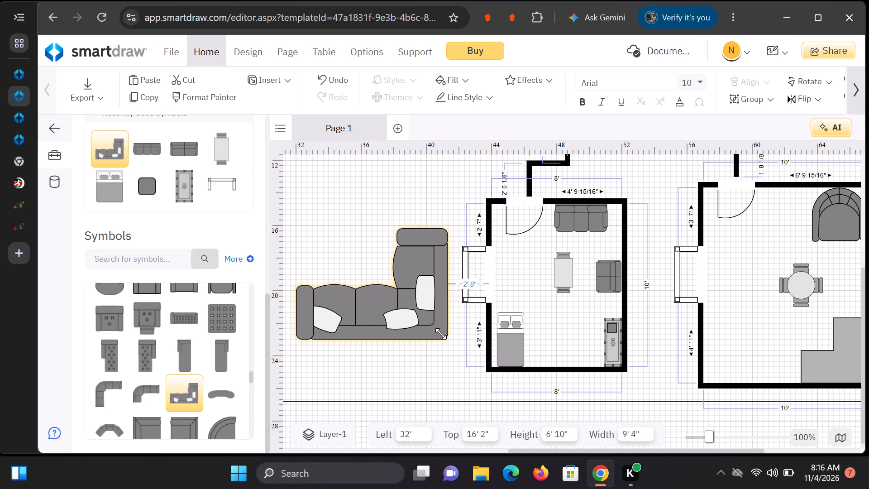
left_click_drag(441, 334, 393, 318)
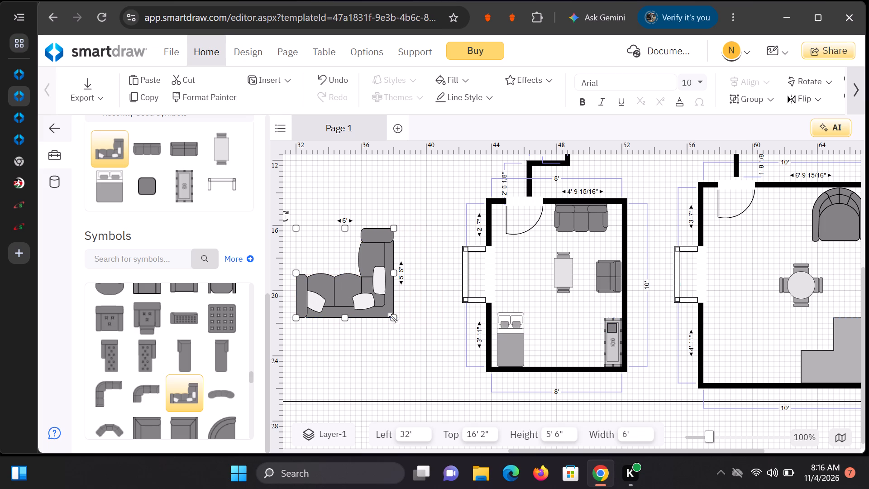
left_click_drag(396, 228, 396, 251)
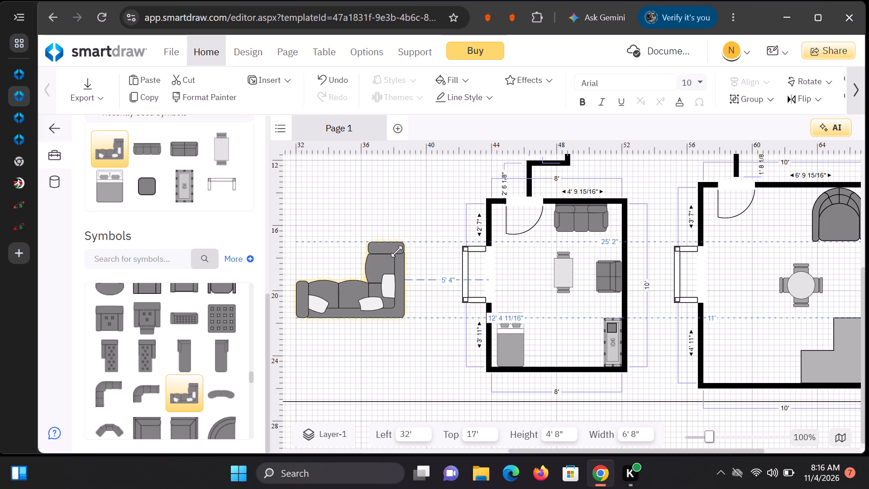
left_click_drag(396, 251, 387, 259)
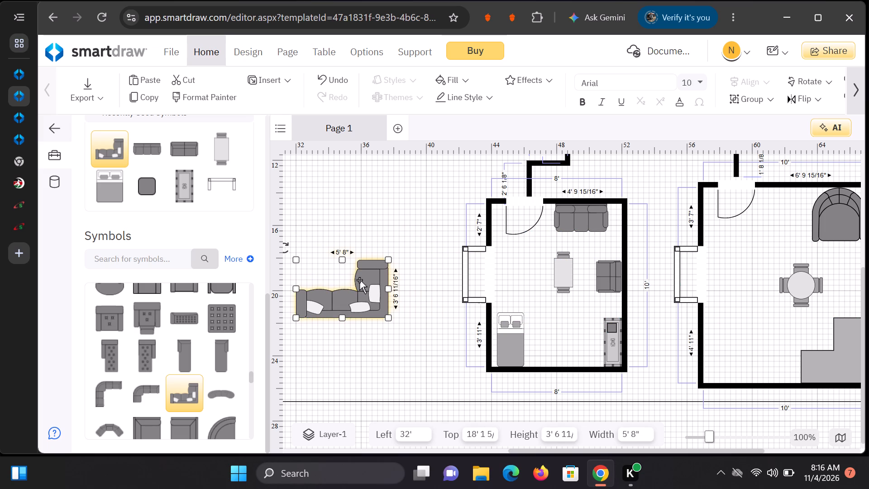
Shift the sectional sofa to Left 32' 8" and rotate it a quarter turn clockwise.
left_click_drag(343, 298, 354, 287)
left_click_drag(296, 236, 321, 222)
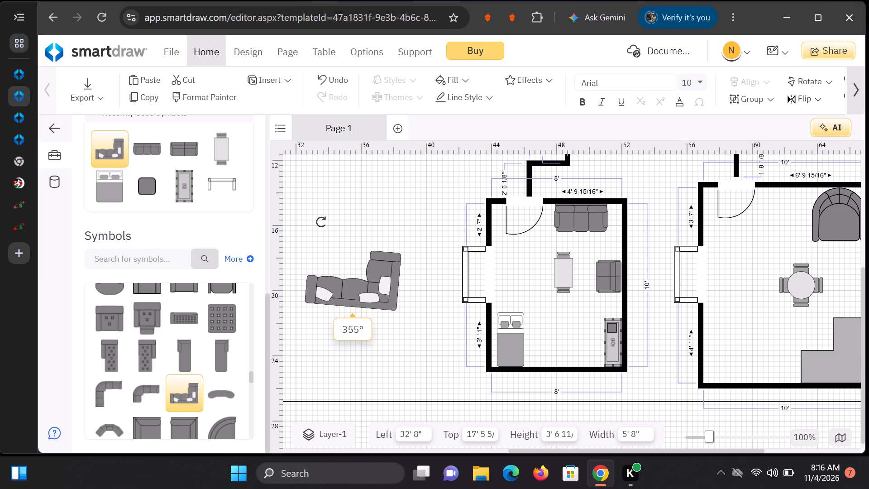
left_click_drag(321, 222, 376, 244)
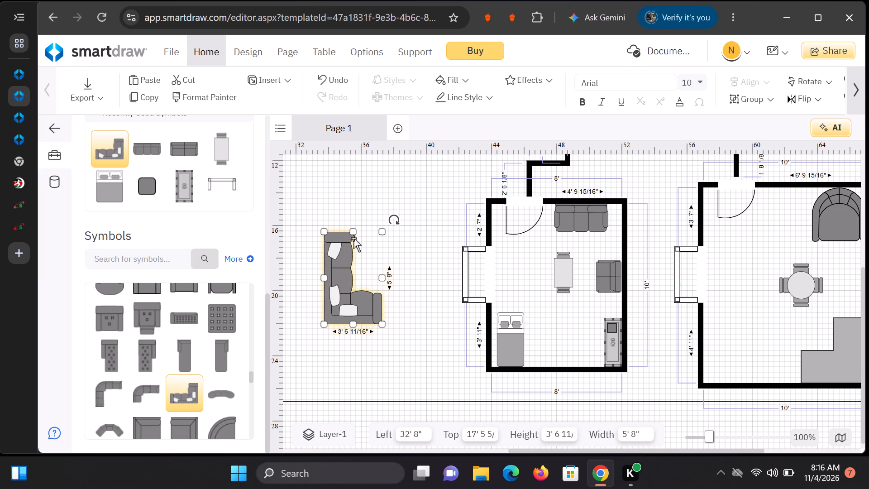
Shrink the rotated sectional sofa to Height 3' and Width 3' 4 5/8".
left_click_drag(382, 228, 377, 238)
left_click_drag(350, 231, 348, 242)
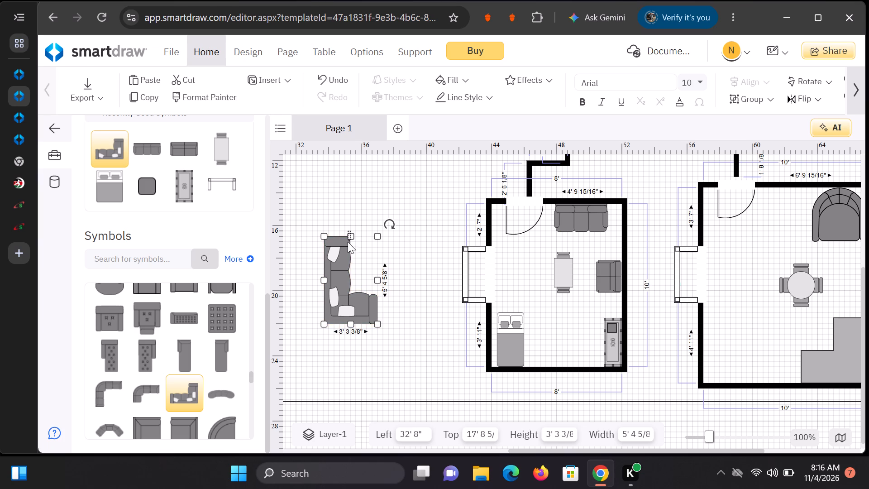
left_click_drag(348, 242, 349, 245)
left_click(334, 227)
left_click(358, 233)
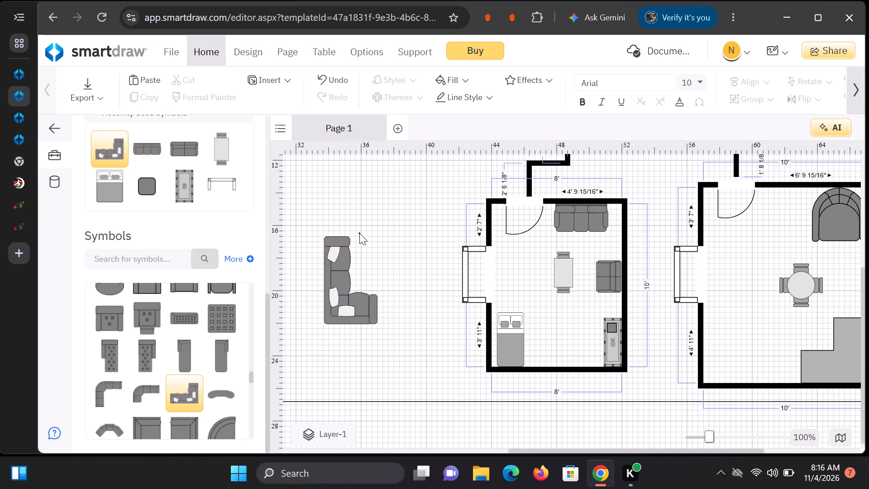
left_click(327, 241)
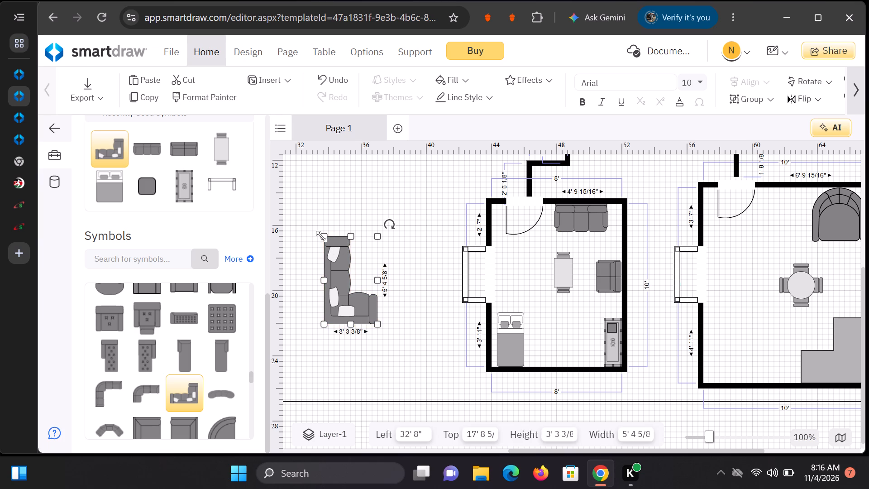
left_click_drag(323, 238, 326, 256)
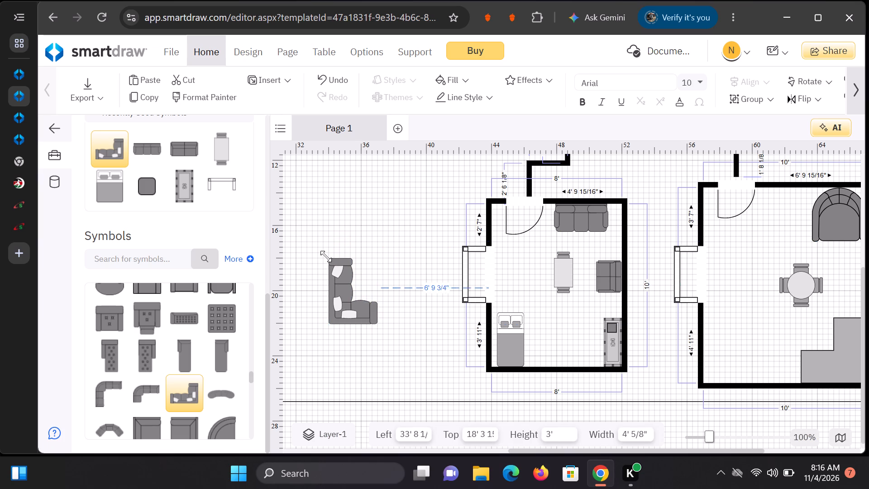
left_click_drag(326, 256, 325, 259)
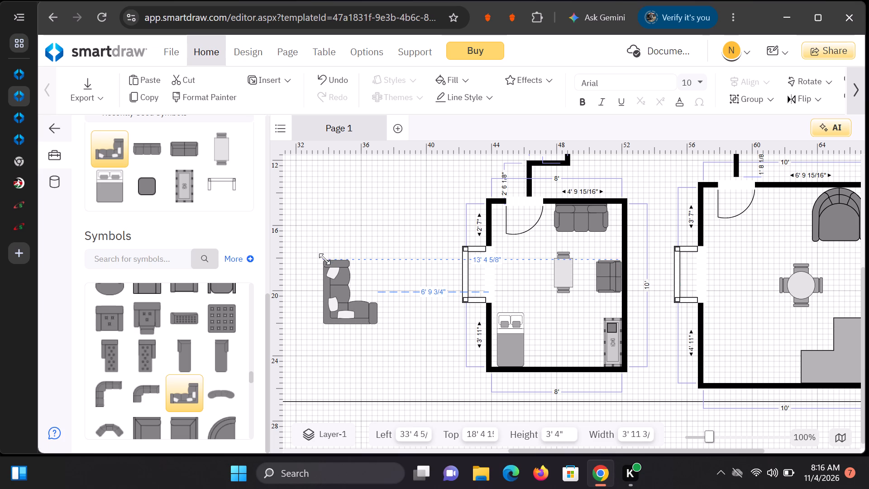
left_click_drag(325, 259, 328, 271)
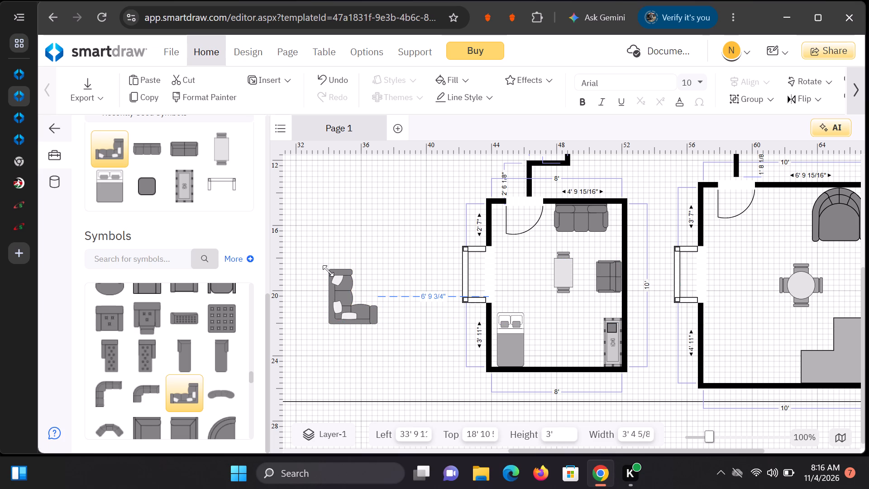
left_click_drag(328, 271, 328, 271)
Move the sectional sofa into the 10 x 12 room's empty corner on the garden-window wall, at about Left 56' 9", Top 22' 5".
left_click_drag(340, 296, 405, 324)
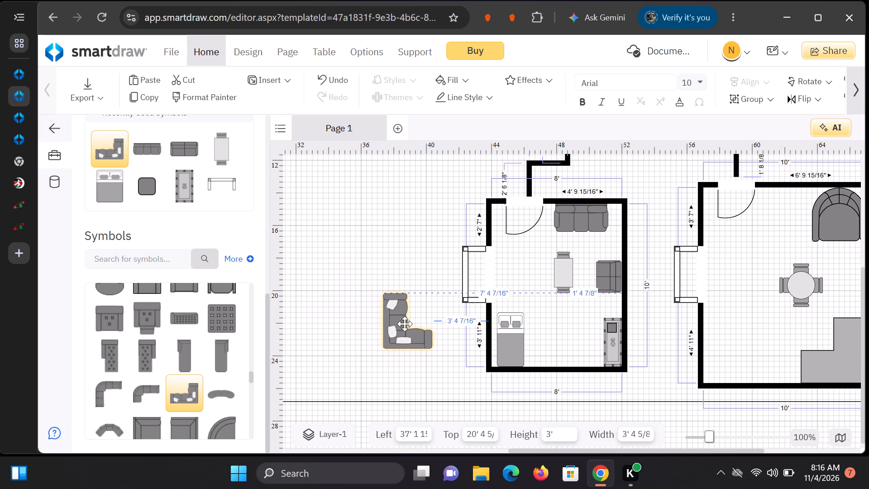
left_click_drag(405, 324, 677, 364)
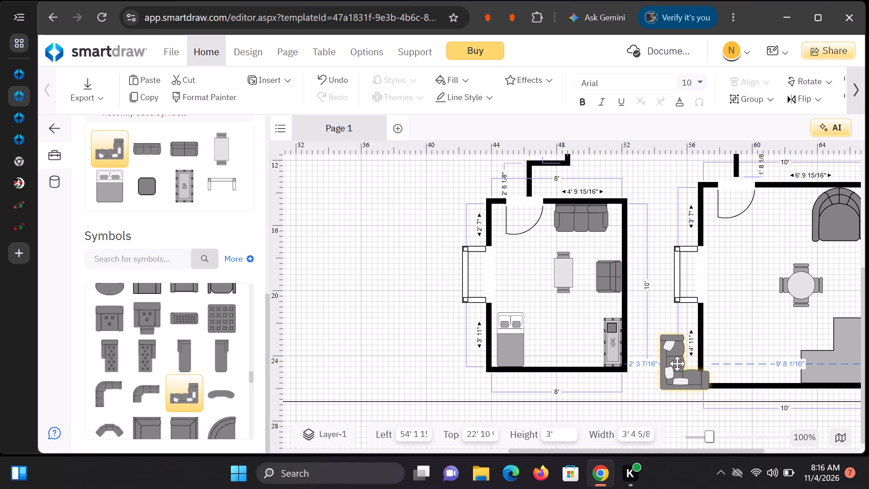
left_click_drag(677, 364, 719, 356)
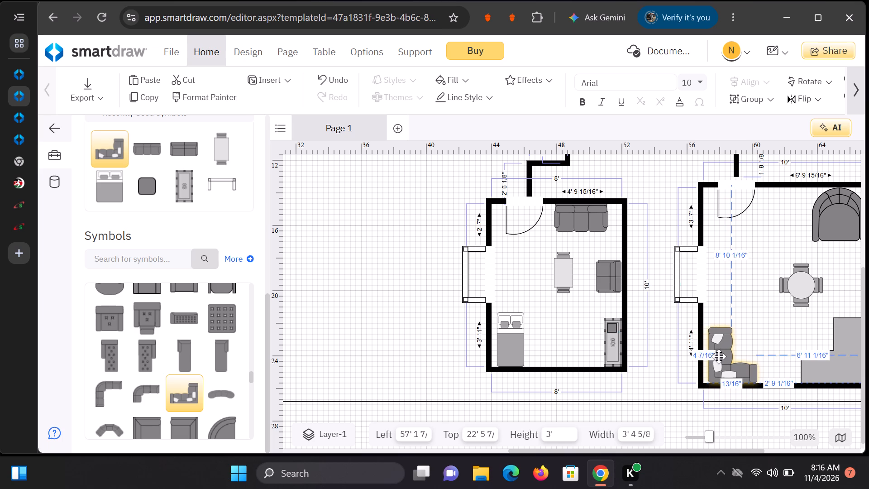
left_click_drag(719, 356, 717, 356)
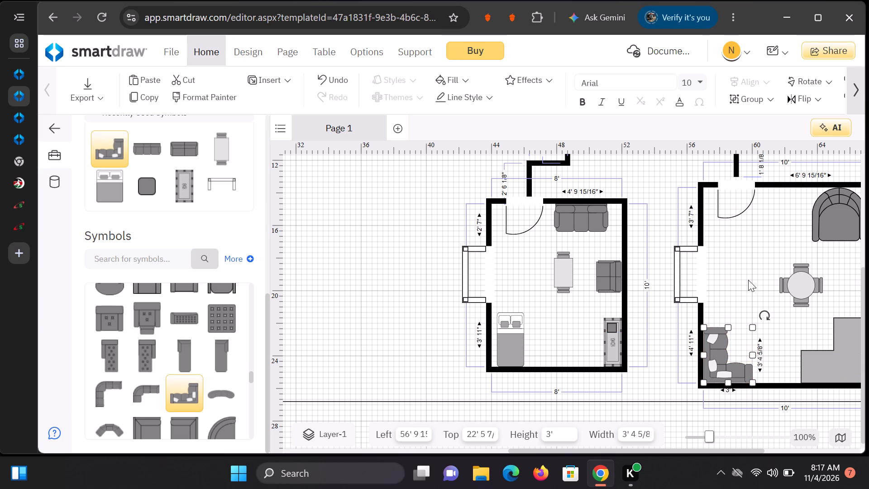
left_click(741, 271)
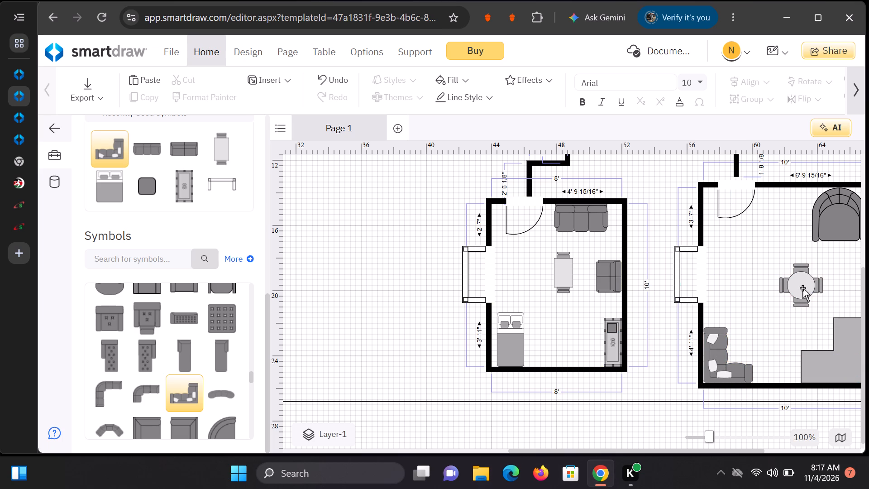
Reposition the round four-chair table in the 10 x 12 room at about Left 60' 8", Top 19'.
left_click_drag(802, 288, 786, 301)
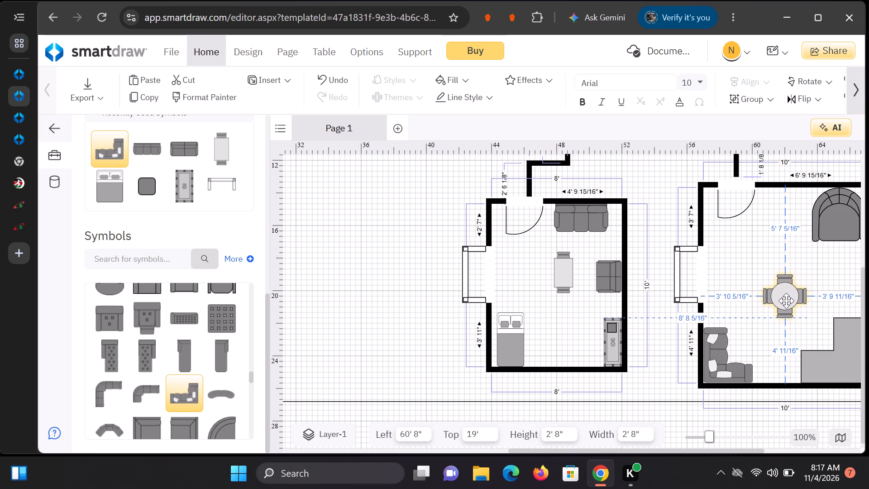
left_click_drag(786, 301, 785, 301)
left_click(827, 260)
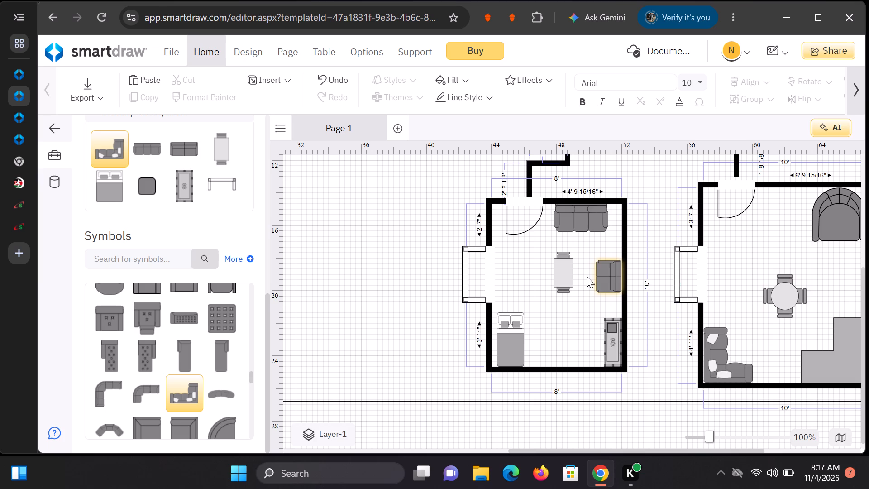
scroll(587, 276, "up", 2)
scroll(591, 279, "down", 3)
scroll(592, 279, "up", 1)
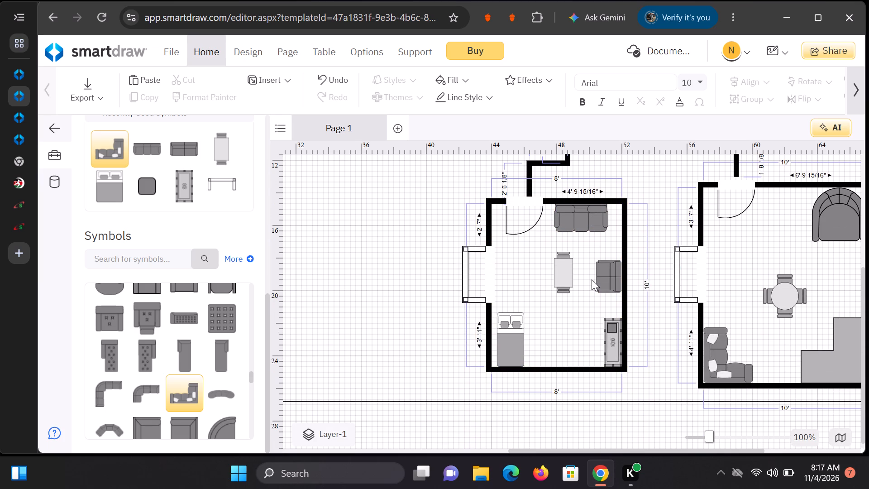
Look through the Couches & Sofas and Tables symbols for more furniture for the two rooms.
scroll(592, 279, "up", 1)
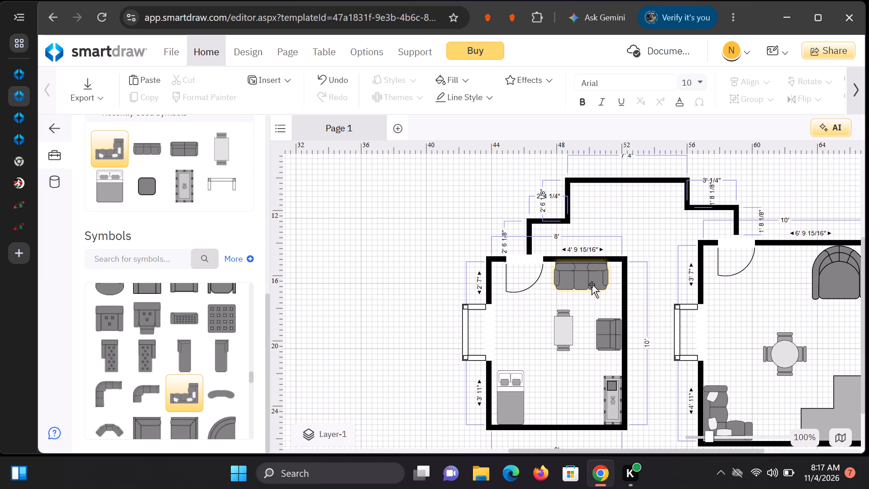
scroll(592, 284, "down", 1)
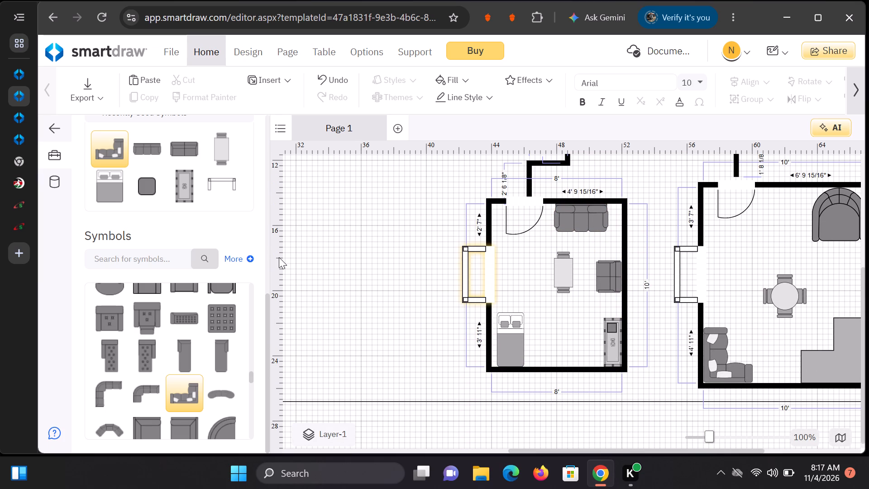
scroll(219, 316, "up", 1)
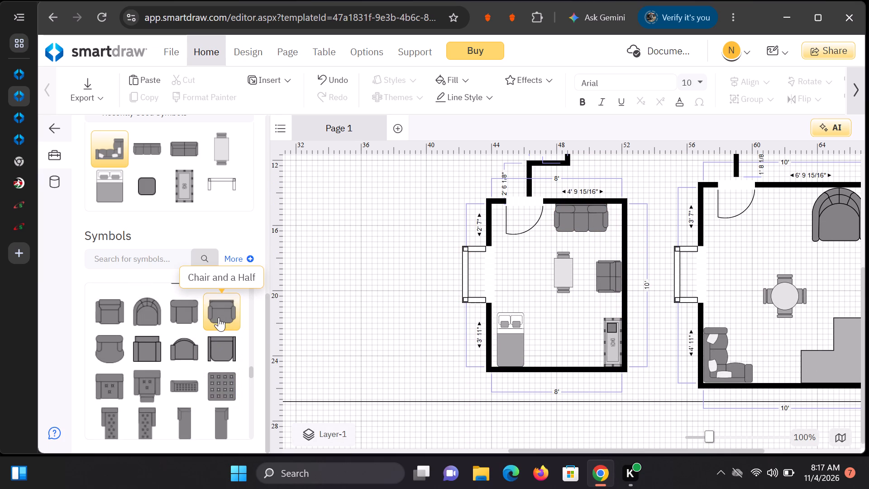
scroll(219, 317, "up", 1)
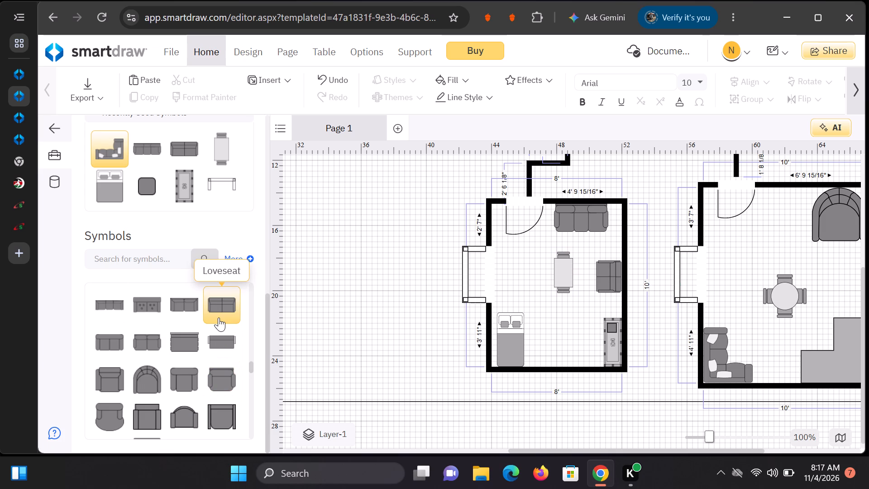
scroll(219, 317, "up", 1)
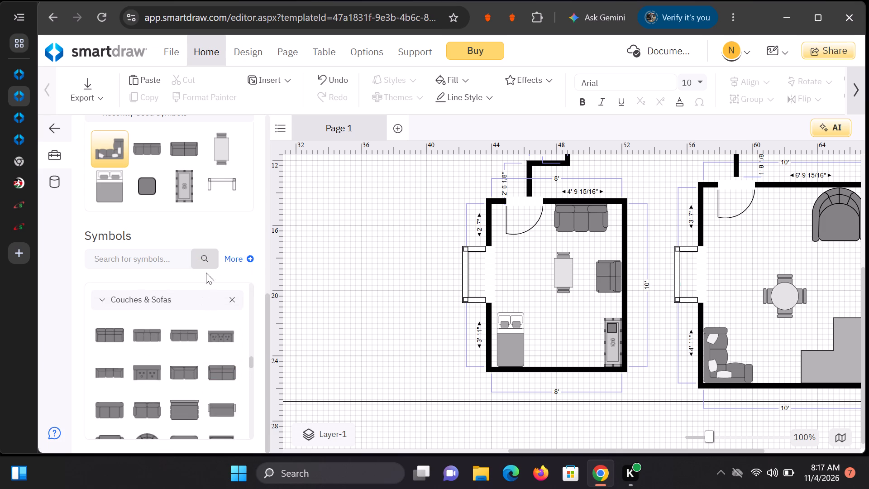
scroll(212, 262, "up", 3)
scroll(213, 262, "down", 5)
scroll(176, 278, "down", 1)
scroll(165, 330, "down", 2)
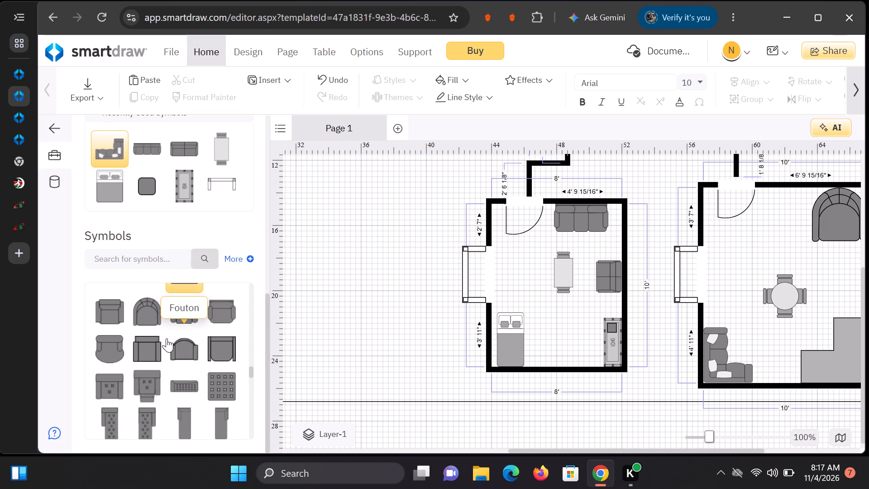
scroll(167, 338, "down", 4)
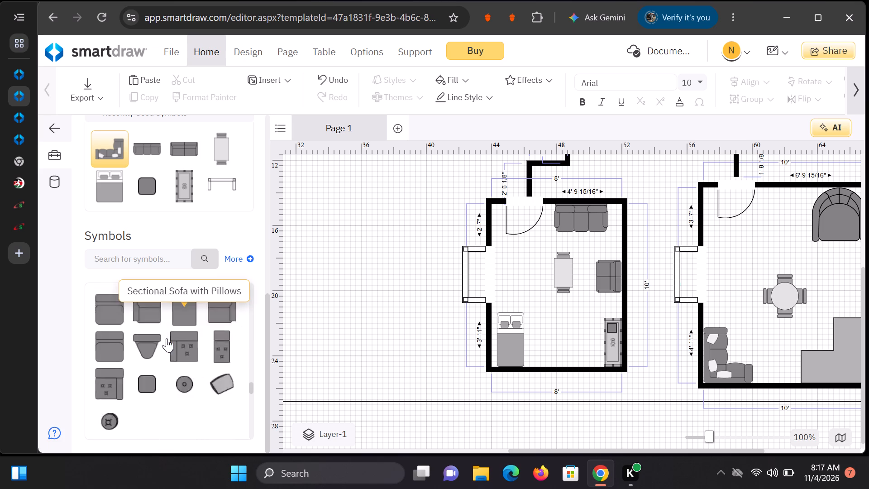
scroll(167, 338, "down", 1)
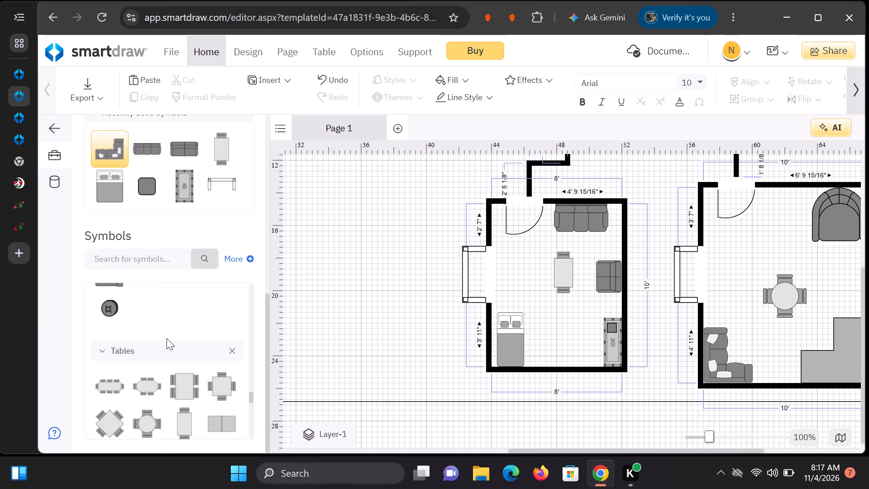
scroll(167, 338, "down", 5)
scroll(167, 338, "up", 2)
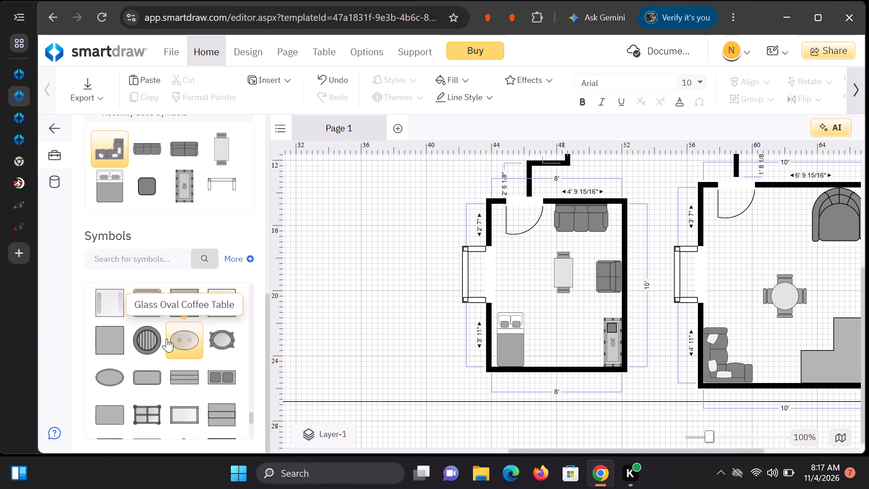
Draw a straight vertical wall line 2' long above the 8 x 10 room's doorway, at Left 45', Top 12'.
scroll(167, 338, "up", 8)
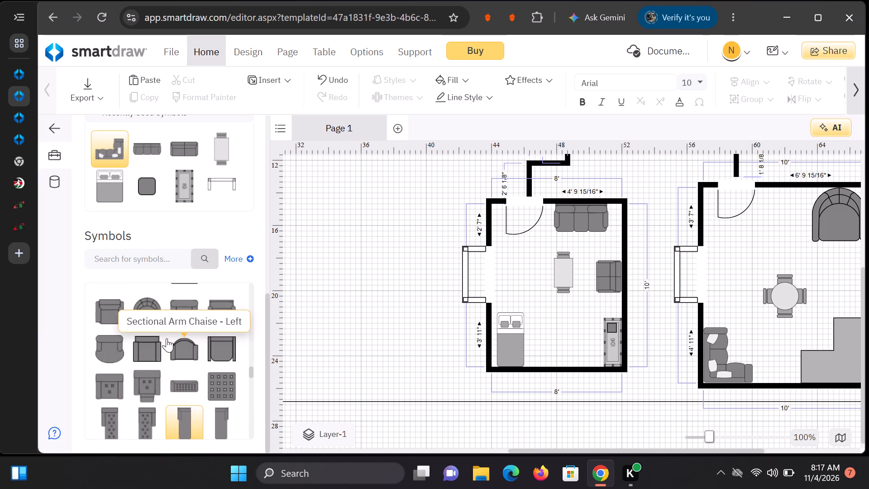
scroll(167, 338, "up", 8)
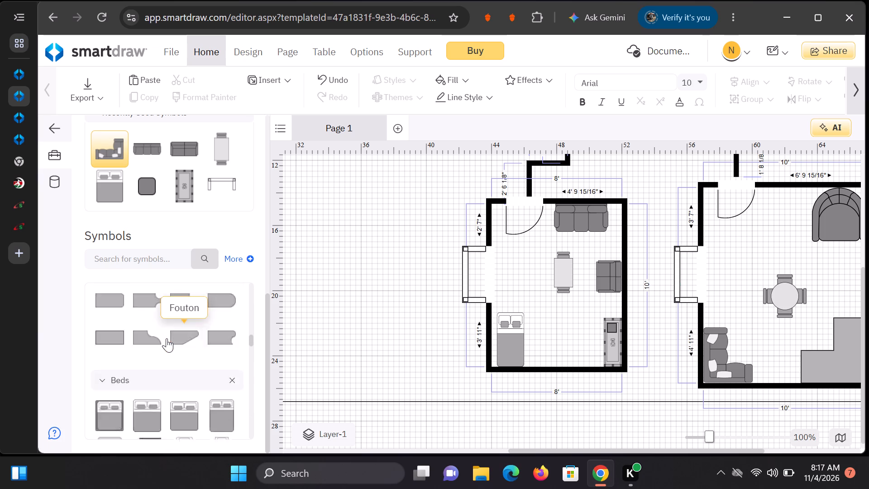
scroll(167, 338, "up", 10)
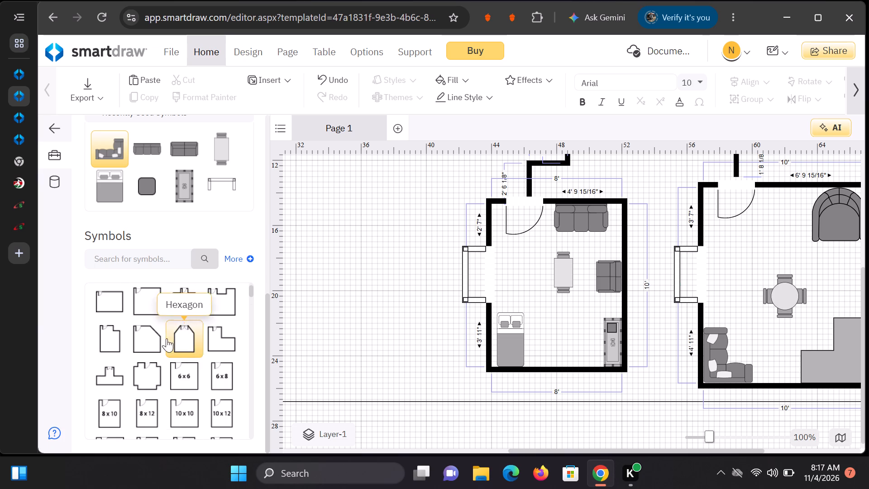
scroll(167, 338, "up", 1)
scroll(185, 274, "up", 1)
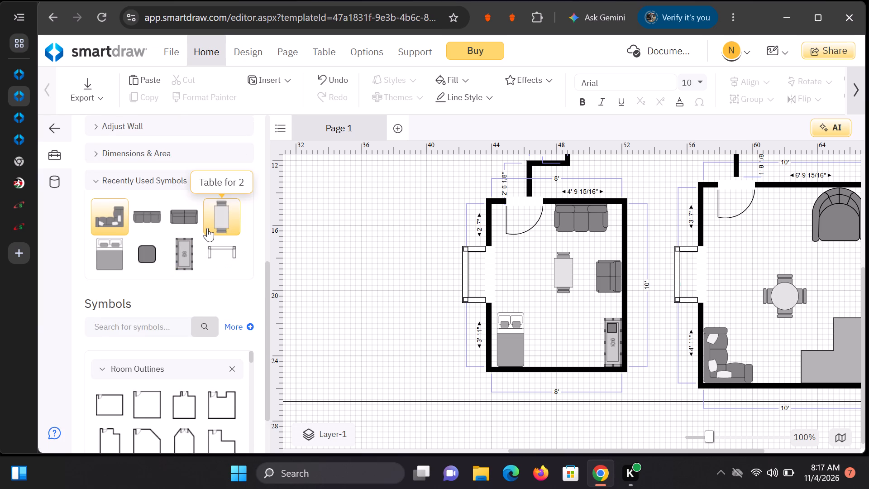
scroll(207, 228, "up", 6)
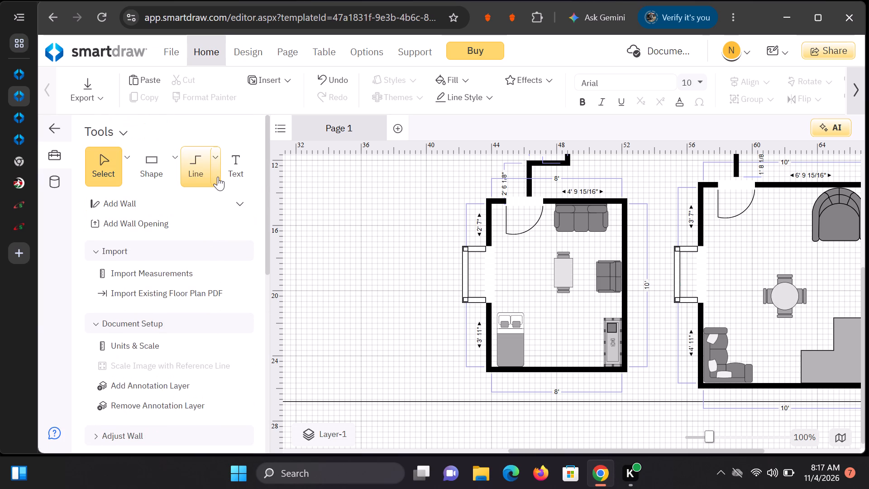
left_click(218, 176)
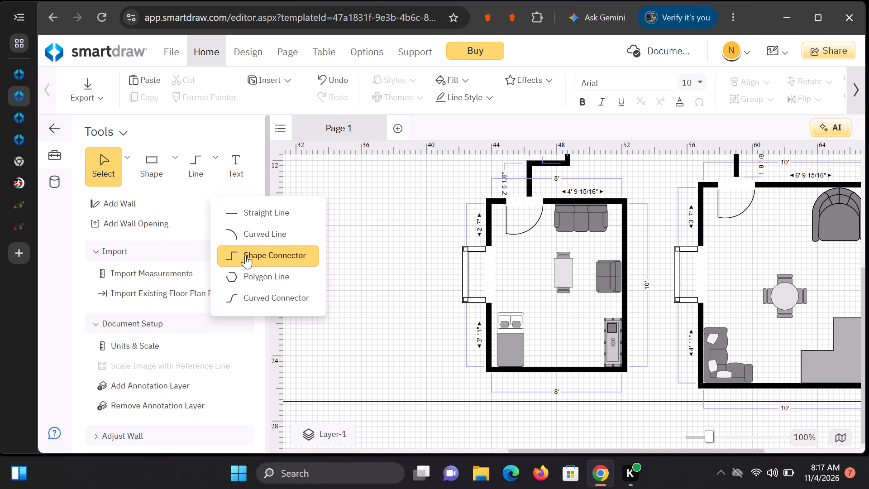
left_click(245, 213)
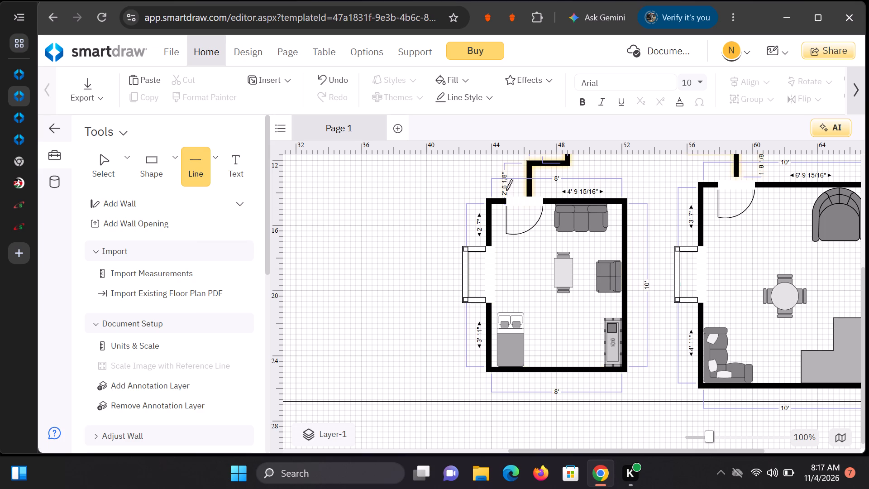
left_click_drag(507, 192, 505, 168)
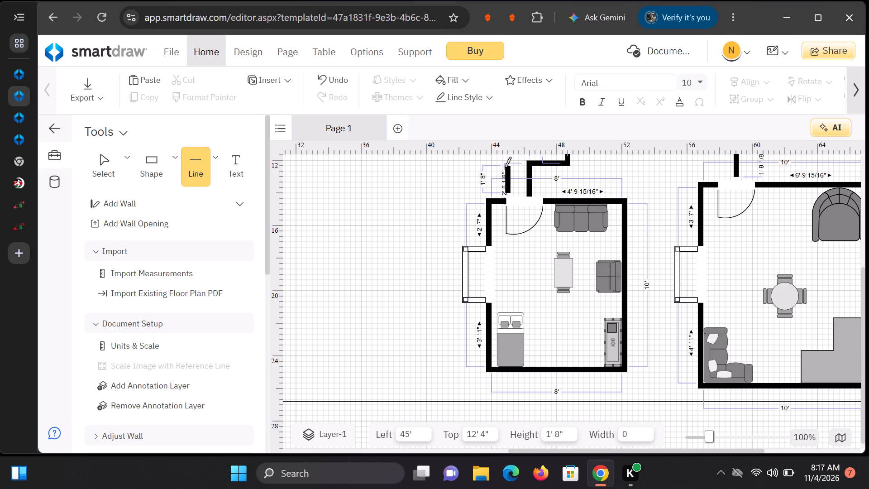
left_click_drag(505, 168, 503, 162)
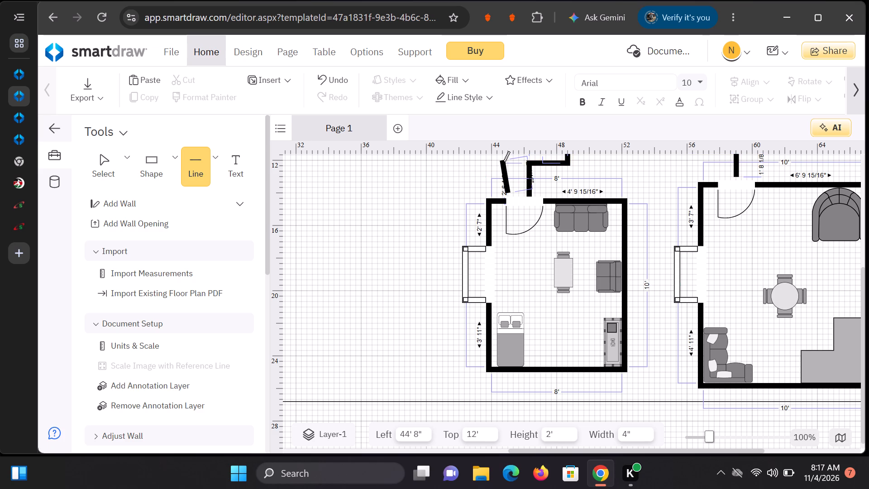
left_click_drag(503, 162, 507, 161)
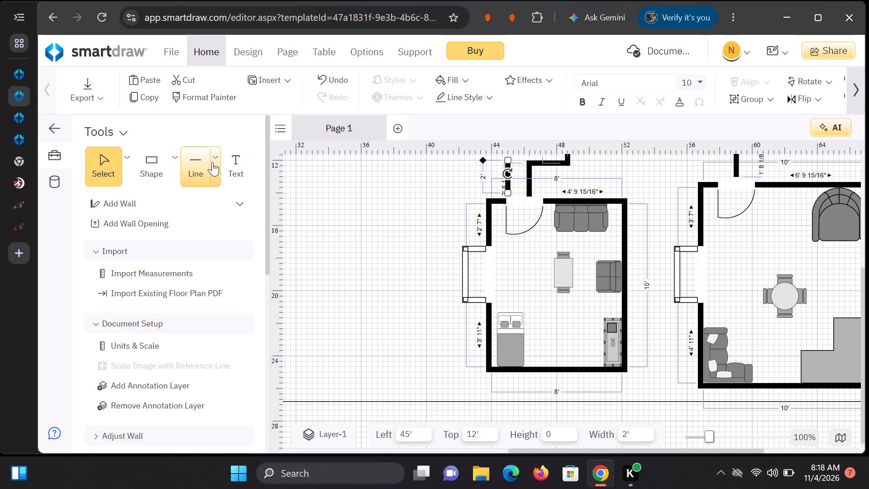
Start a stepped Shape Connector line at the upper end of the 2' line above the 8 x 10 room's doorway.
left_click(221, 159)
left_click(215, 159)
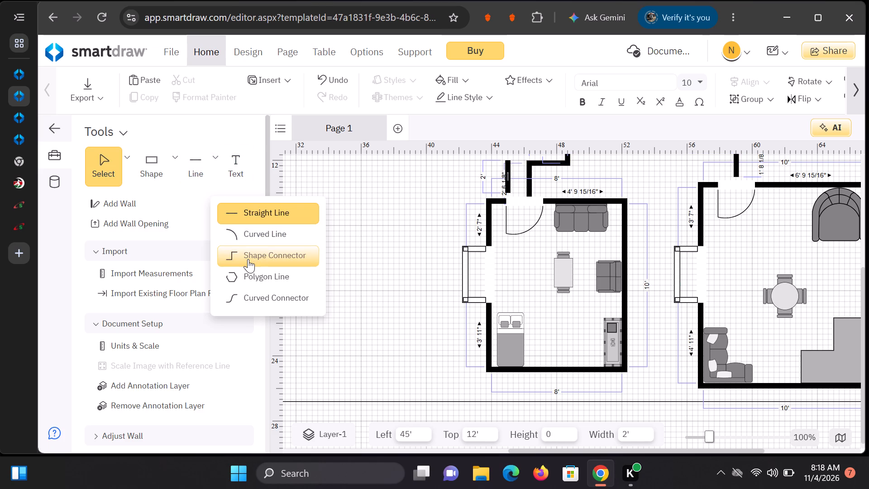
left_click(248, 259)
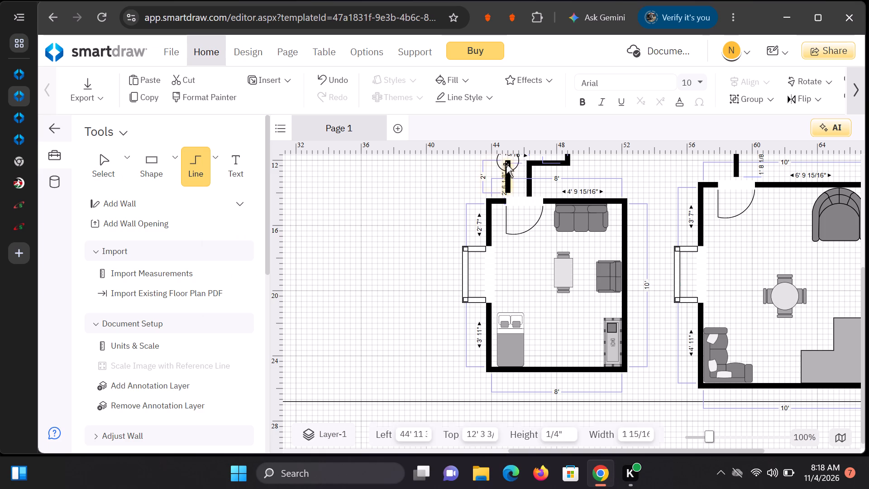
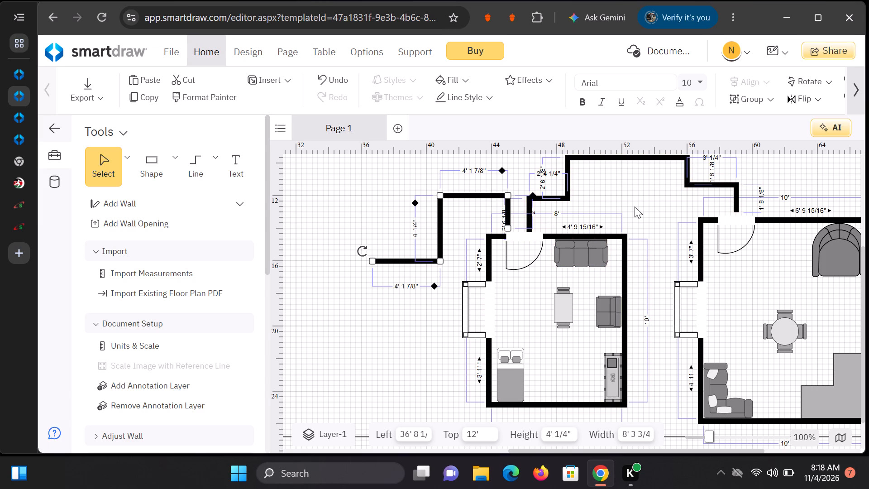
Move the stepped line beside the 8 x 10 room's doorway to about Left 37', Top 12' 4".
left_click(651, 200)
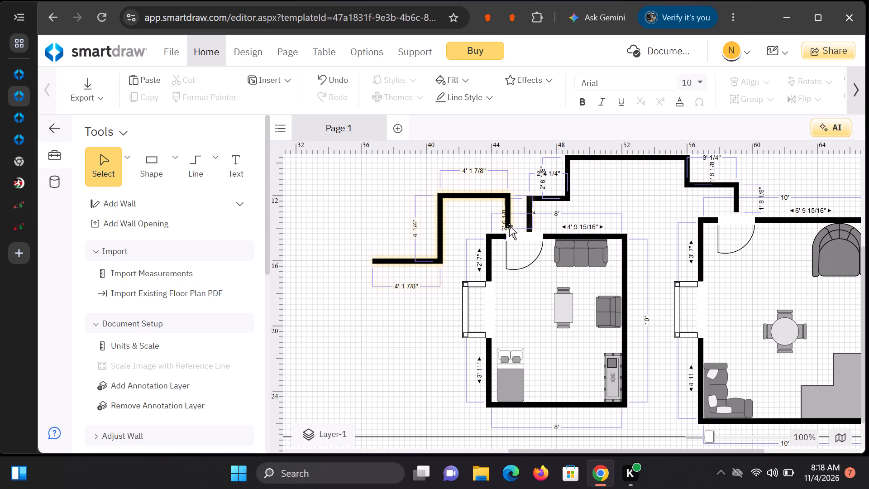
left_click_drag(507, 220, 513, 219)
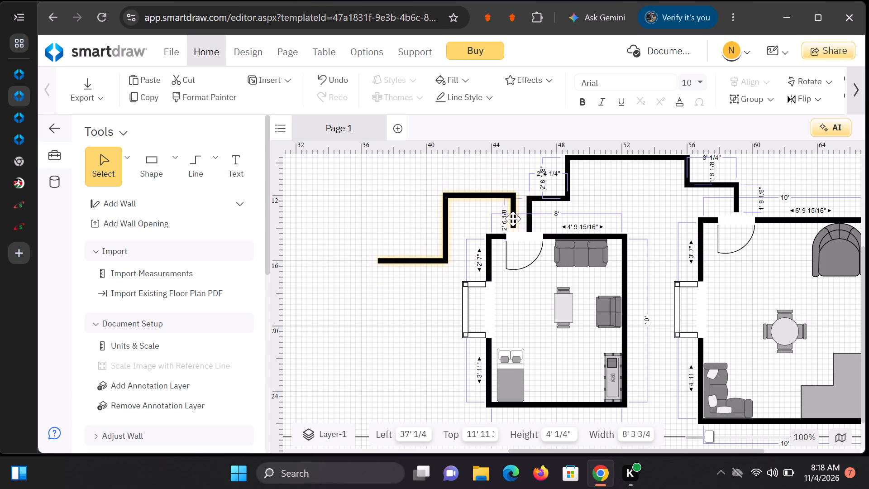
left_click_drag(513, 219, 513, 222)
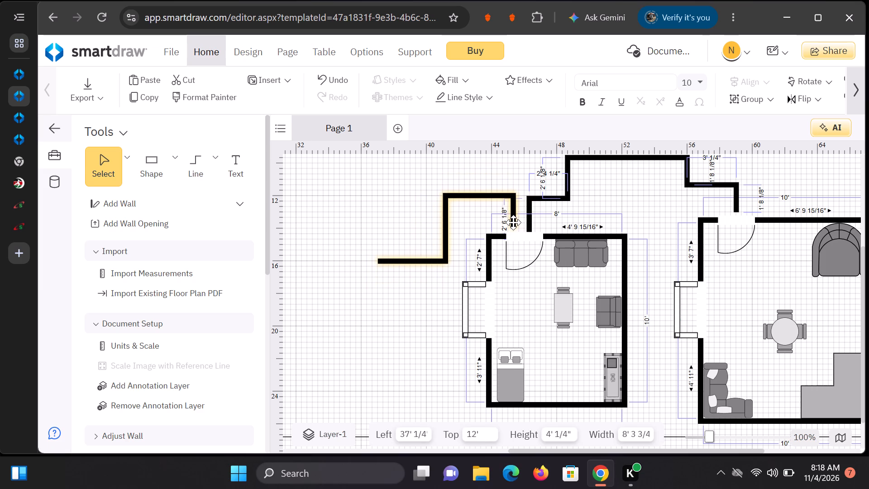
left_click_drag(513, 222, 513, 223)
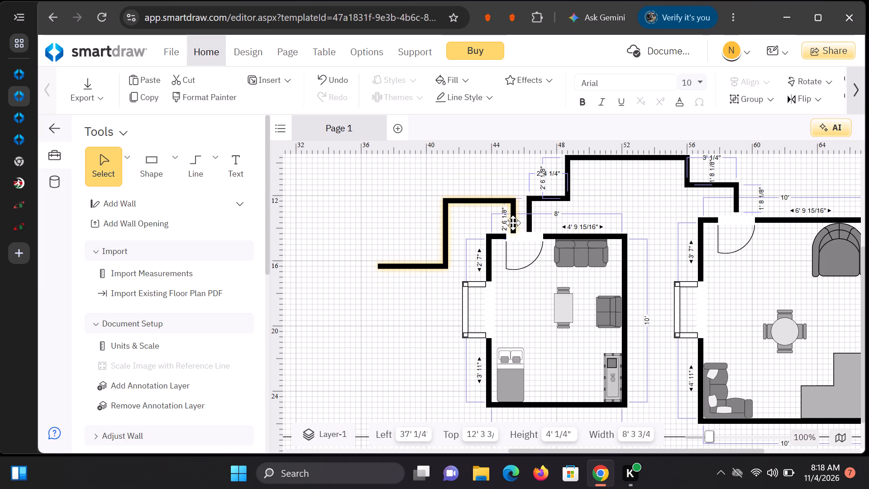
left_click_drag(513, 223, 511, 222)
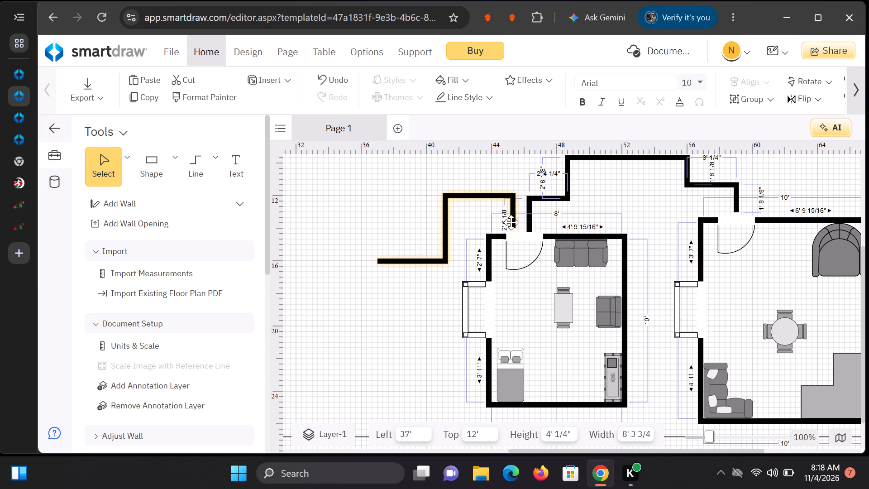
left_click_drag(511, 222, 511, 224)
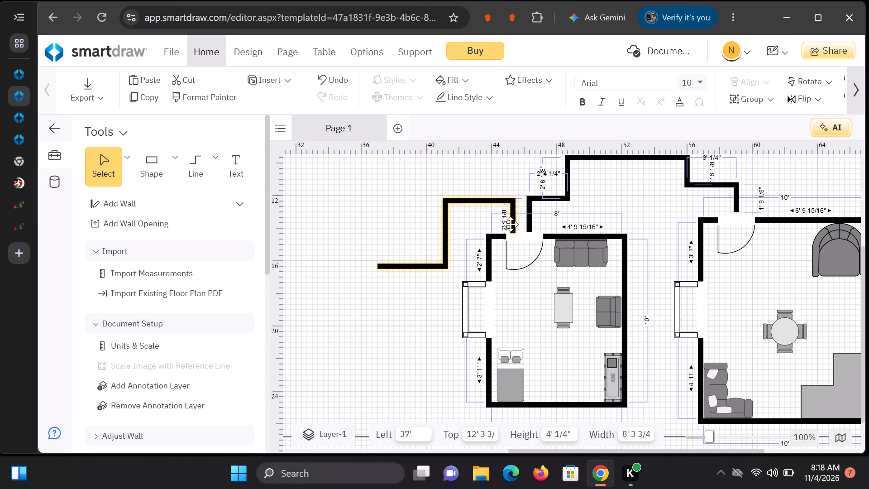
left_click_drag(511, 224, 513, 224)
left_click_drag(513, 224, 512, 223)
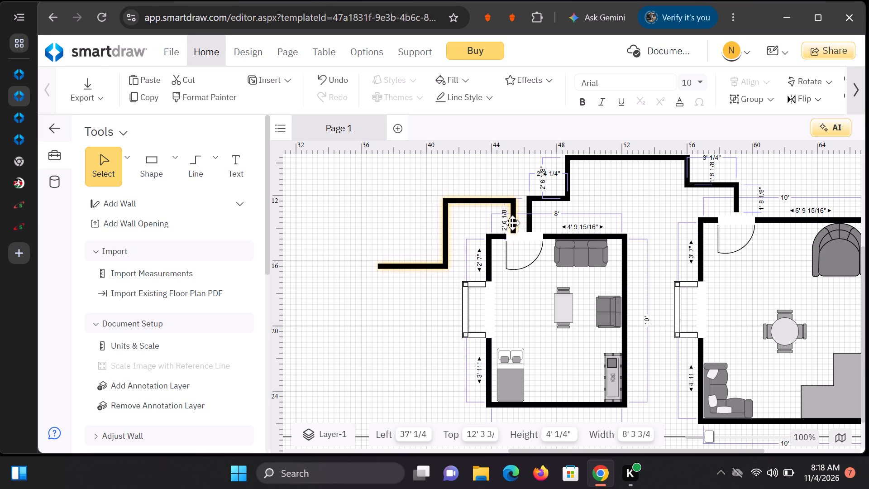
left_click_drag(512, 223, 515, 223)
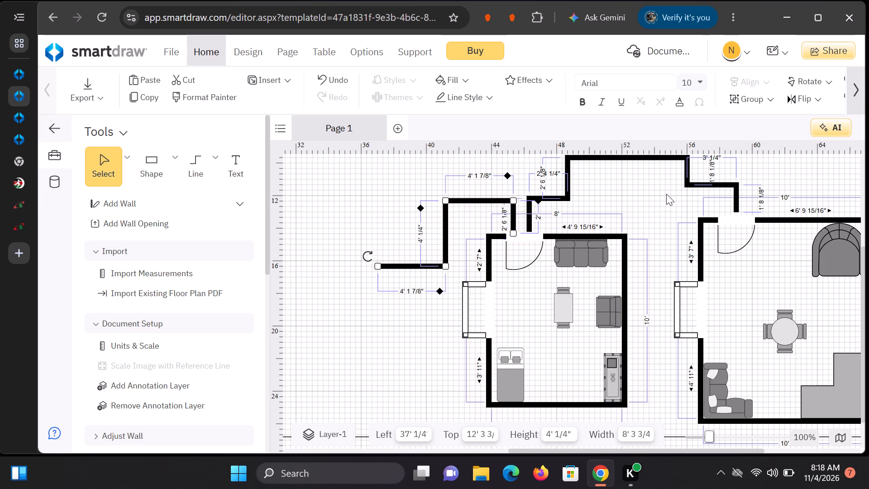
left_click(668, 192)
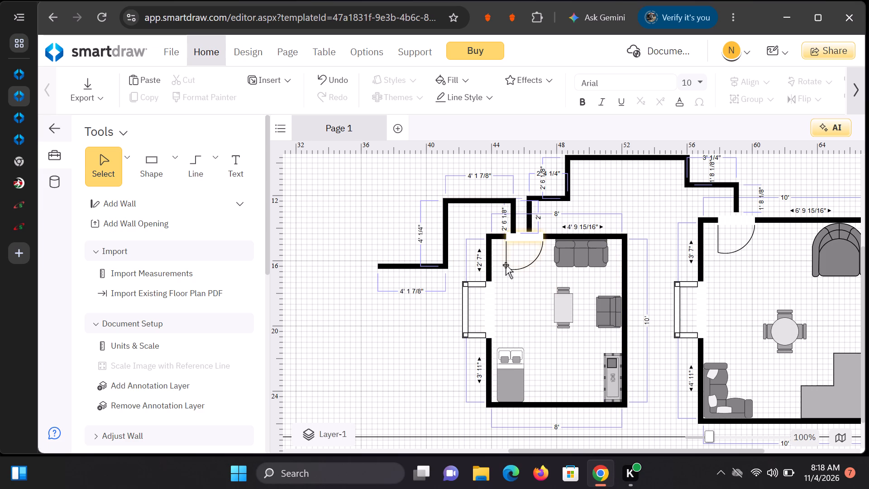
Draw a straight vertical wall line 2' 8" long downward from the stepped line's free left end.
left_click(174, 166)
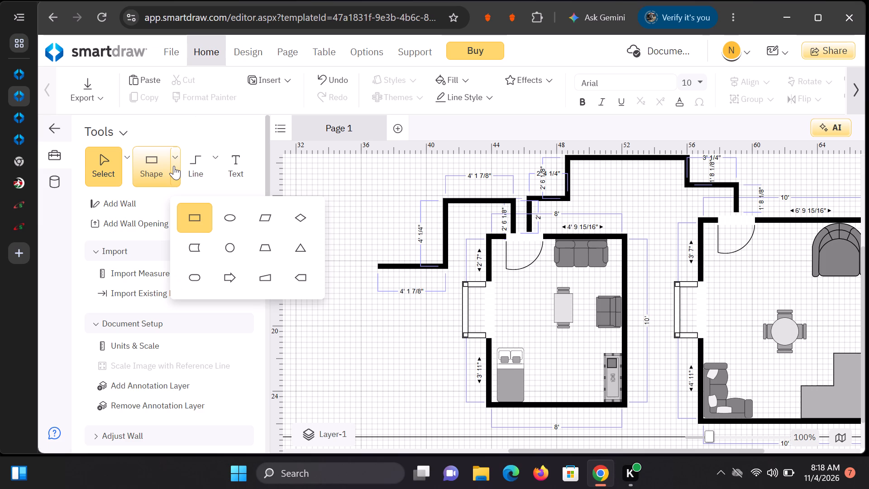
left_click(221, 162)
left_click(216, 162)
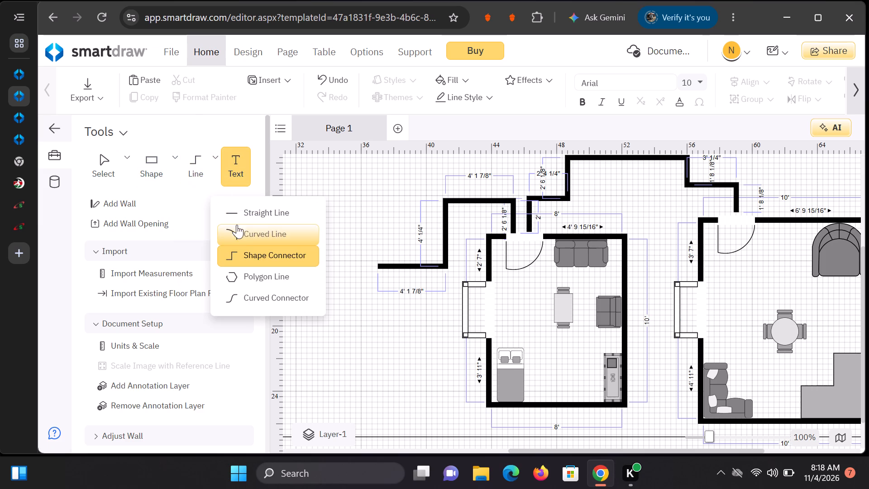
left_click(255, 215)
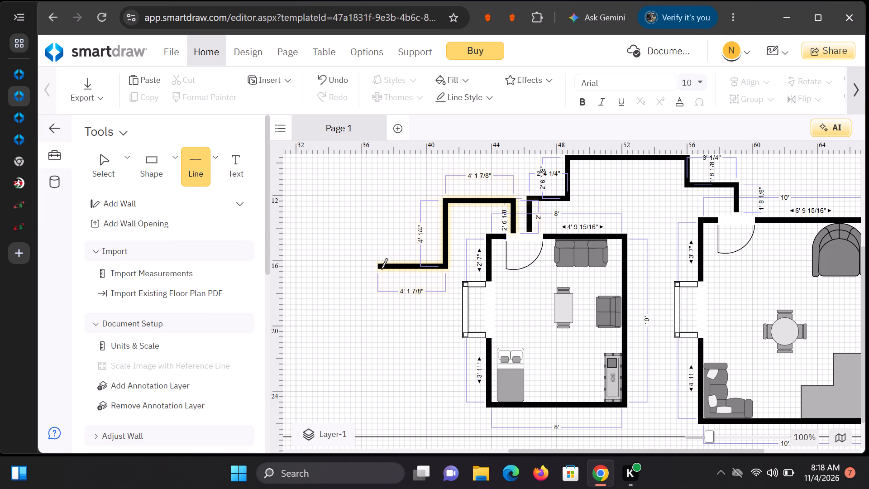
left_click_drag(378, 268, 378, 285)
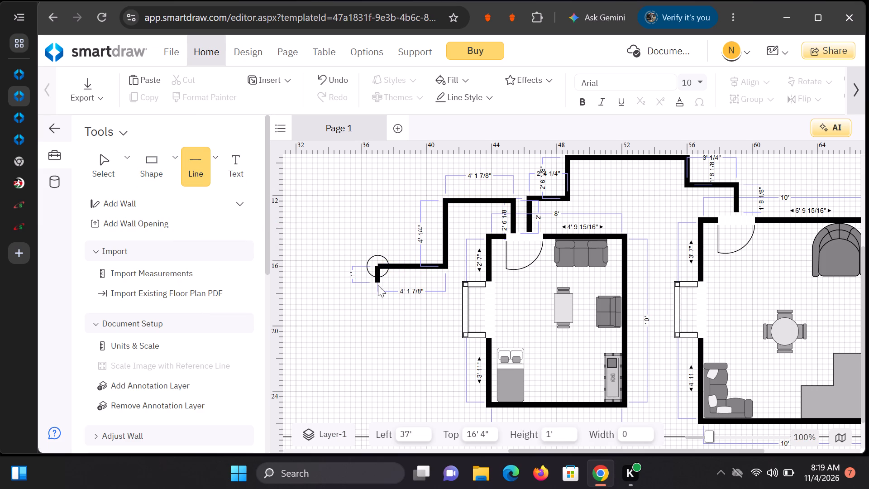
left_click_drag(378, 285, 377, 310)
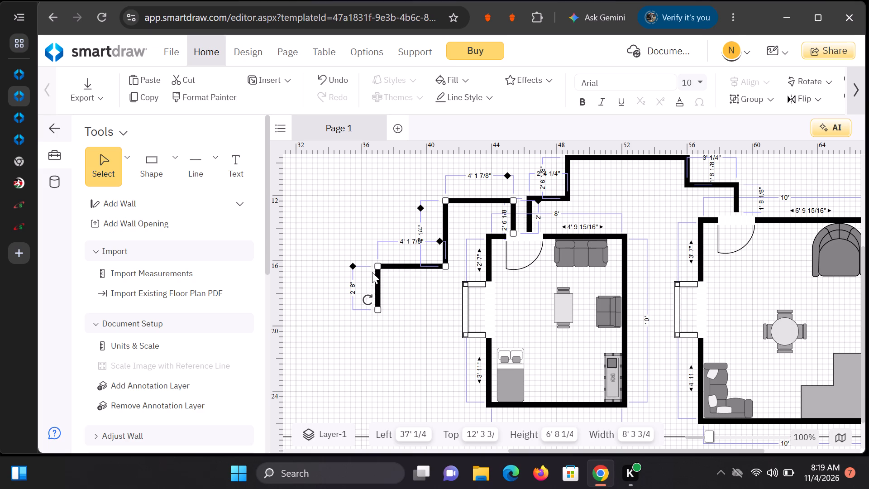
left_click(368, 194)
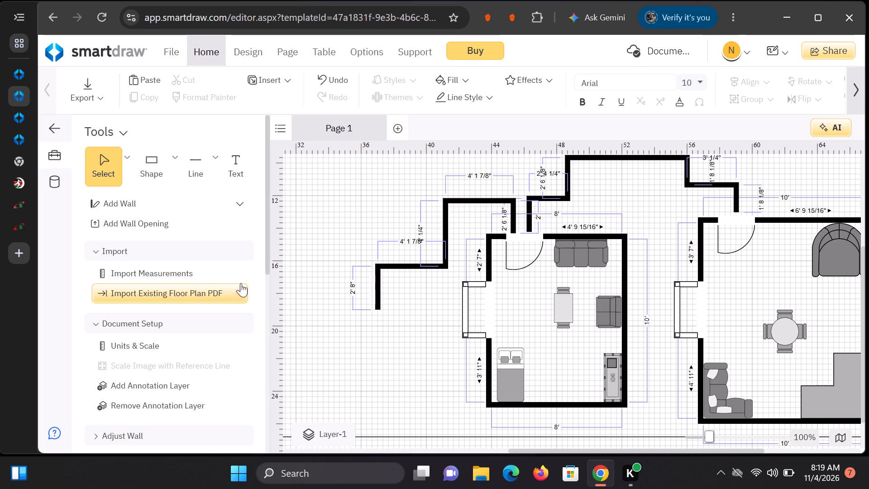
Add a rectangle below the 2' 8" line at Left 33' 4" and enlarge it to about 6' 5" high by 7' 8" wide.
left_click(174, 169)
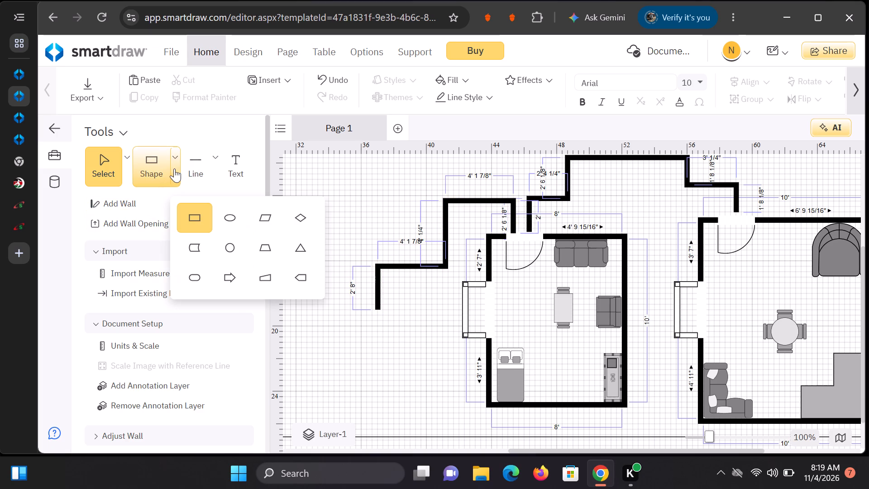
left_click(199, 221)
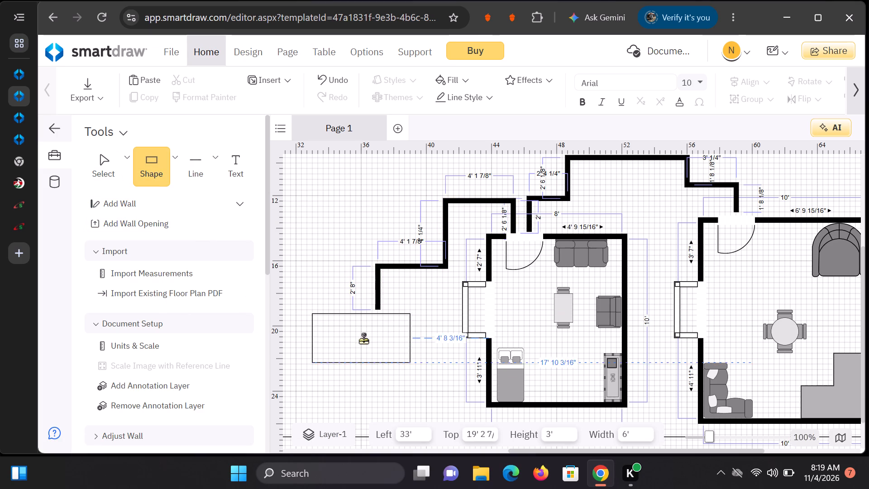
left_click(367, 340)
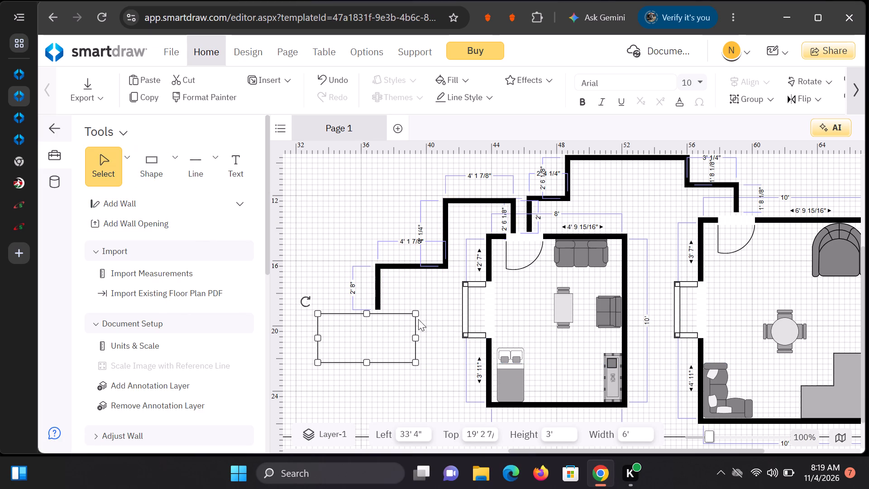
left_click_drag(368, 360, 372, 372)
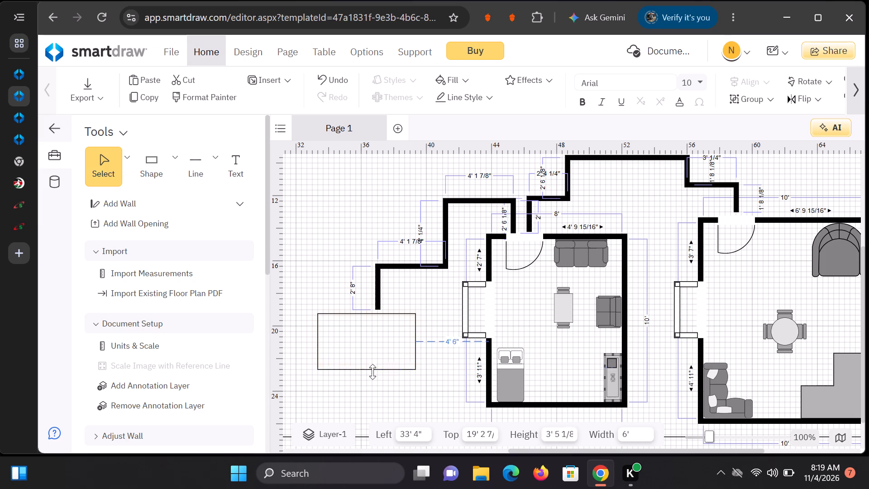
left_click_drag(372, 372, 361, 417)
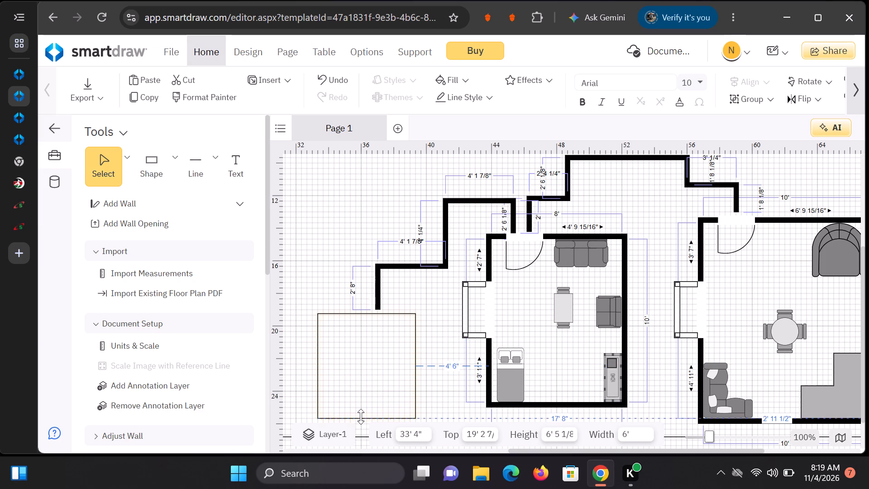
left_click_drag(361, 417, 358, 417)
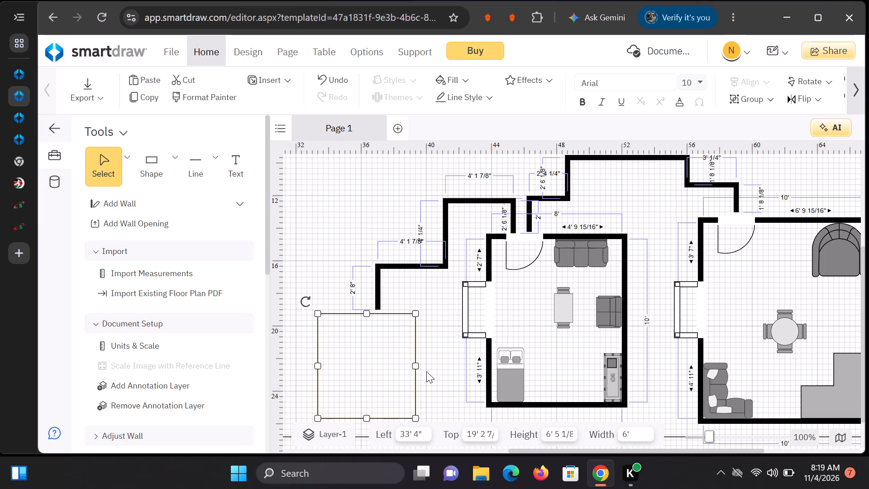
left_click_drag(415, 364, 443, 369)
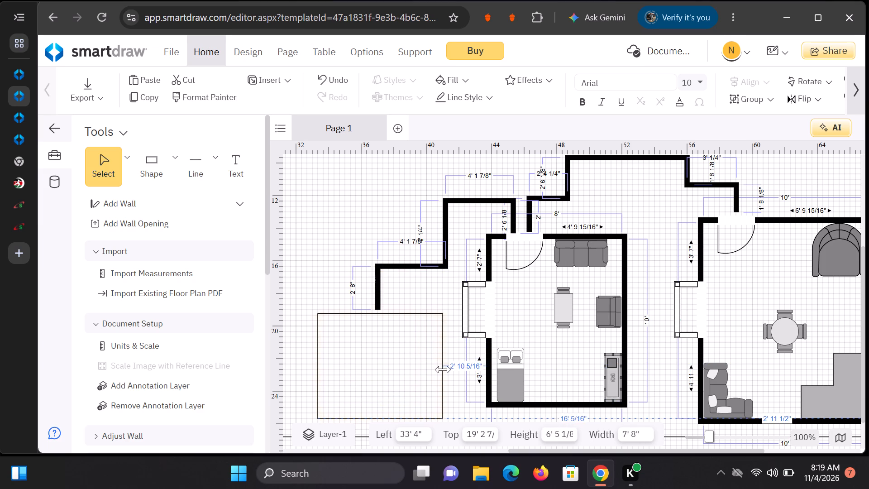
left_click_drag(443, 369, 441, 371)
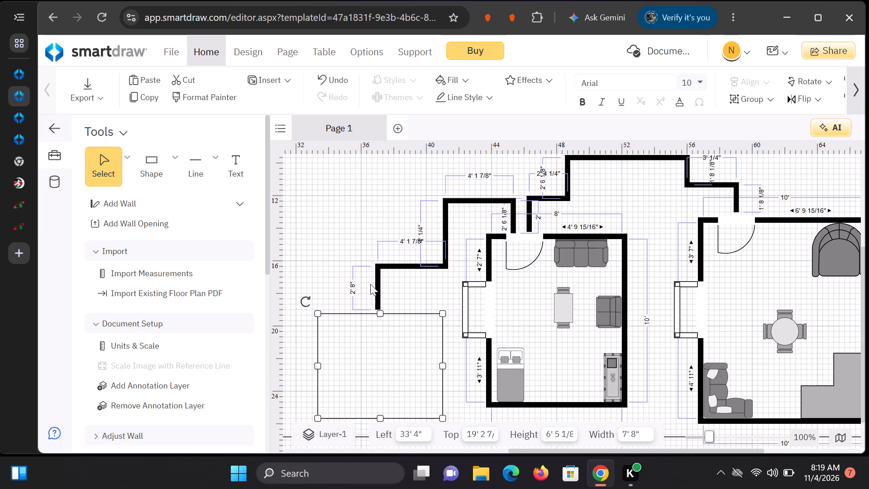
Extend the rectangle upward to Top 19' at the line's lower end and downward to a height of 7' 8".
scroll(370, 284, "down", 2)
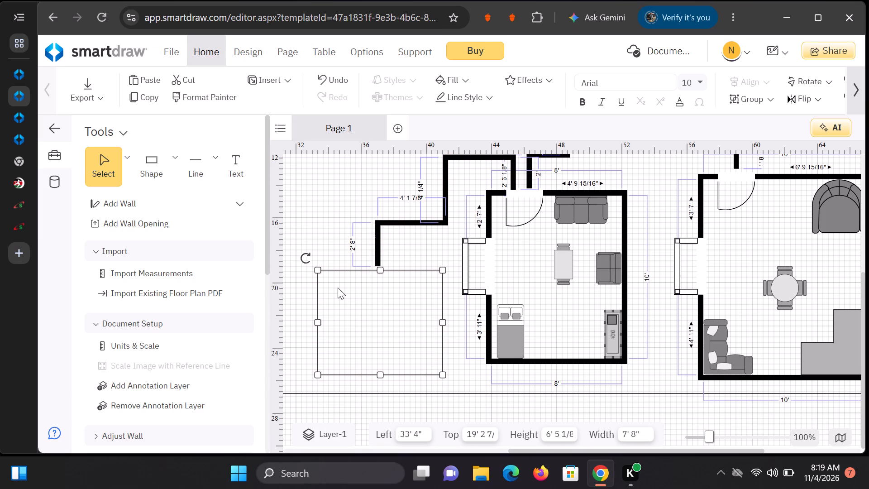
left_click_drag(381, 270, 381, 270)
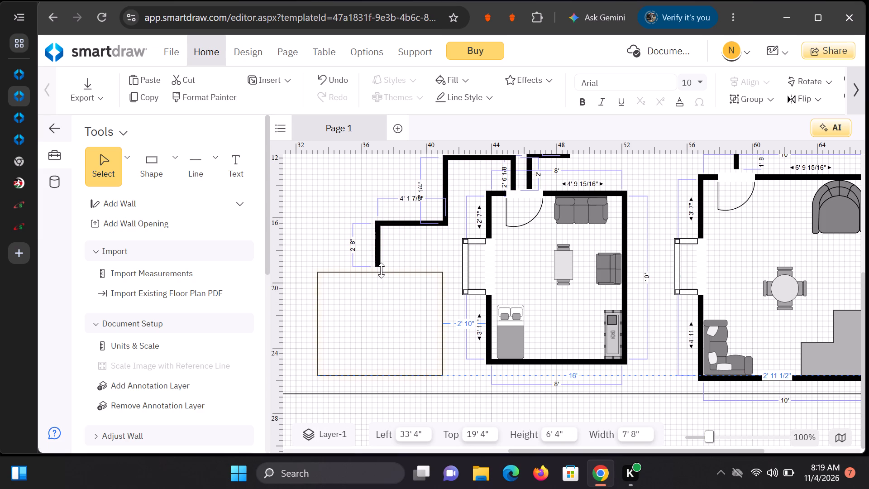
left_click_drag(381, 270, 382, 264)
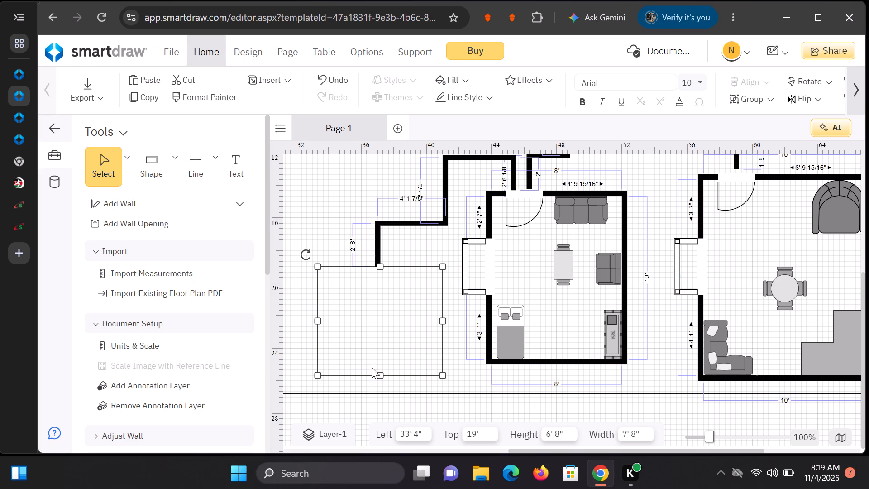
left_click_drag(382, 374, 382, 380)
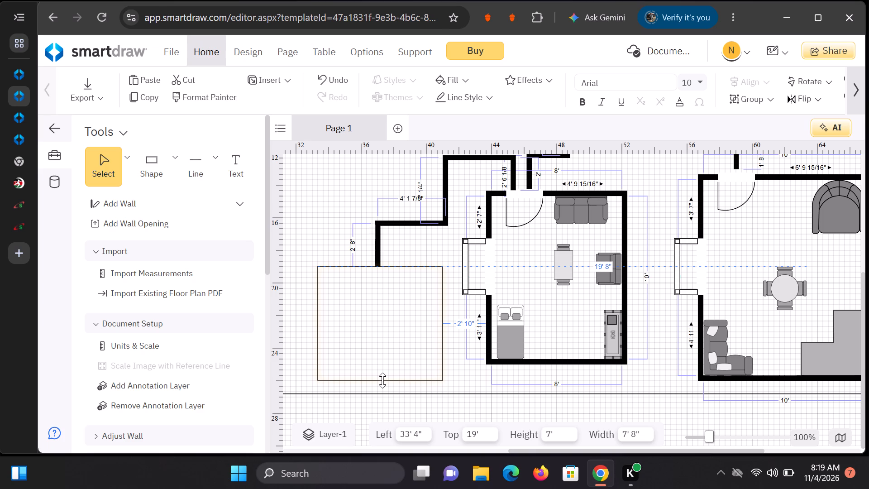
left_click_drag(382, 380, 381, 389)
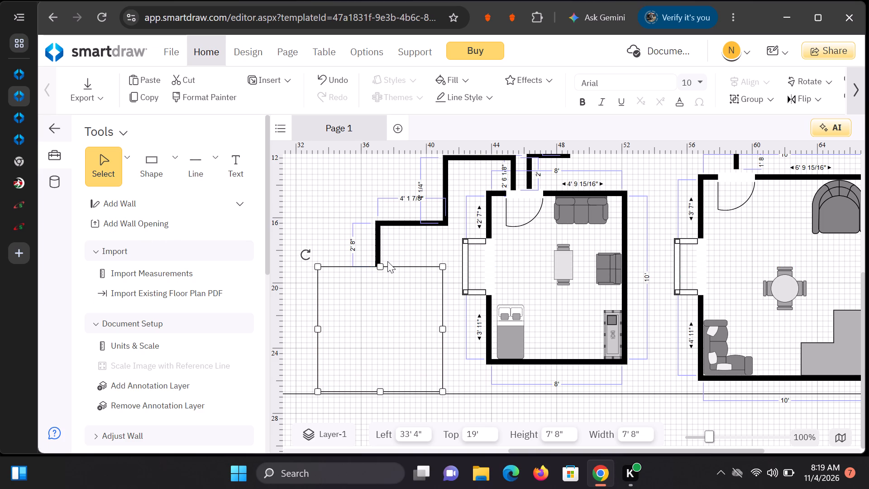
Add a Door (28") symbol to the plan above the new rectangle, over the 2' 8" line.
scroll(392, 261, "up", 1)
scroll(463, 269, "down", 1)
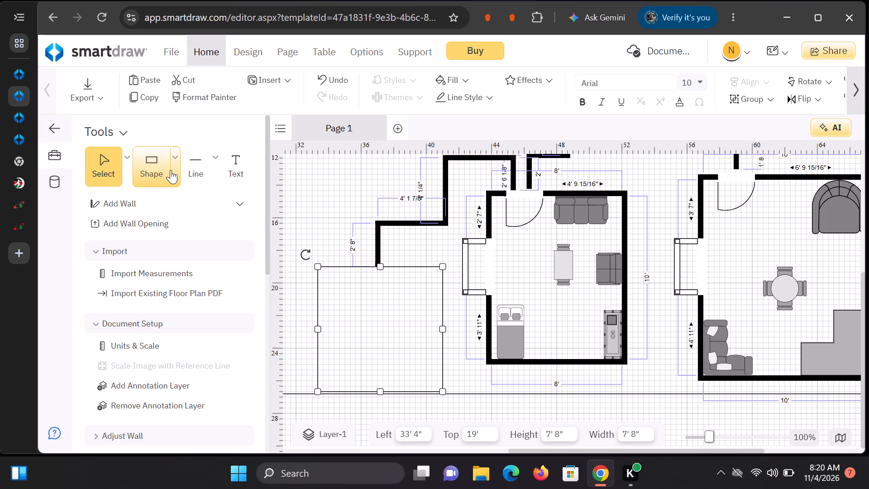
scroll(187, 299, "up", 3)
scroll(187, 299, "down", 1)
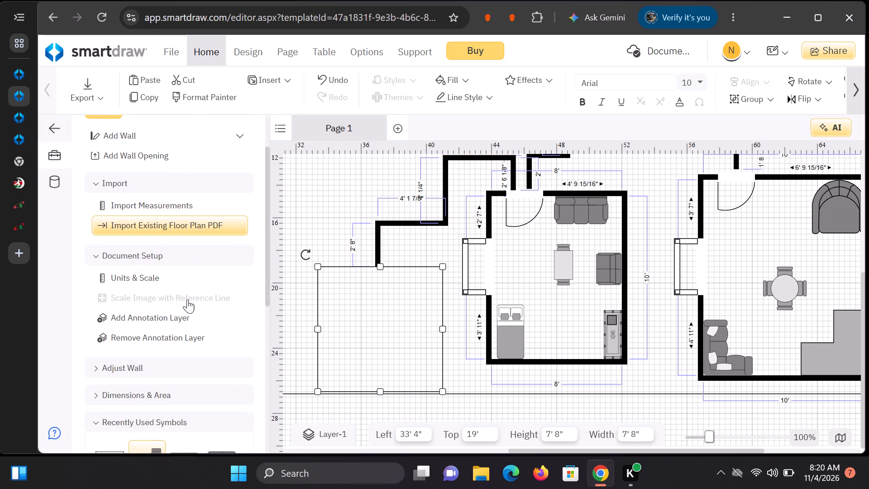
scroll(187, 299, "down", 5)
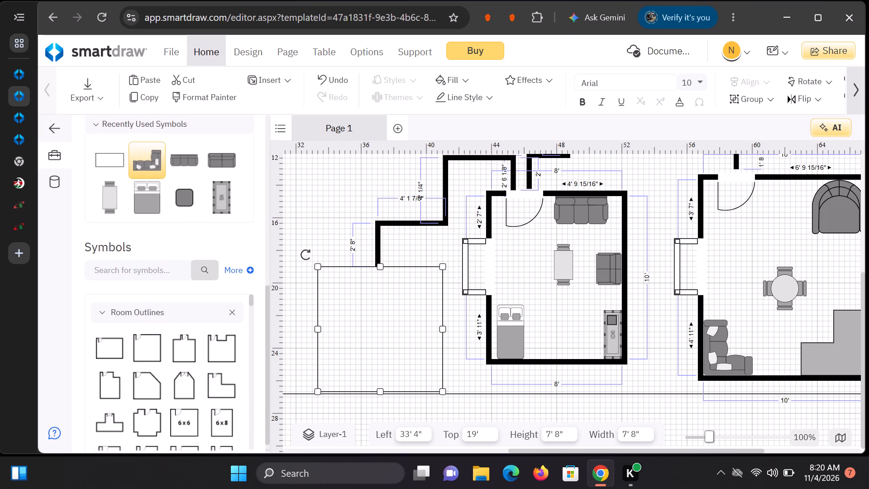
scroll(183, 305, "down", 5)
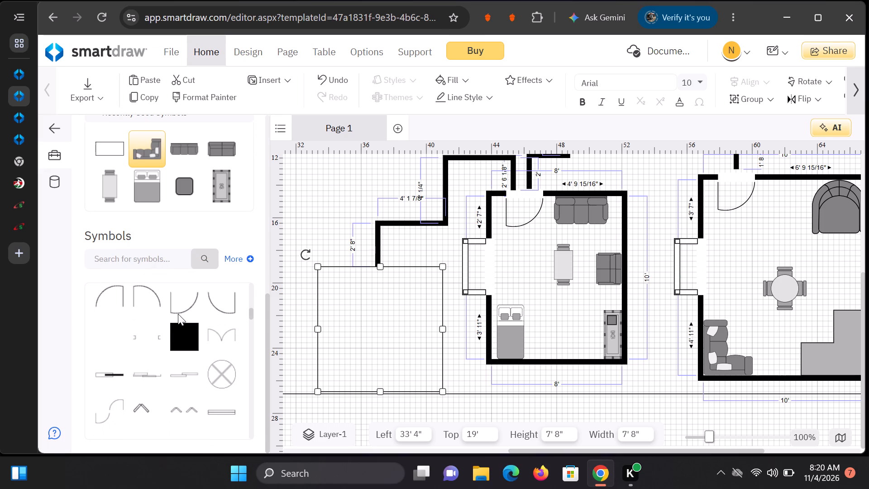
left_click(152, 311)
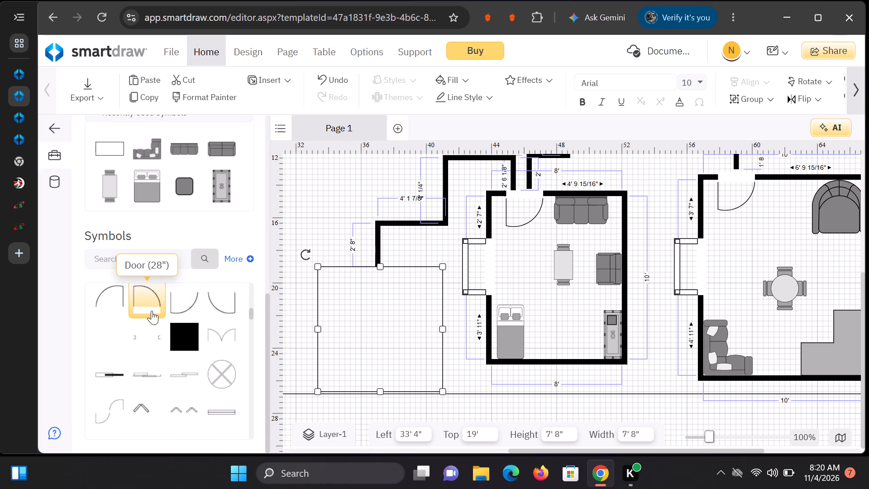
double_click(152, 311)
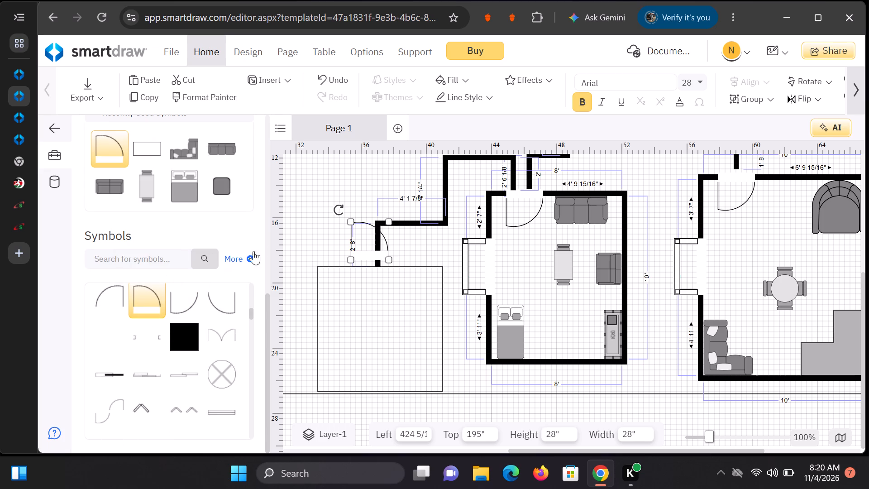
Rotate the 28" door to swing into the new rectangle and set it in the rectangle's top edge at Left 407 3/4", Top 224 1/4".
left_click_drag(368, 223, 346, 228)
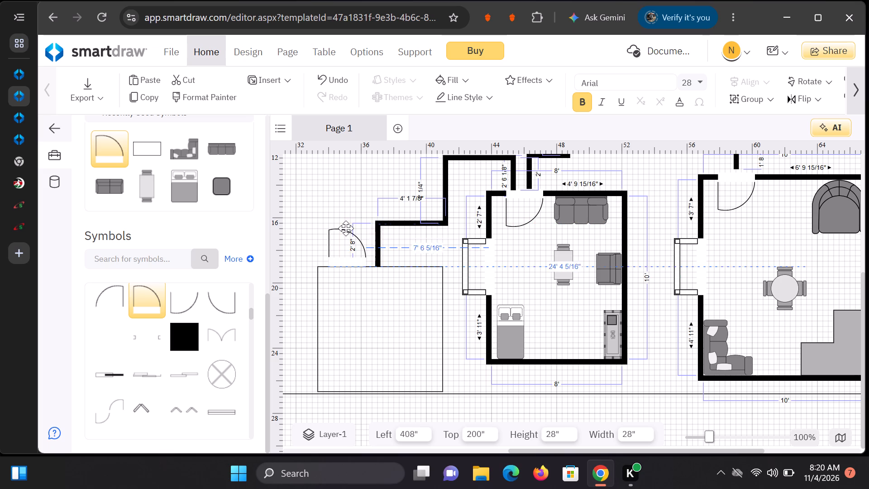
left_click_drag(346, 228, 344, 232)
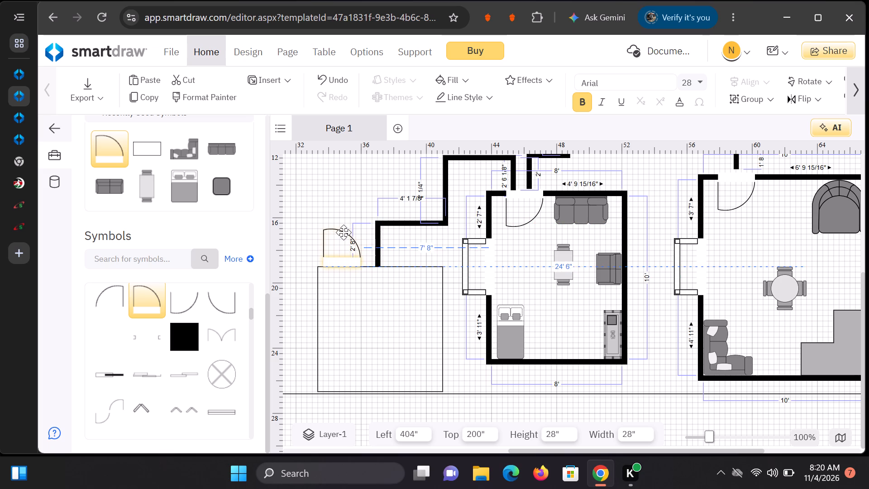
left_click_drag(344, 232, 342, 236)
left_click_drag(312, 221, 304, 226)
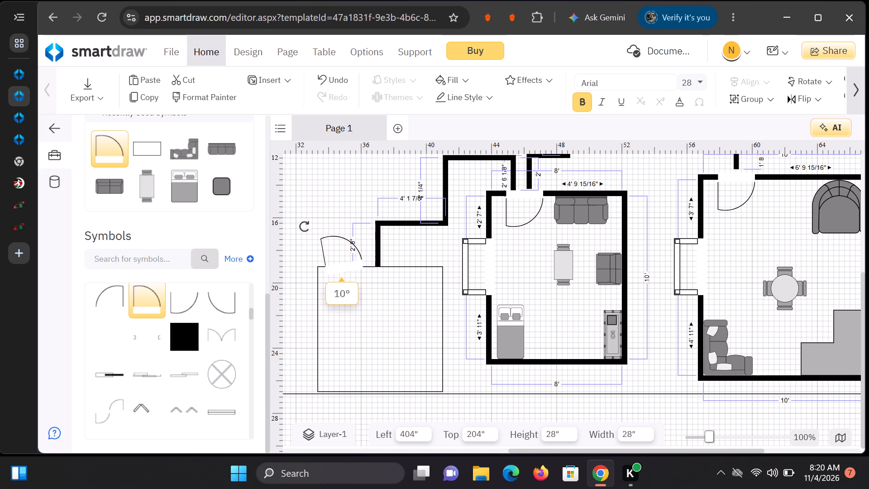
left_click_drag(304, 226, 394, 318)
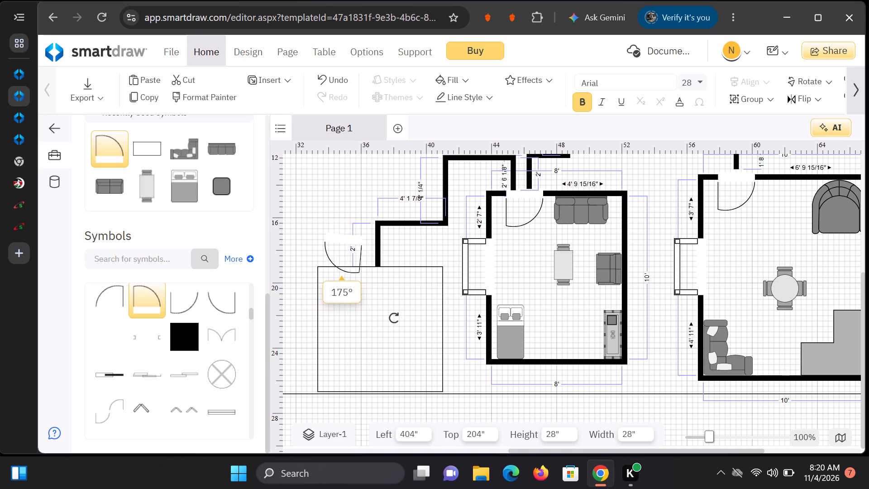
left_click_drag(394, 318, 402, 316)
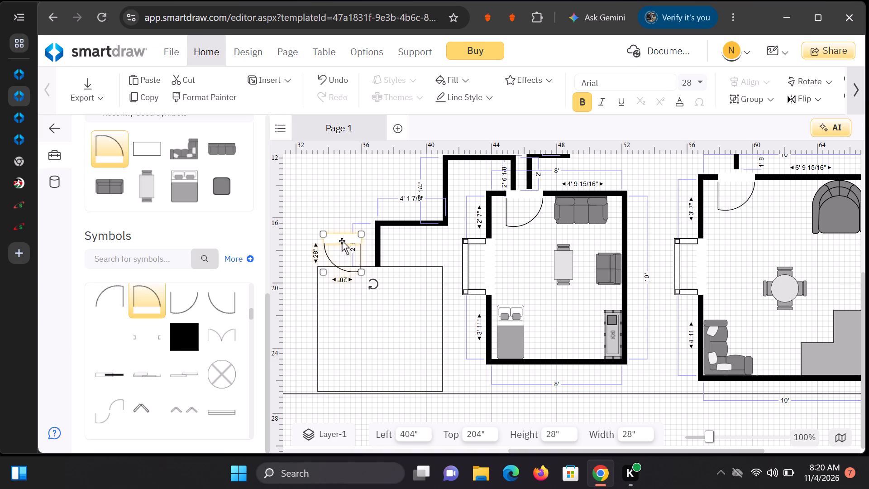
left_click_drag(342, 241, 346, 268)
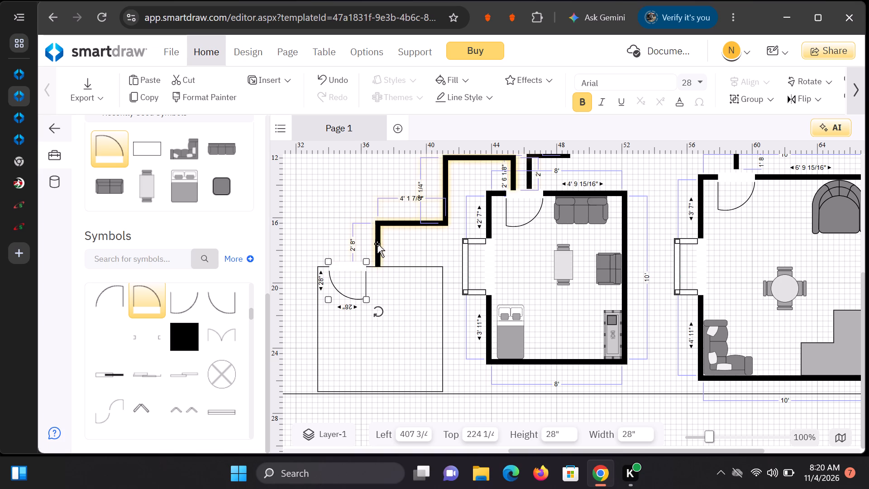
Shift the stepped passage wall above the new room upward to about Top 11' 7", keeping it at Left 37'.
left_click_drag(378, 244, 377, 244)
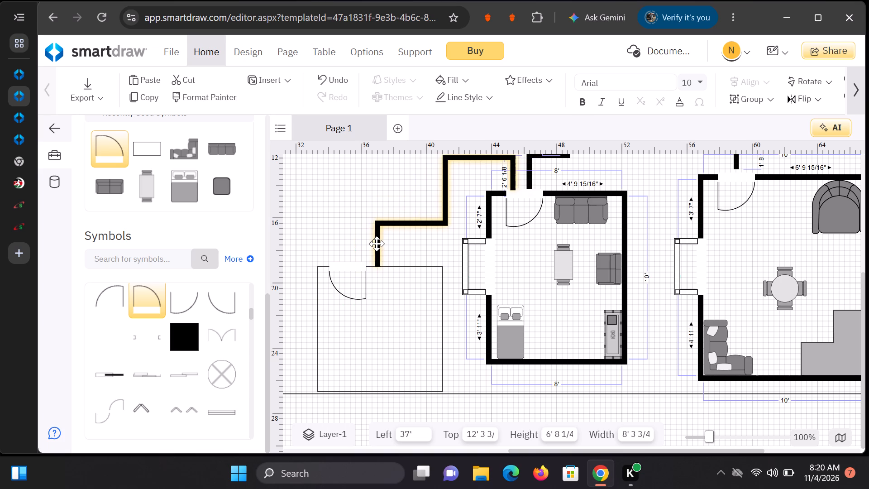
left_click_drag(377, 244, 360, 231)
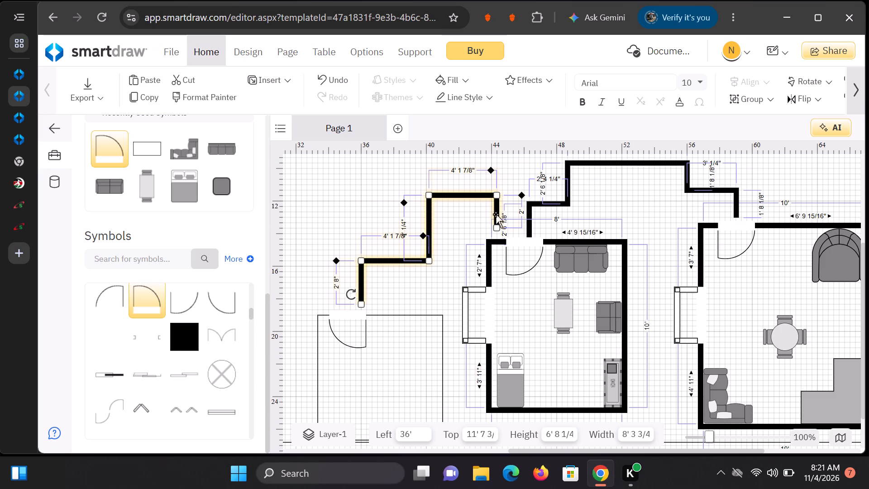
left_click_drag(497, 215, 507, 213)
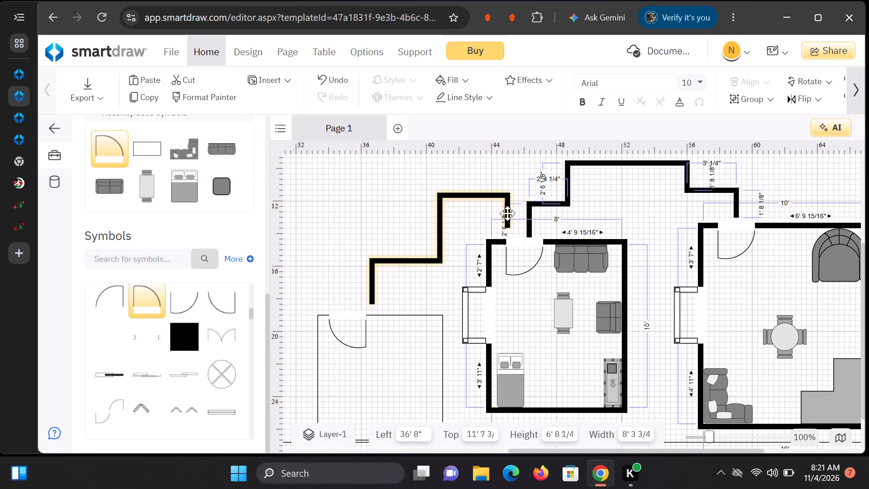
left_click_drag(507, 213, 512, 213)
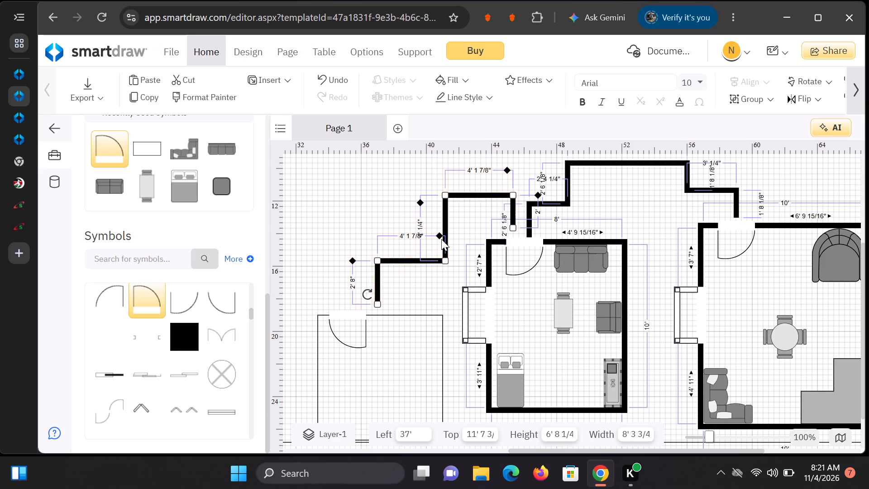
left_click_drag(377, 279, 373, 275)
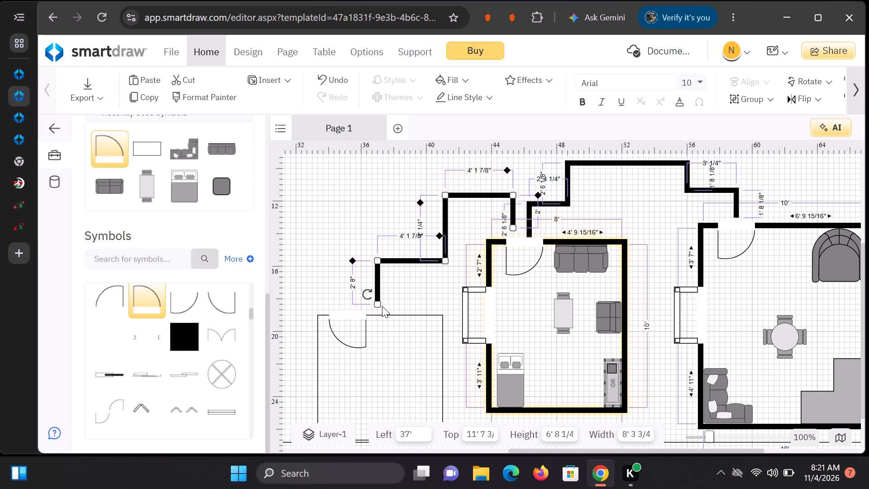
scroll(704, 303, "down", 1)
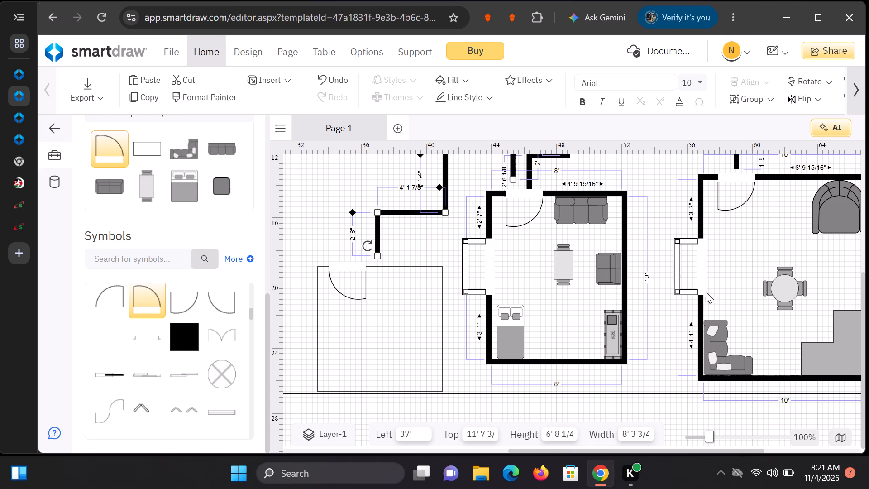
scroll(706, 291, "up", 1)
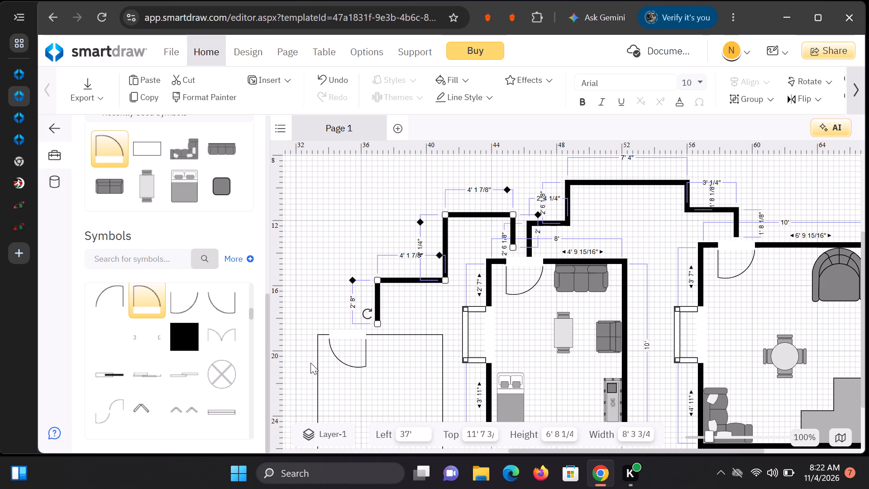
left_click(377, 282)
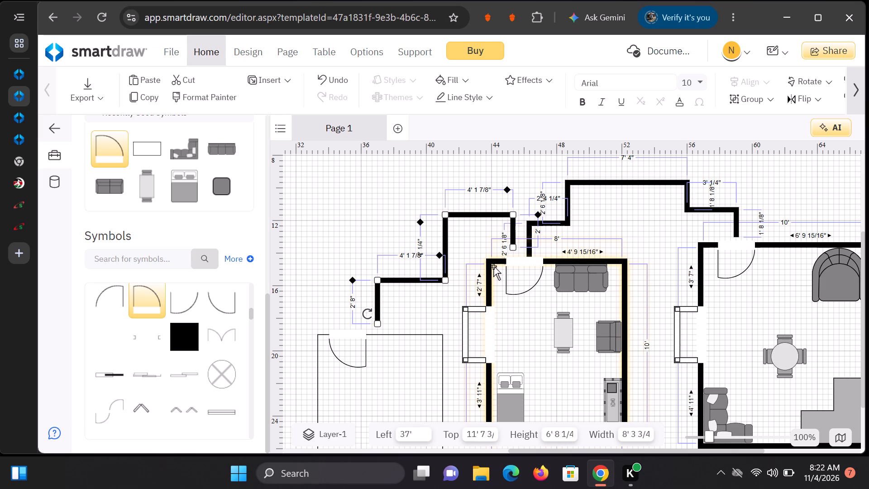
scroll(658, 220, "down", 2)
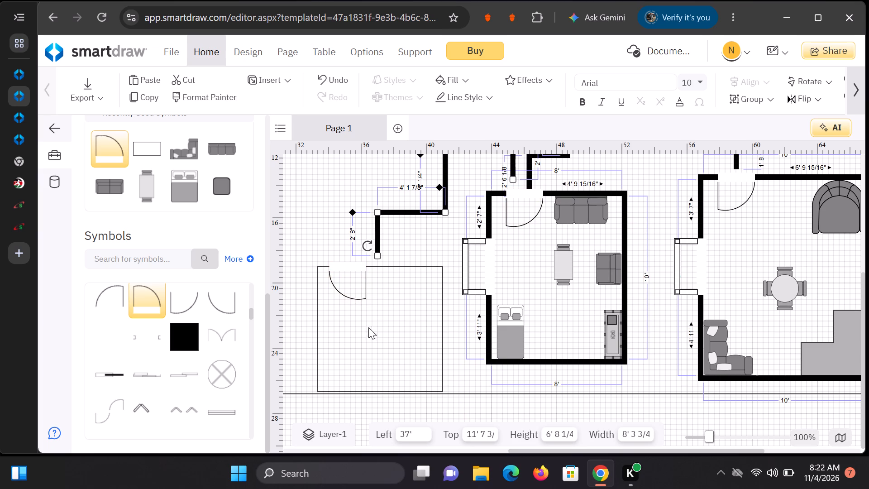
Add a Corner Counter symbol to the plan.
scroll(393, 318, "down", 2)
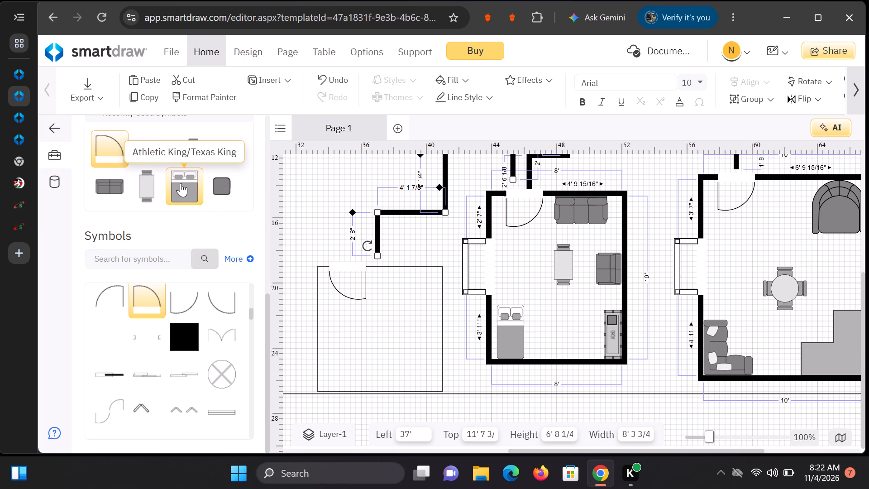
scroll(210, 309, "down", 4)
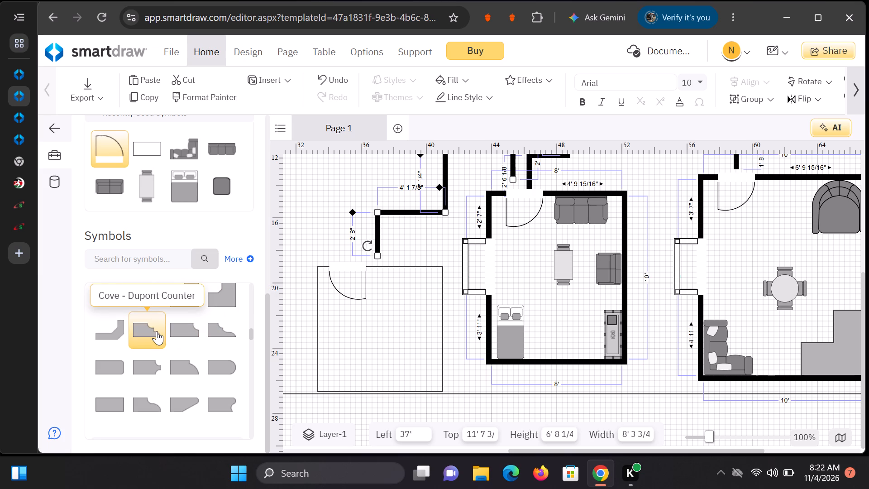
left_click(124, 323)
double_click(124, 323)
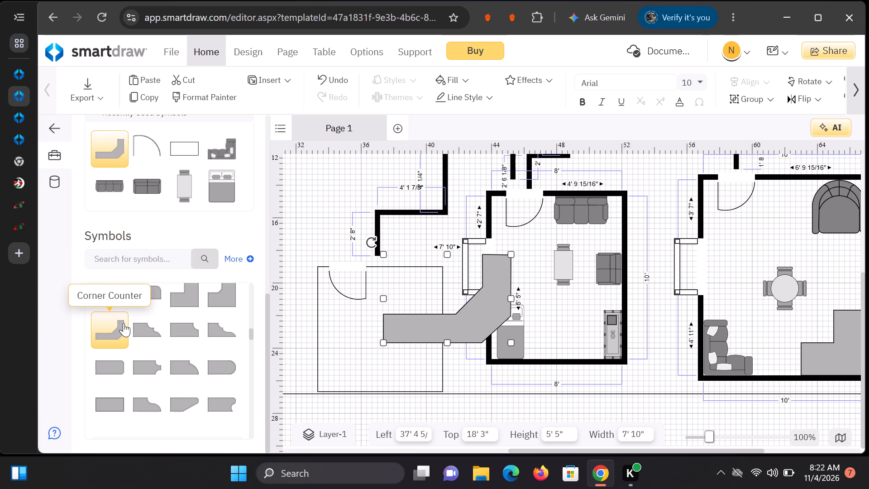
Move the corner counter into the new square room and shrink it to about 2' 1" high by 2' 4" wide.
left_click_drag(420, 329, 369, 334)
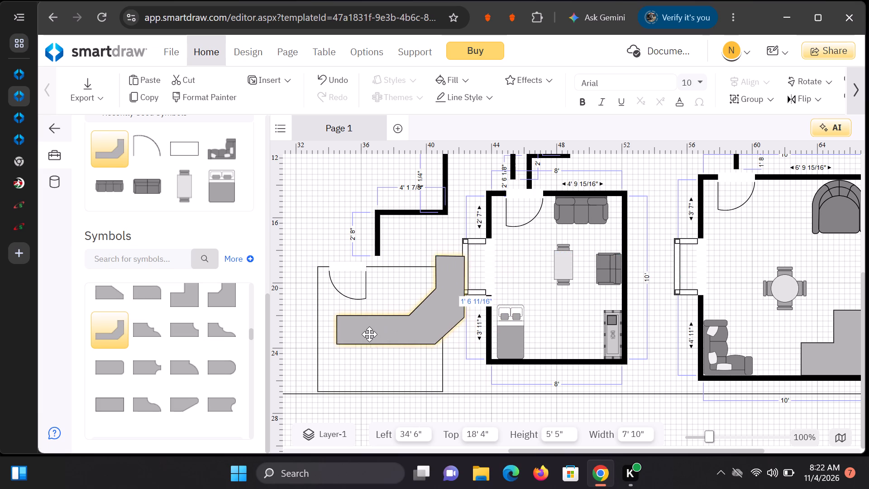
left_click_drag(369, 334, 350, 345)
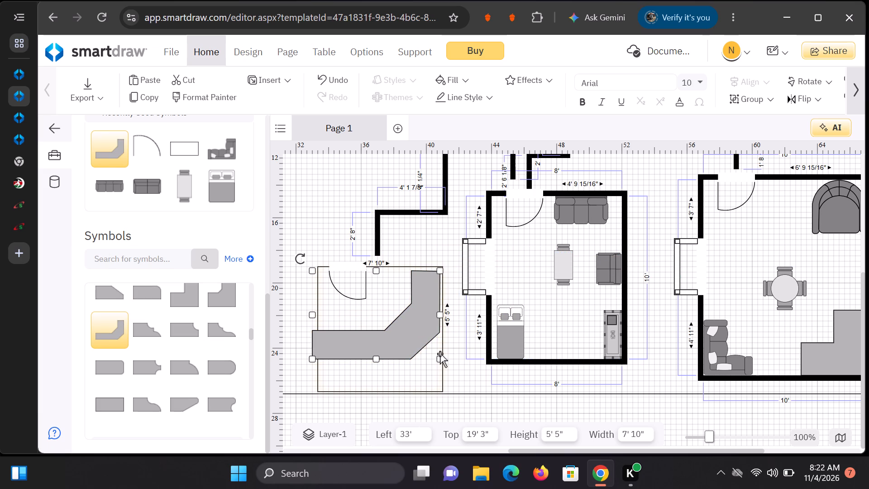
left_click_drag(443, 360, 415, 358)
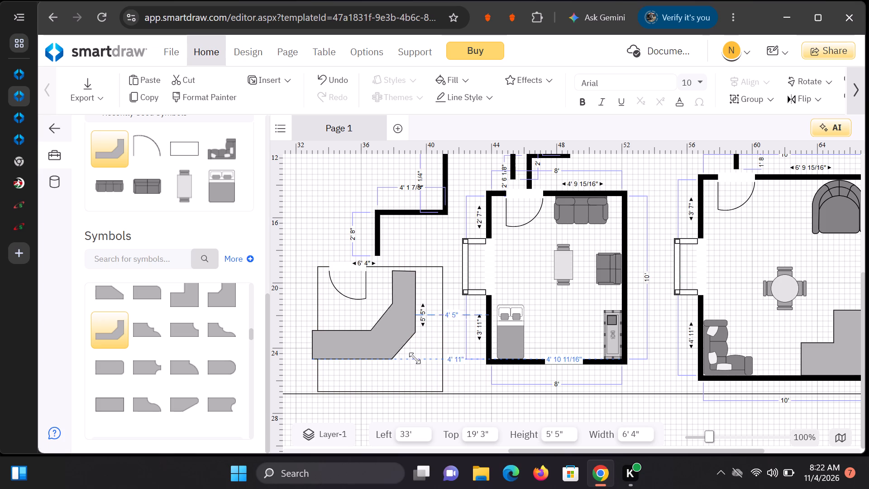
left_click_drag(415, 358, 407, 363)
left_click_drag(314, 362, 318, 362)
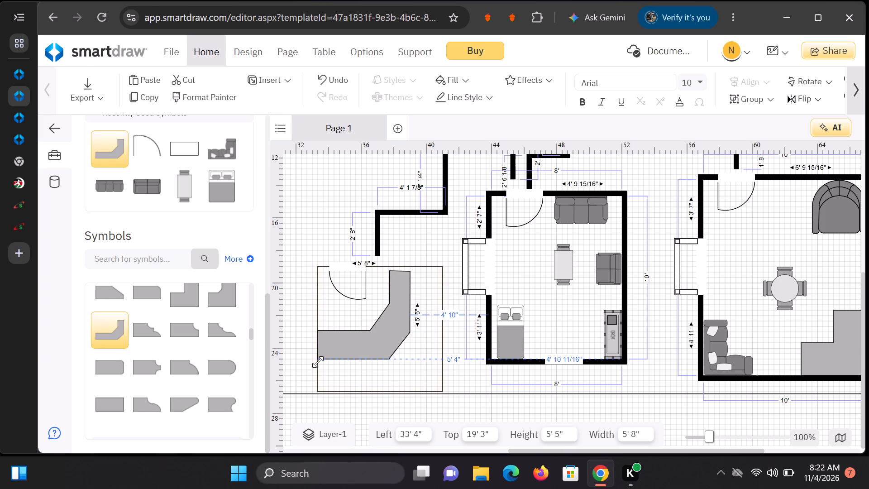
left_click_drag(318, 362, 345, 350)
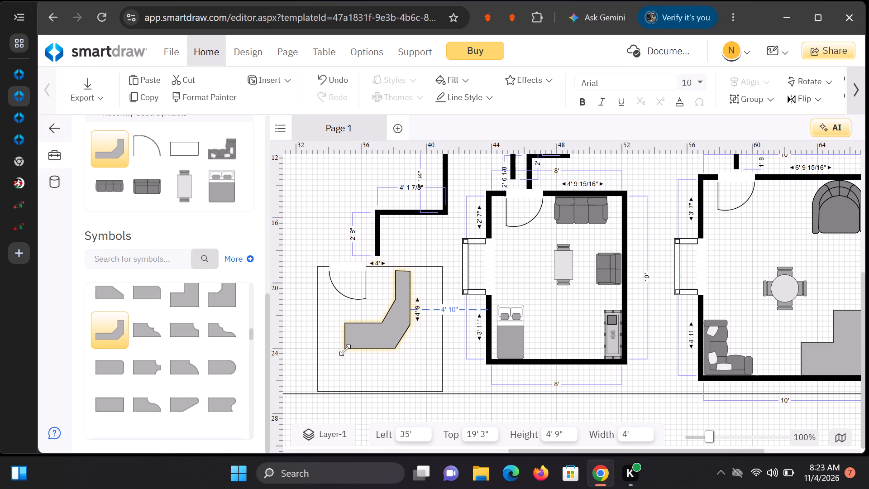
left_click_drag(345, 350, 372, 306)
Fit the counter into the square room's lower-right corner at Left 38' 8", Top 24' 4", stretching its height to 2' 4" to meet the bottom edge.
left_click_drag(404, 293, 406, 306)
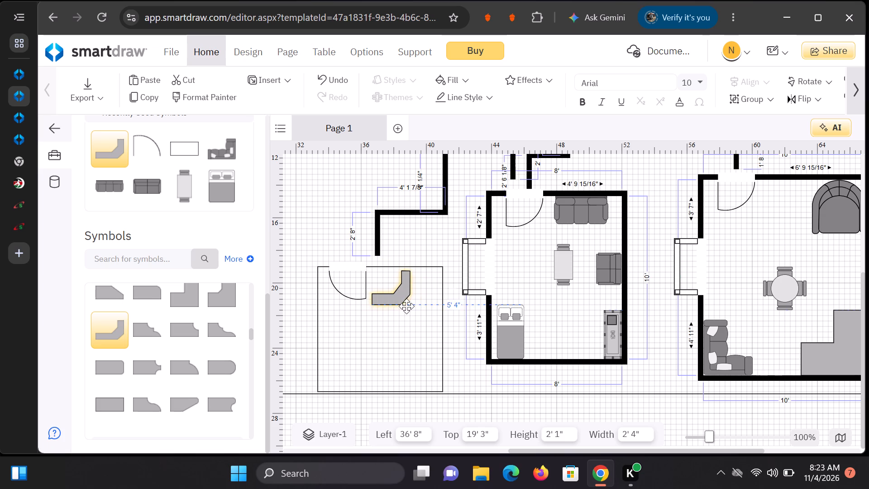
left_click_drag(406, 306, 436, 377)
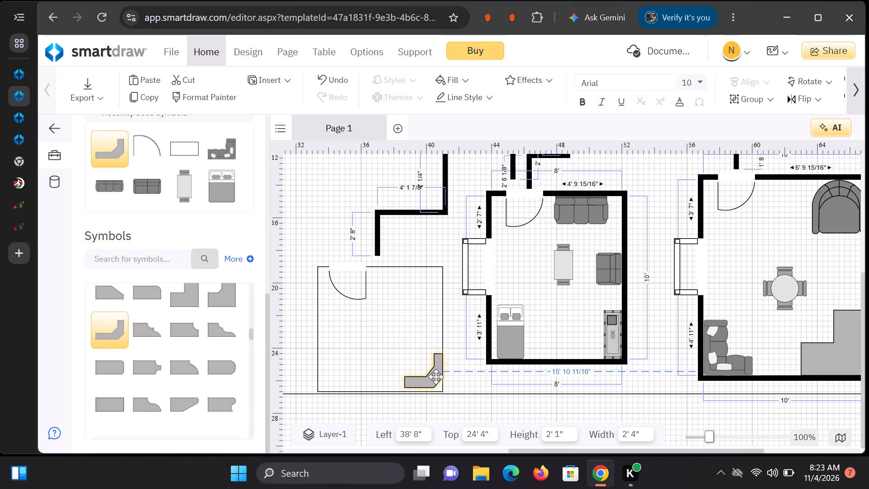
left_click_drag(436, 377, 434, 380)
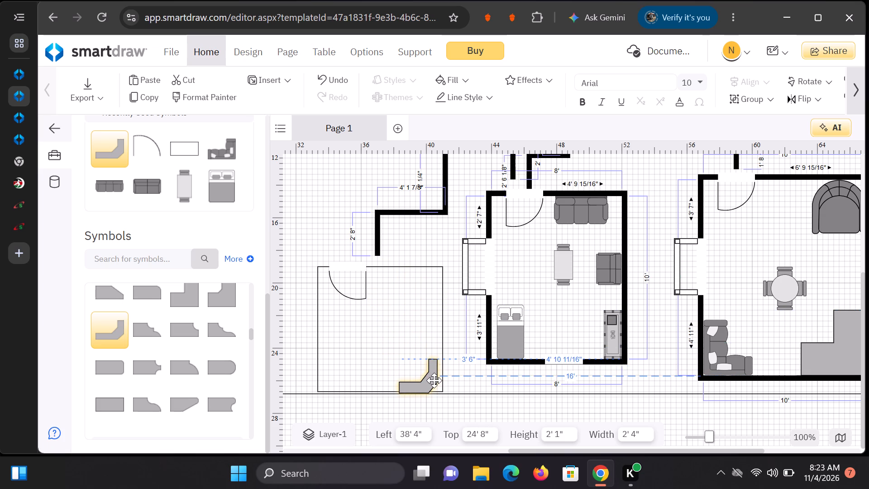
left_click_drag(434, 380, 435, 377)
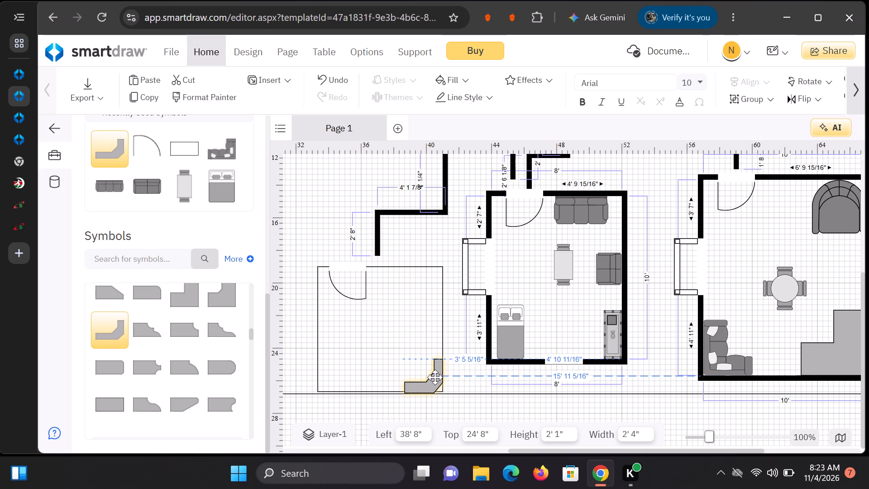
left_click_drag(435, 377, 435, 378)
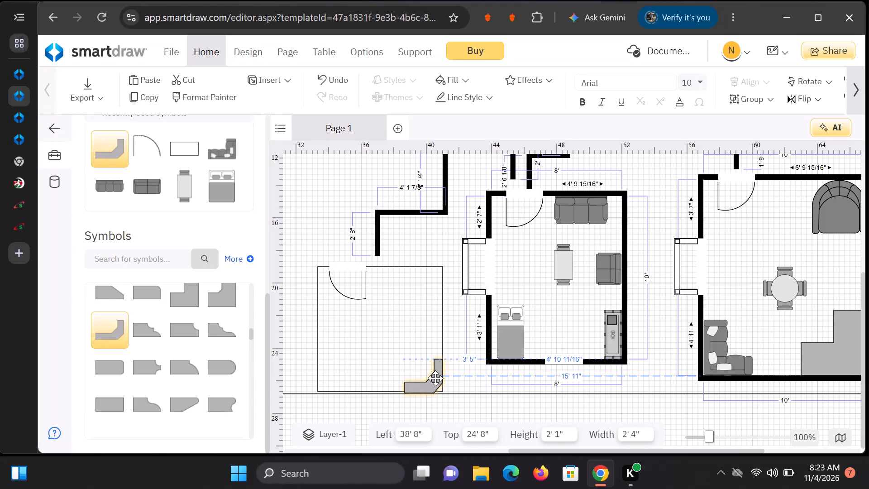
left_click_drag(435, 378, 435, 377)
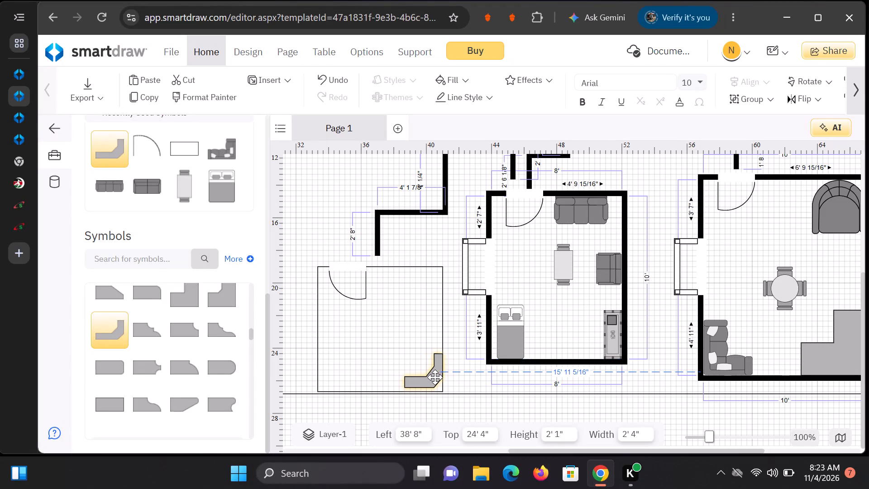
left_click_drag(435, 377, 436, 377)
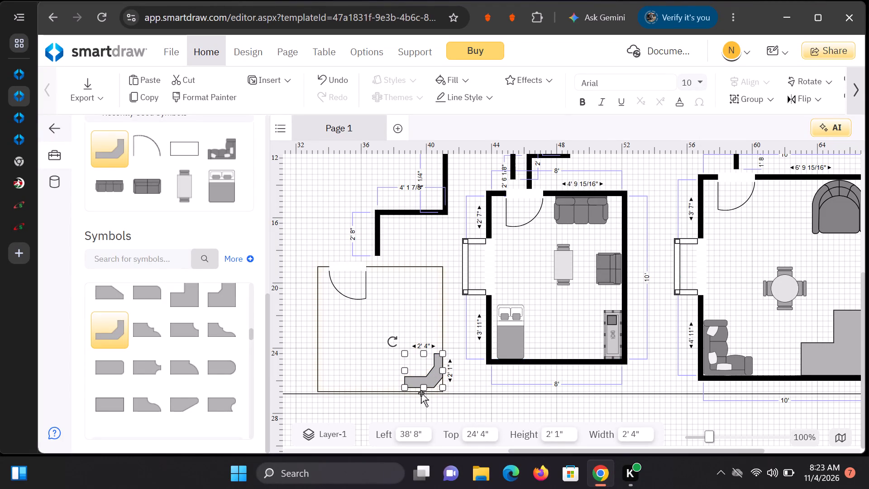
left_click(421, 388)
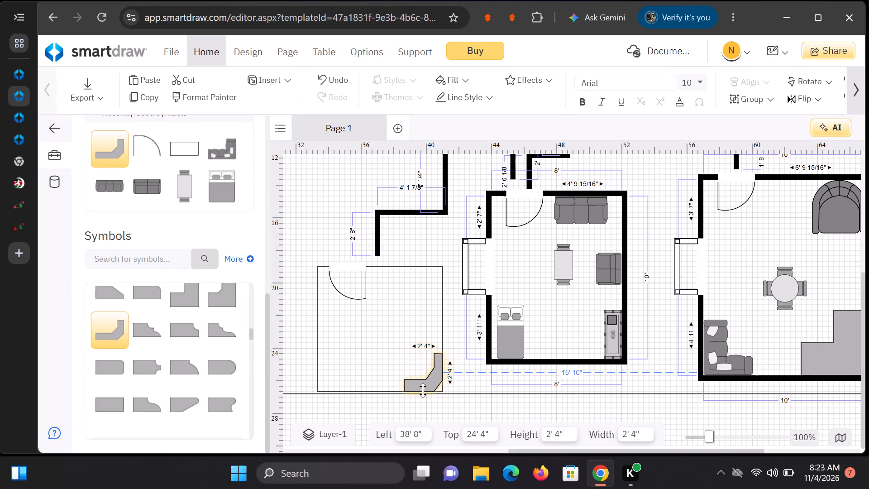
left_click(463, 374)
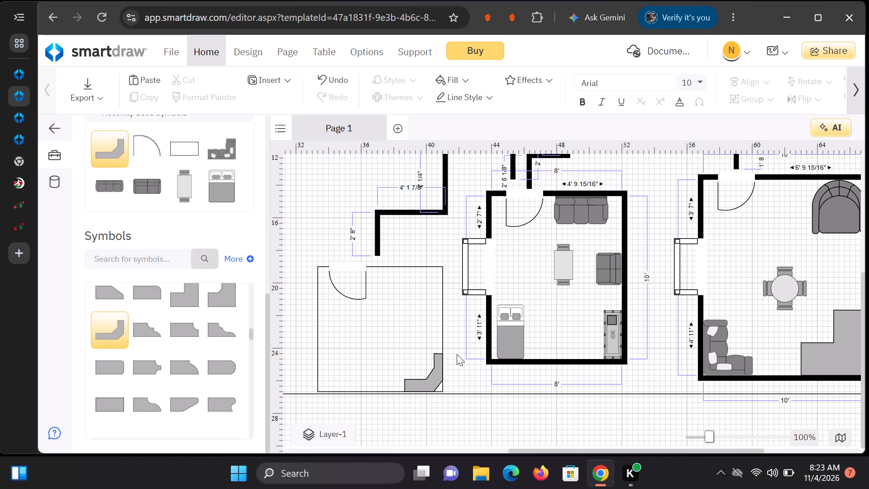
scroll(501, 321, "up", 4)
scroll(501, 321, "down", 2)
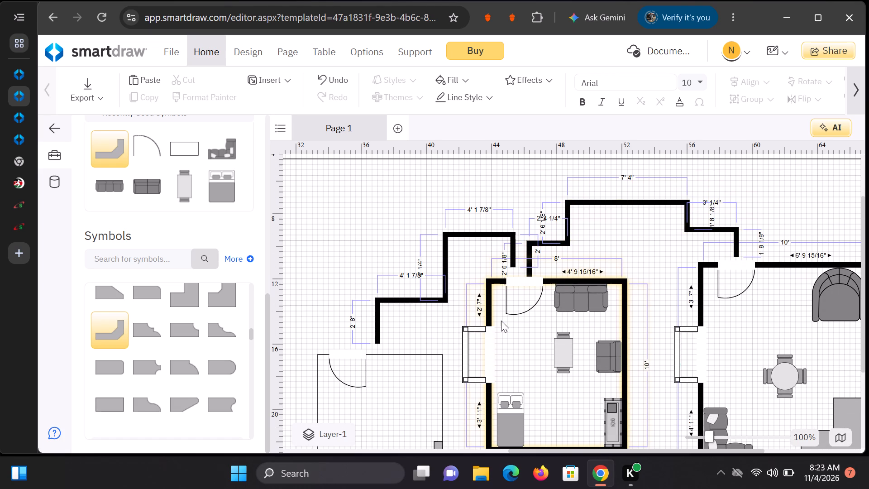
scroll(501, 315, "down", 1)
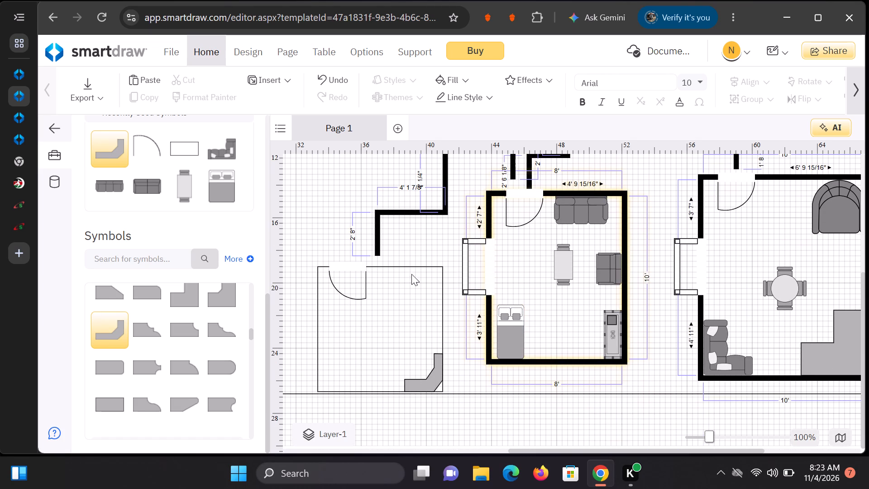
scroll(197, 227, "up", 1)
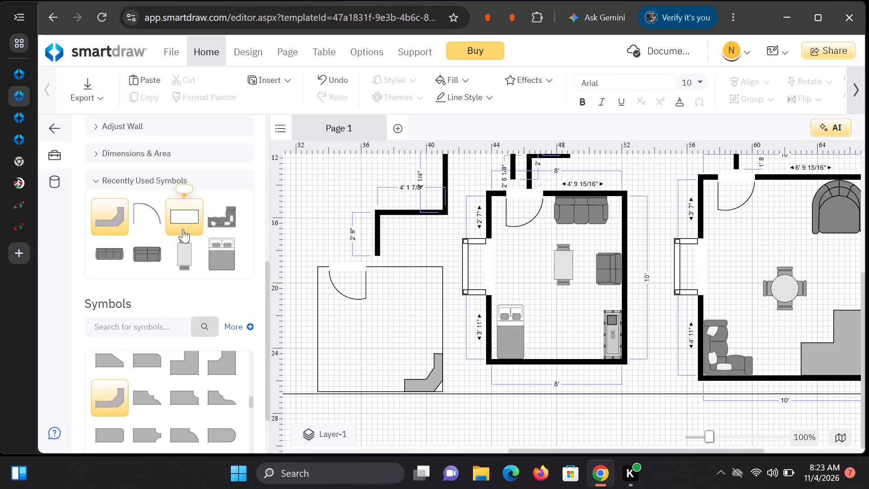
Add a Revolving Door symbol from the Doors & Windows library to the plan.
scroll(153, 357, "up", 6)
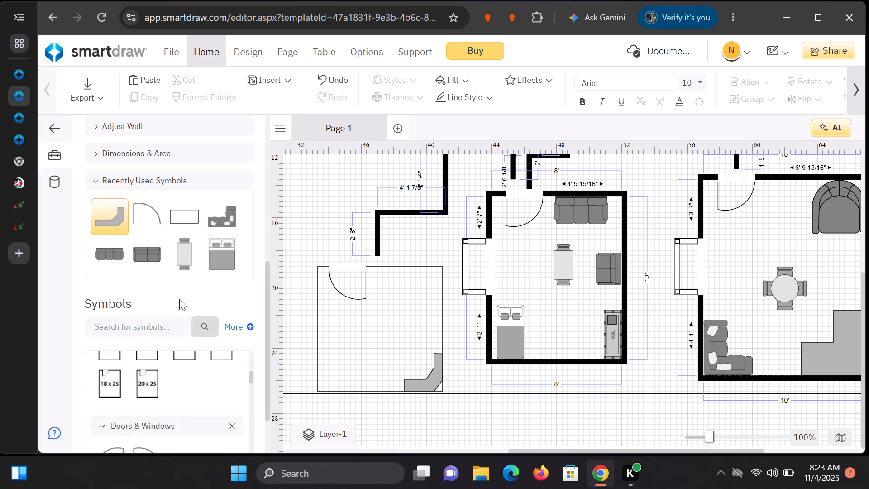
scroll(179, 299, "up", 9)
scroll(179, 299, "down", 1)
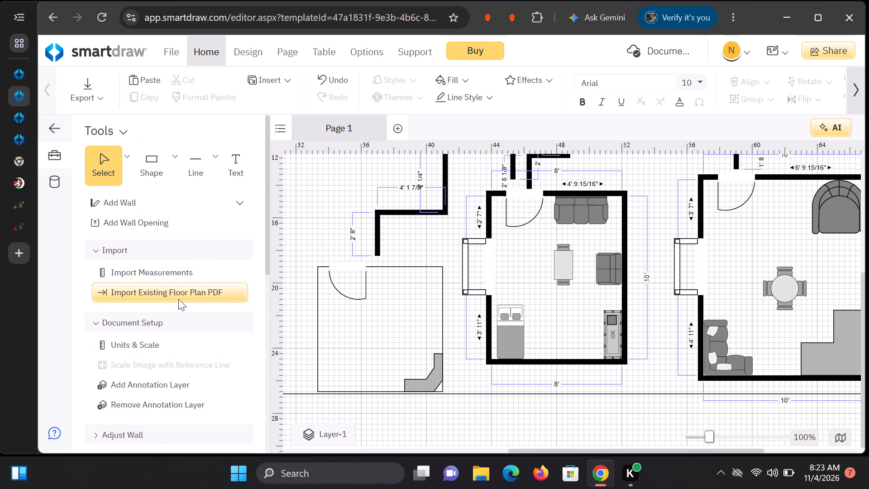
scroll(178, 299, "down", 8)
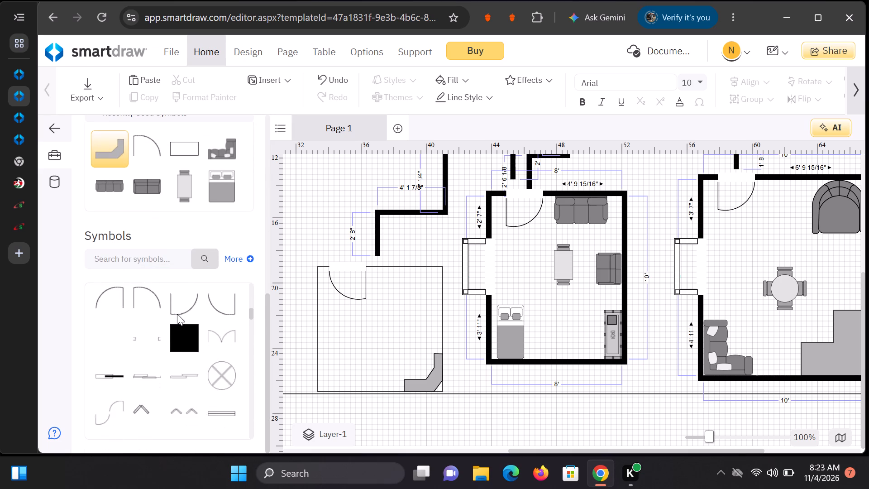
scroll(177, 314, "down", 3)
scroll(176, 314, "up", 2)
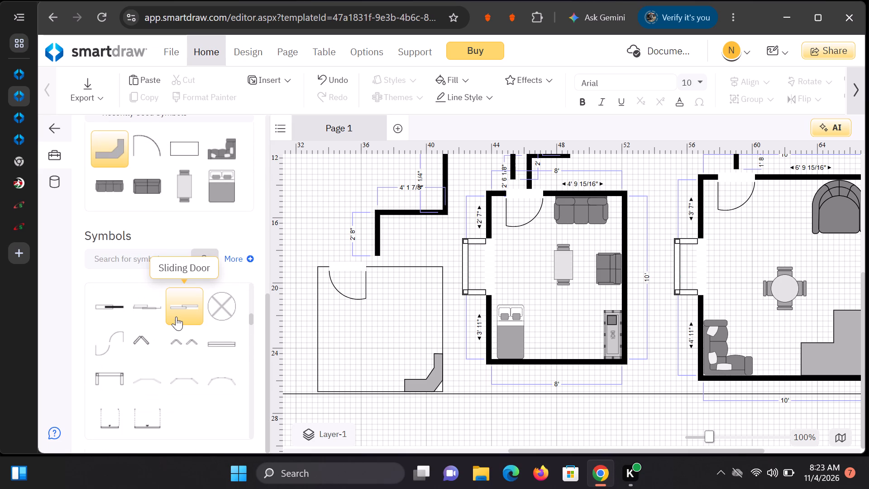
left_click_drag(222, 307, 233, 321)
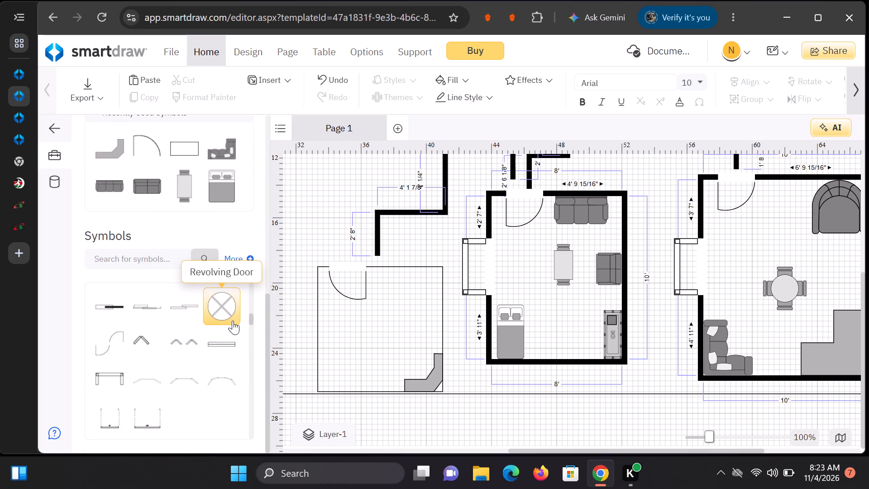
left_click_drag(233, 321, 243, 329)
double_click(231, 313)
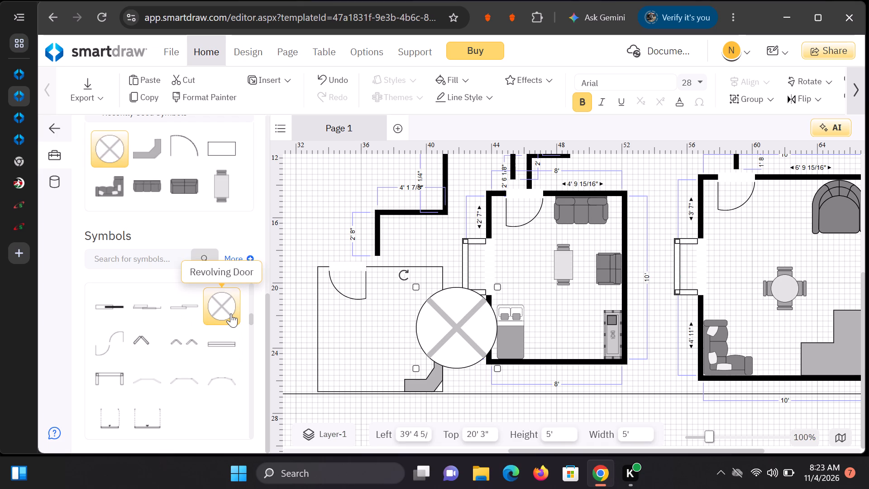
Move the revolving door into the square room and shrink it to 2' 4" high by 2' 4" wide.
left_click_drag(463, 334, 381, 344)
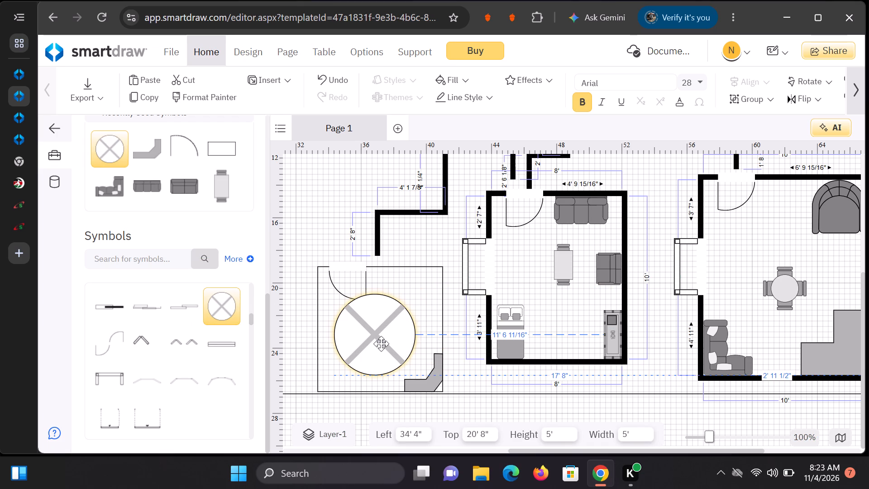
left_click_drag(381, 344, 378, 349)
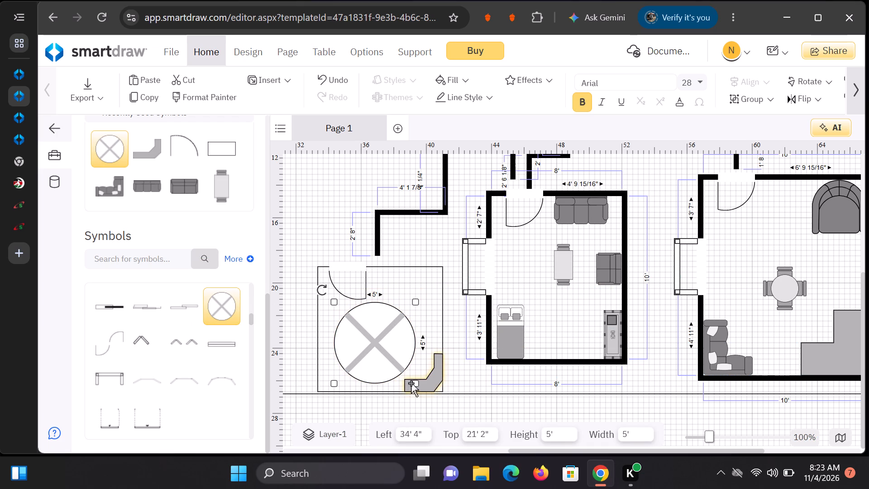
left_click_drag(416, 298, 400, 308)
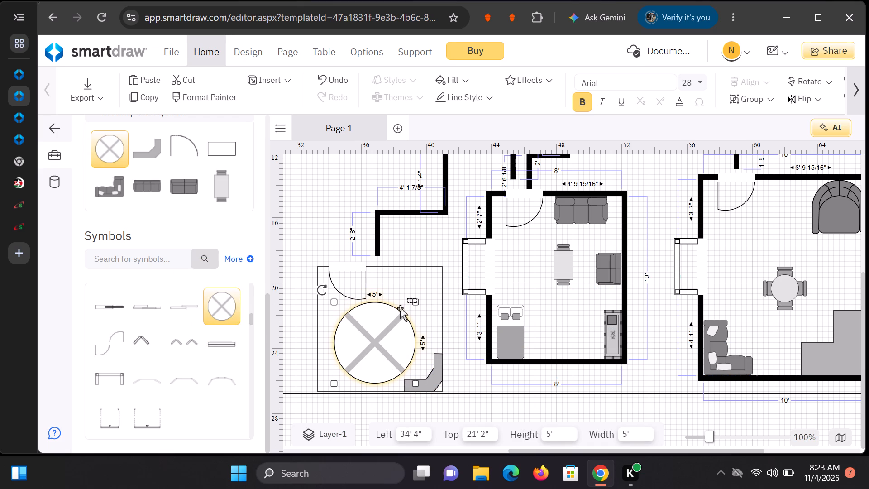
left_click_drag(400, 308, 400, 308)
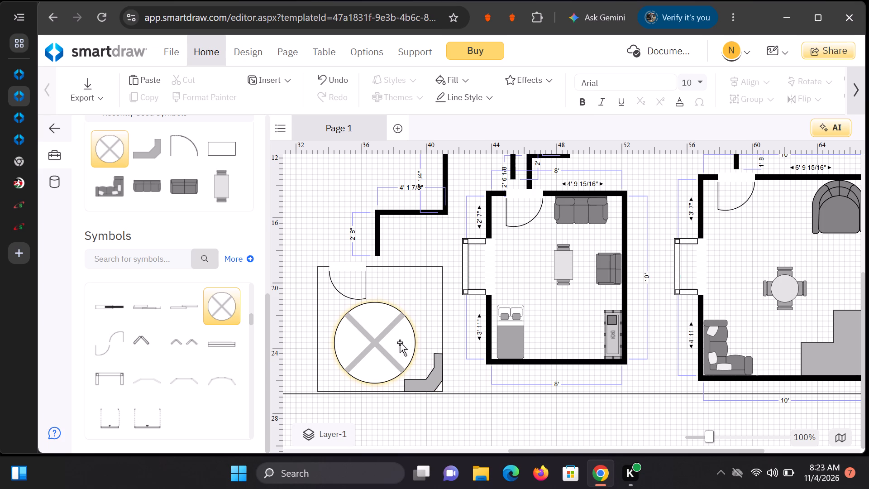
left_click(390, 341)
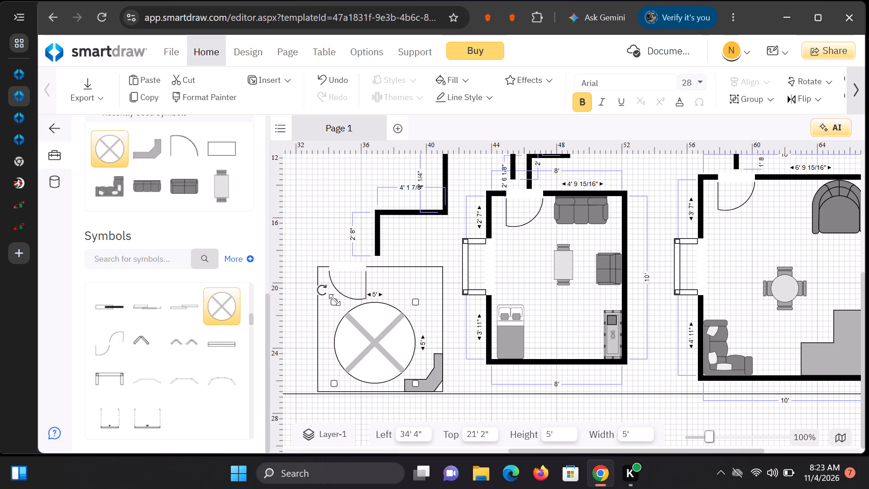
left_click_drag(334, 302, 369, 354)
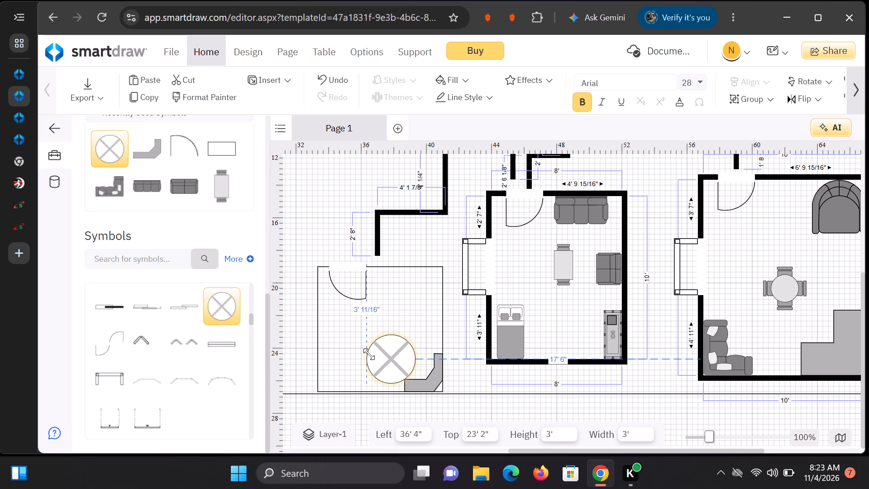
left_click_drag(369, 354, 379, 368)
Move the revolving door onto the square room's left wall at Left 32', Top 21' 10".
left_click_drag(398, 369, 333, 337)
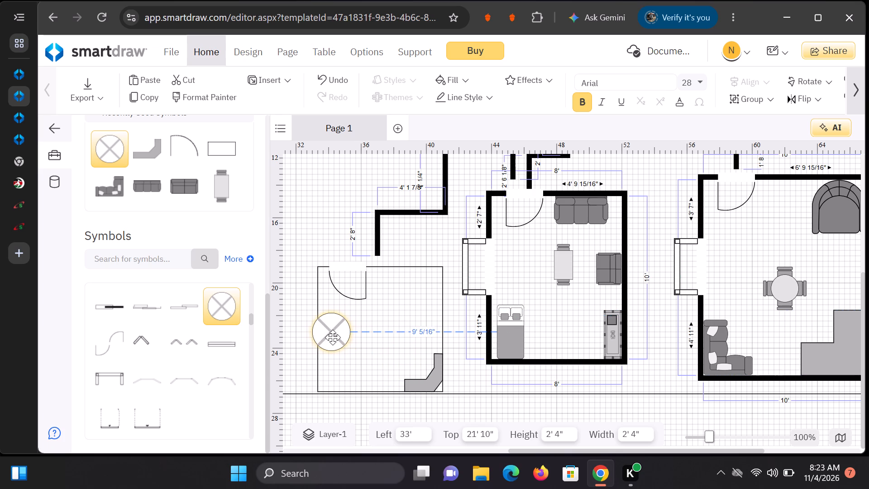
left_click_drag(333, 337, 322, 339)
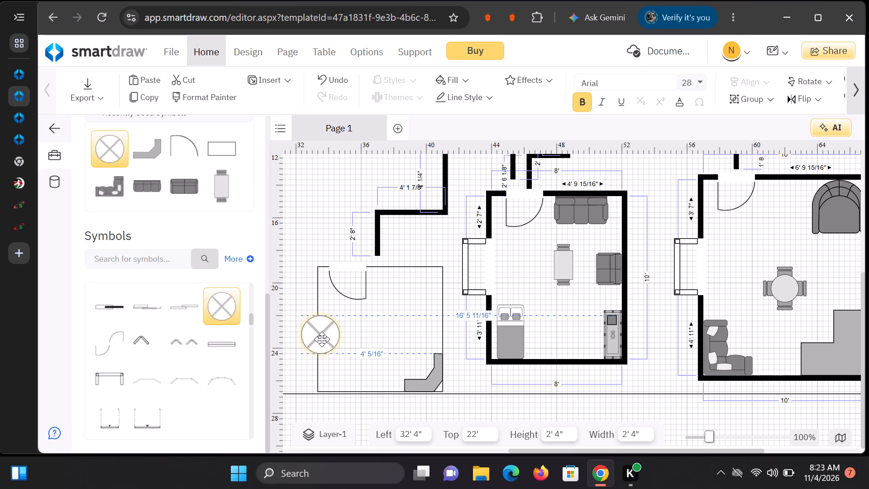
left_click_drag(322, 339, 320, 338)
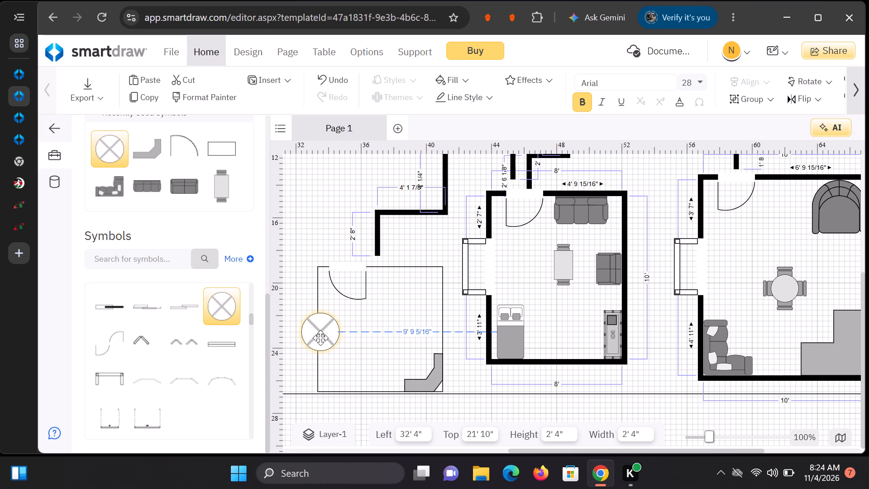
left_click_drag(320, 338, 320, 338)
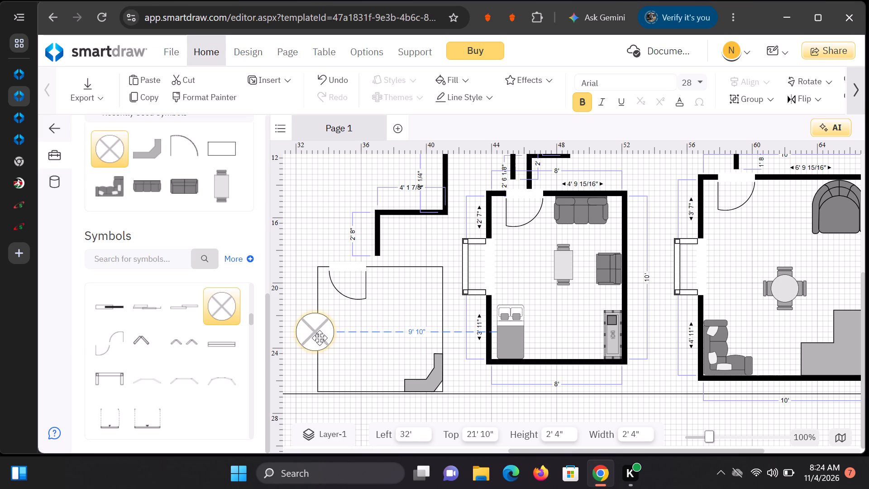
left_click_drag(320, 338, 320, 337)
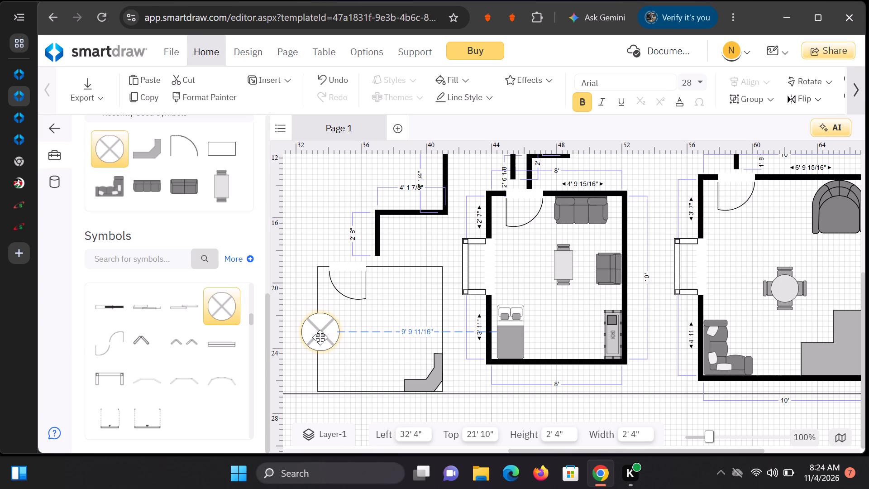
left_click_drag(320, 337, 320, 337)
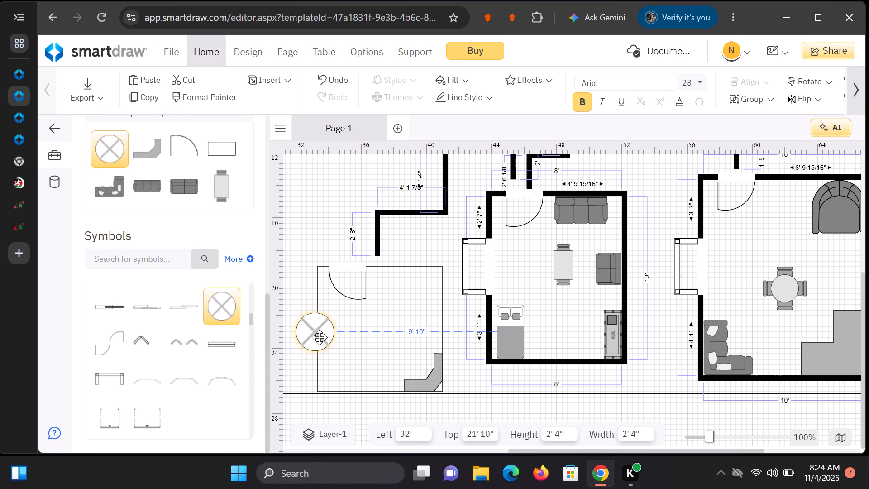
left_click_drag(320, 337, 320, 337)
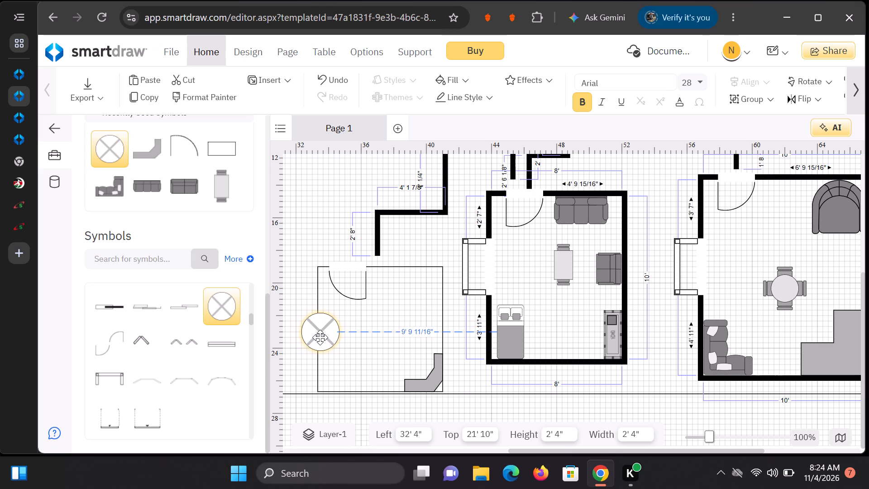
left_click_drag(320, 337, 320, 337)
right_click(320, 337)
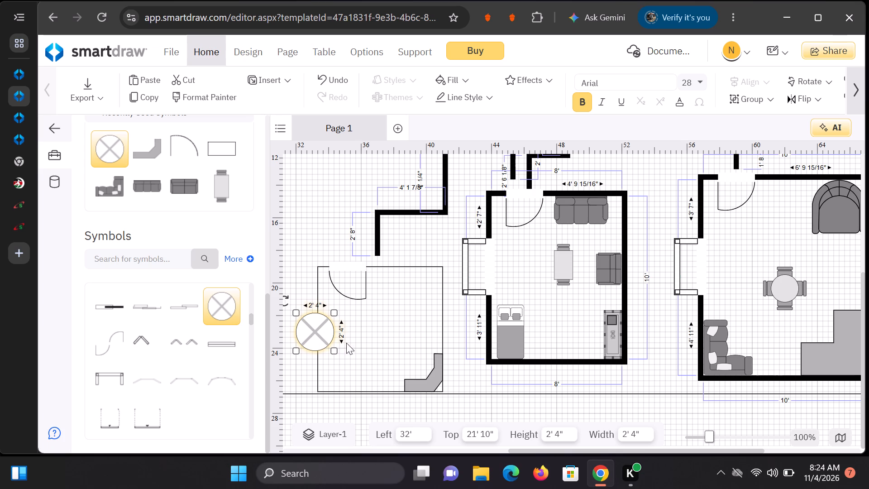
left_click(356, 340)
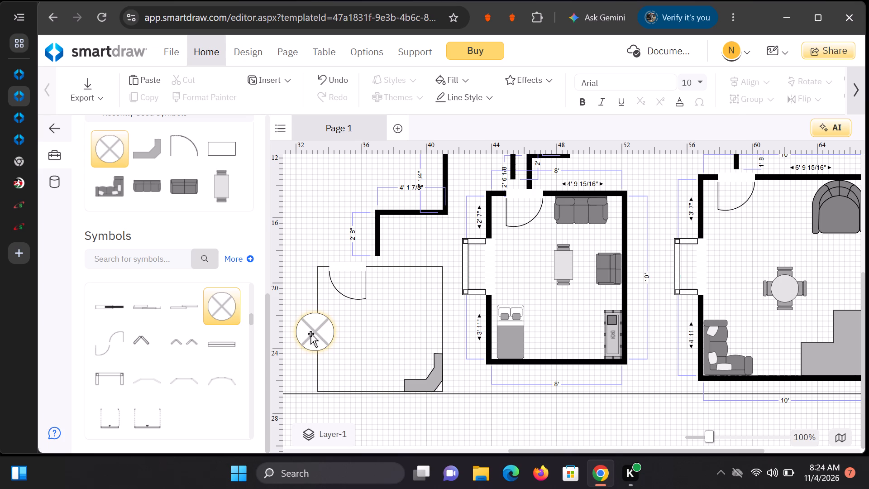
Shrink the revolving door slightly and centre it on the square room's left wall line.
left_click(314, 331)
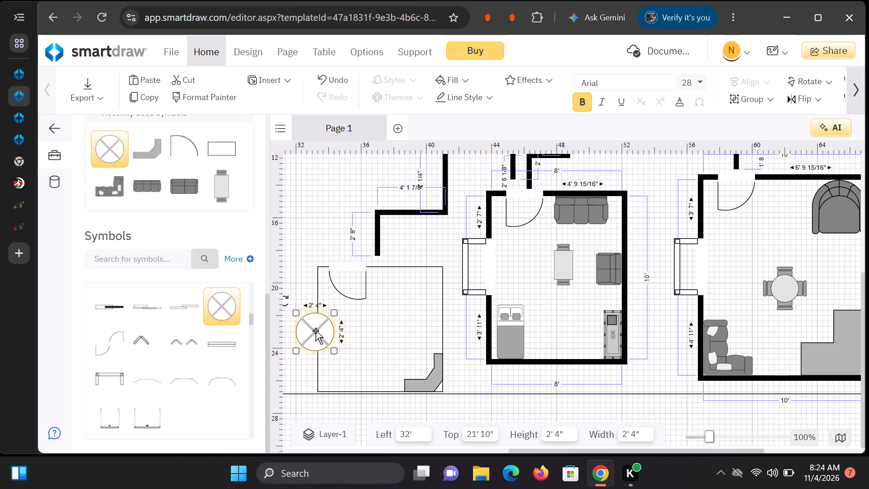
left_click_drag(332, 351, 333, 350)
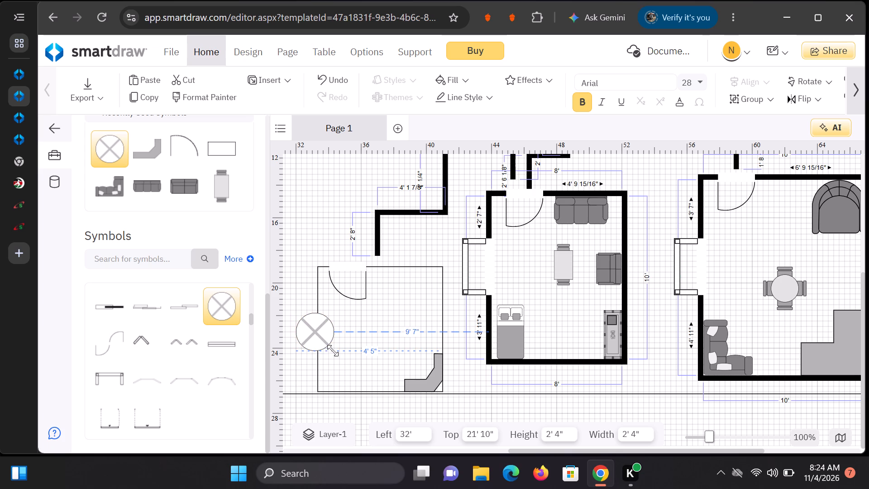
left_click_drag(333, 350, 328, 347)
left_click_drag(312, 329, 318, 327)
left_click(379, 331)
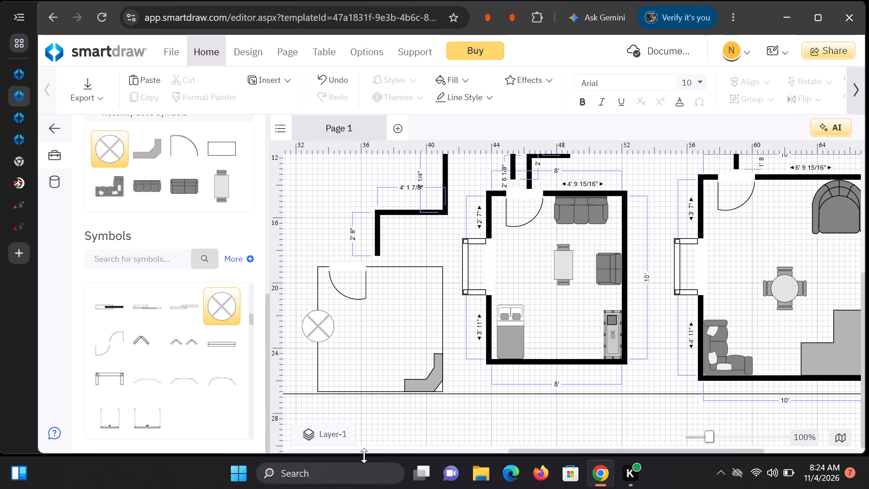
Review the stepped passage walls and the three rooms across the floor plan.
scroll(451, 292, "up", 1)
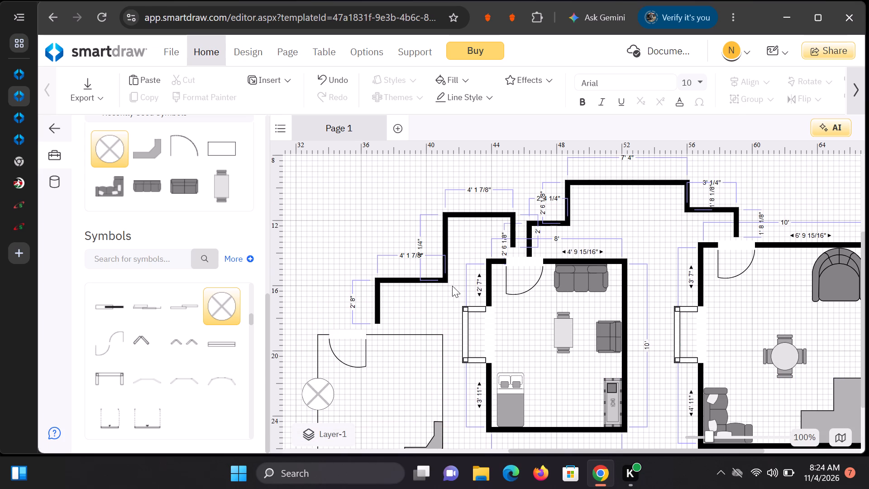
scroll(455, 282, "up", 1)
scroll(454, 296, "down", 1)
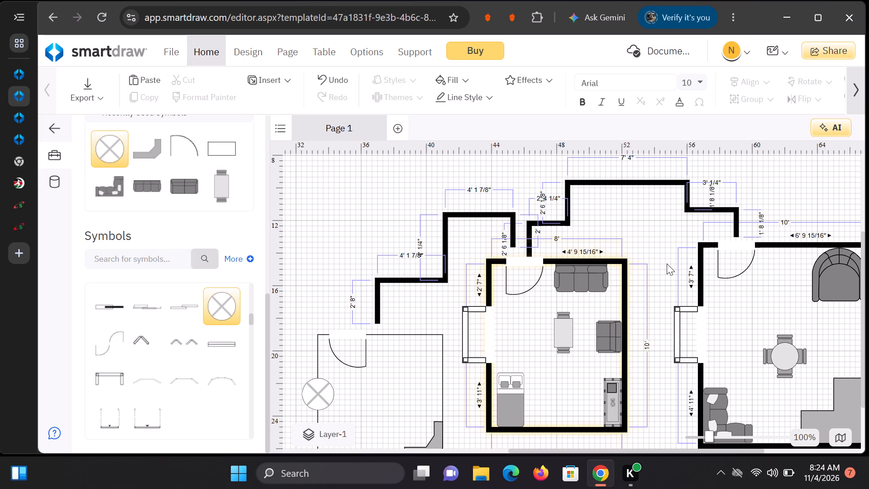
scroll(667, 264, "up", 2)
scroll(667, 264, "down", 3)
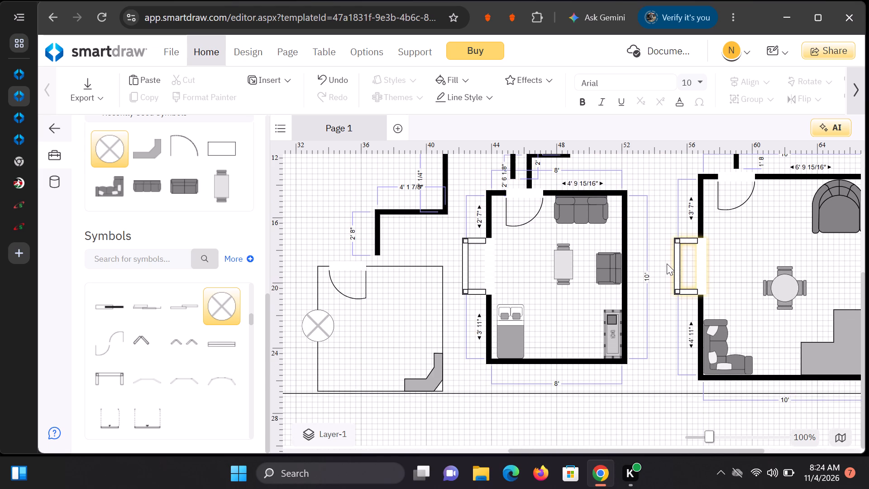
scroll(667, 264, "up", 1)
scroll(667, 264, "down", 1)
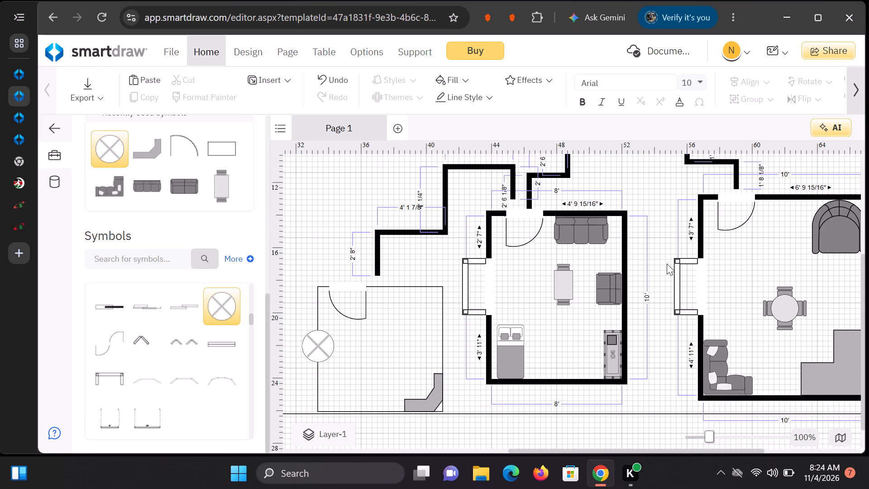
scroll(282, 307, "down", 2)
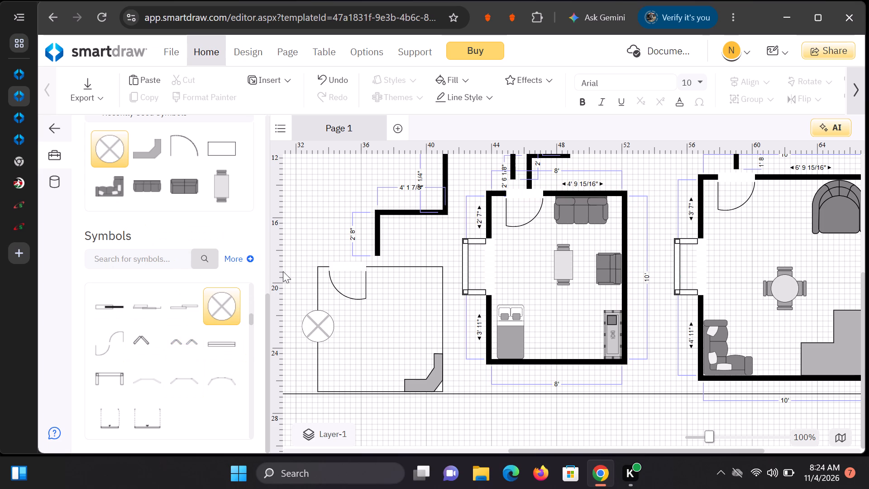
Look through the furniture and fixture symbols in the symbol library.
scroll(286, 269, "down", 6)
scroll(233, 307, "down", 11)
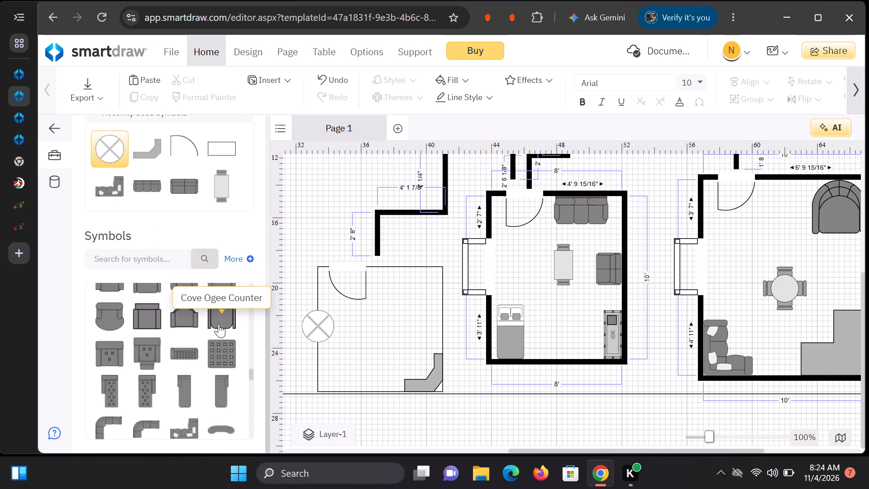
scroll(219, 324, "down", 7)
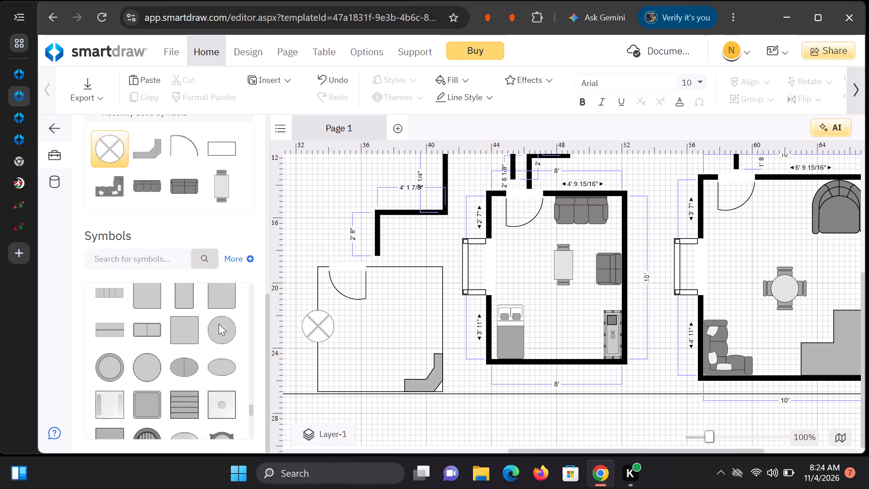
scroll(219, 324, "down", 7)
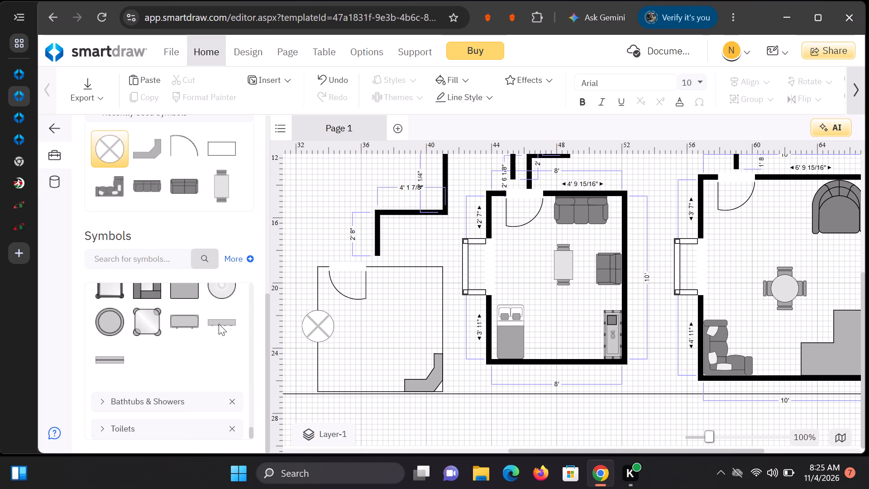
Insert a 6 x 8 room from the symbol library's room shapes.
scroll(219, 324, "up", 13)
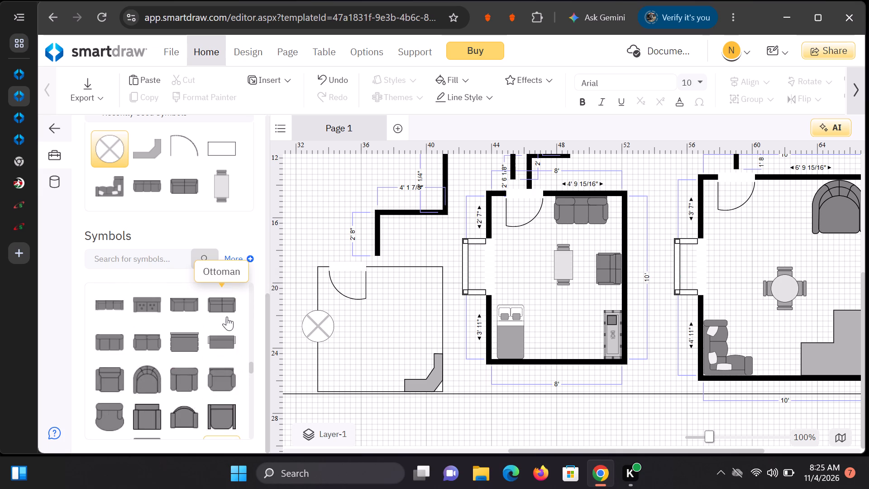
scroll(227, 316, "up", 4)
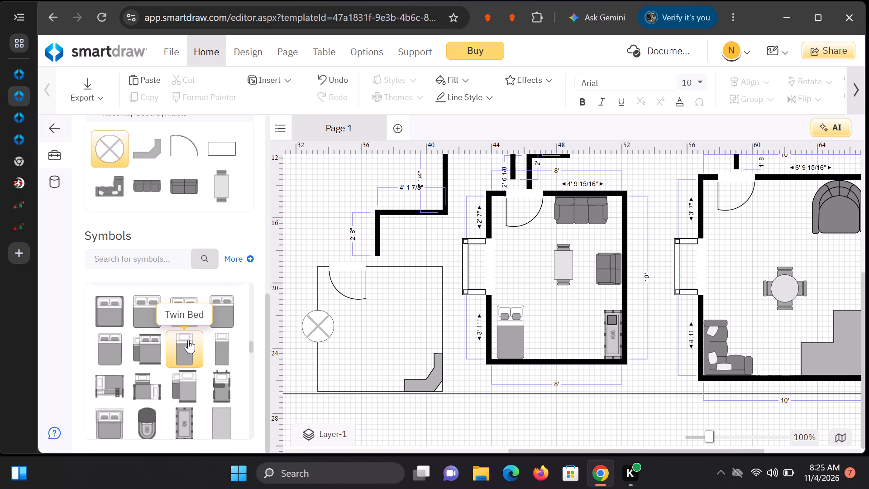
scroll(177, 347, "up", 2)
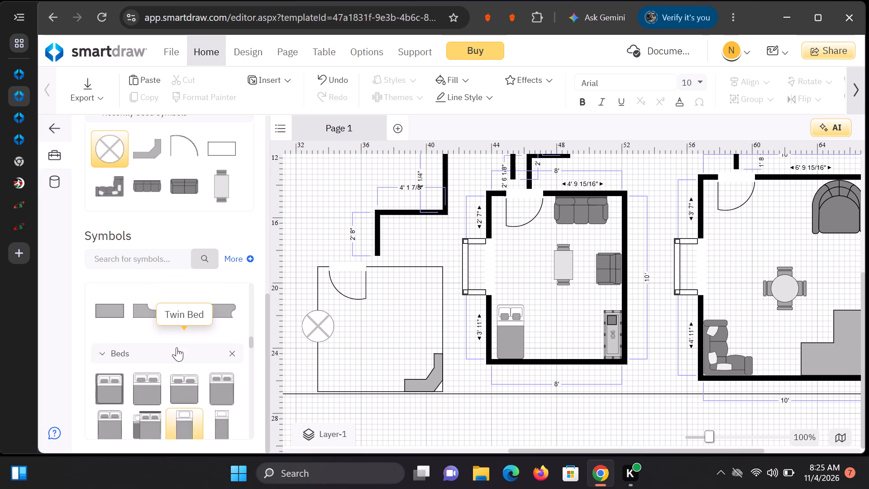
scroll(180, 346, "up", 6)
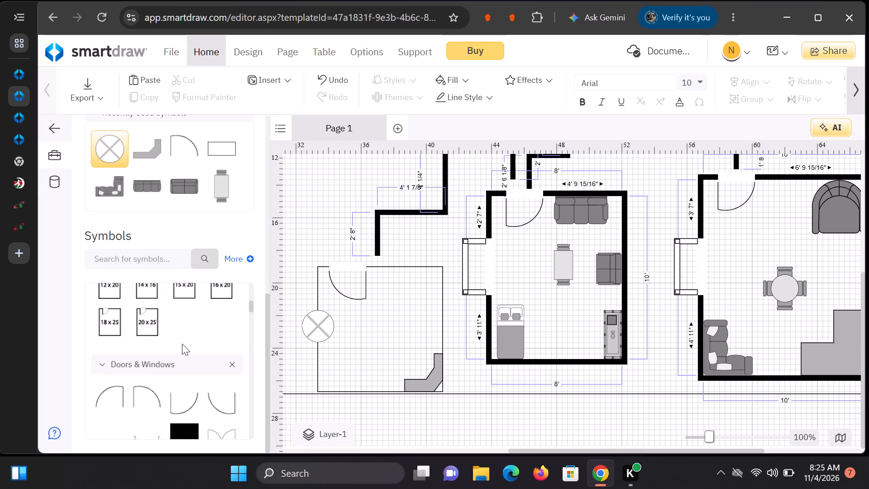
scroll(182, 344, "up", 2)
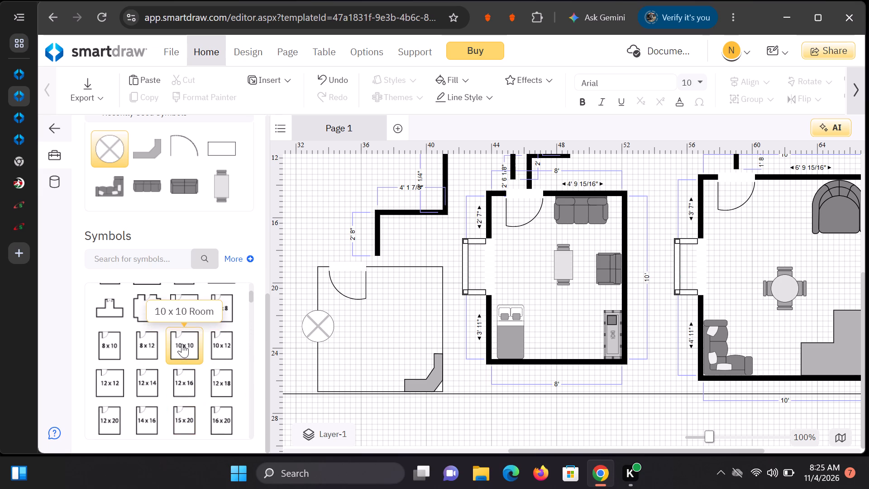
scroll(182, 344, "up", 1)
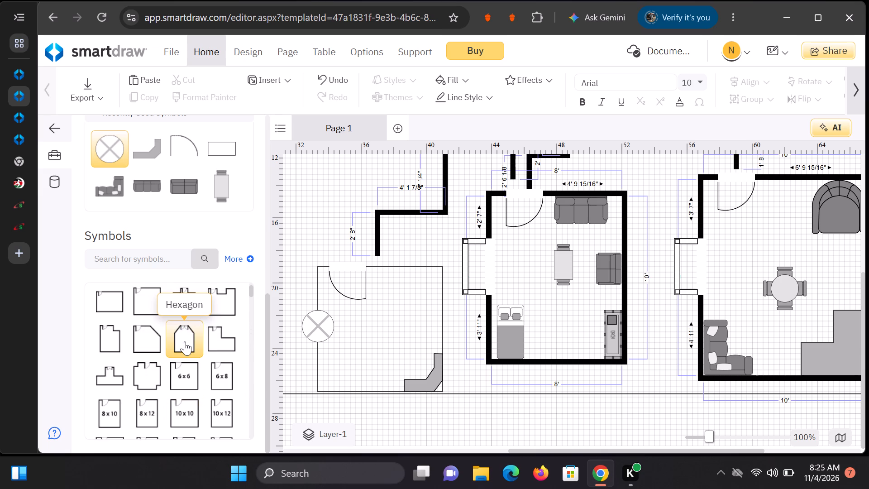
double_click(220, 367)
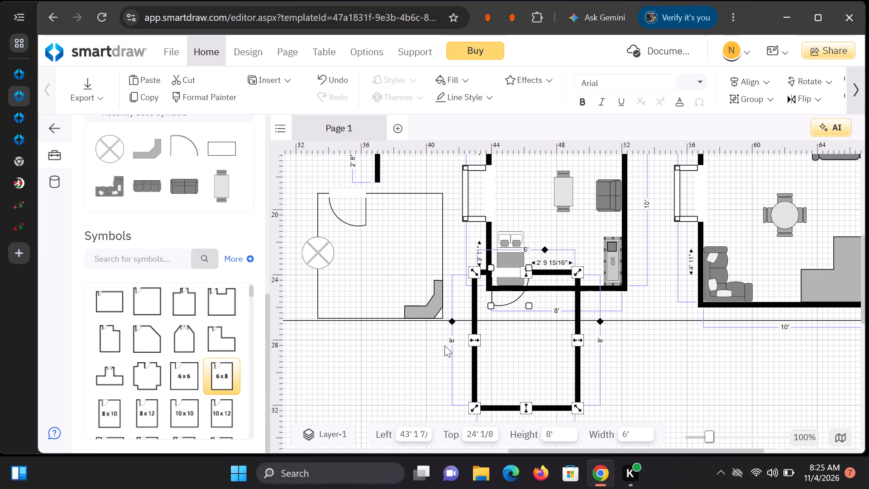
Move the 6 x 8 room into the empty area left of the square room, at Left 21', Top about 18' 3".
left_click_drag(534, 342, 511, 361)
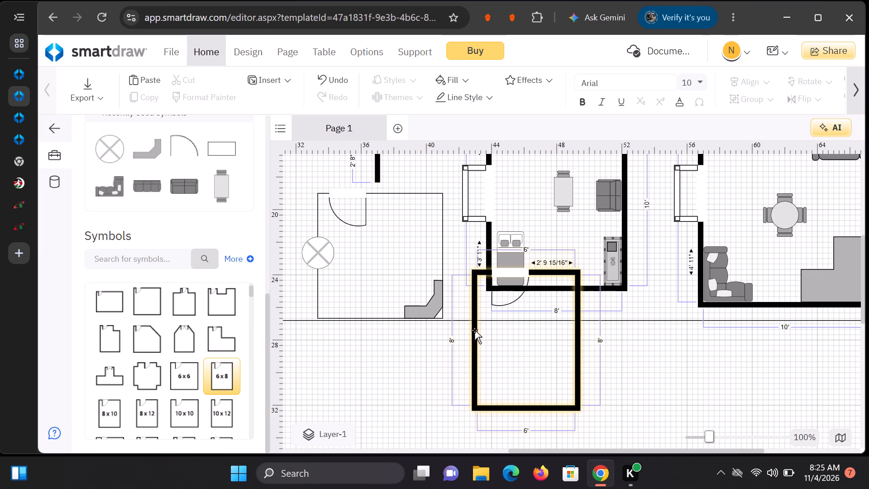
left_click_drag(474, 330, 313, 235)
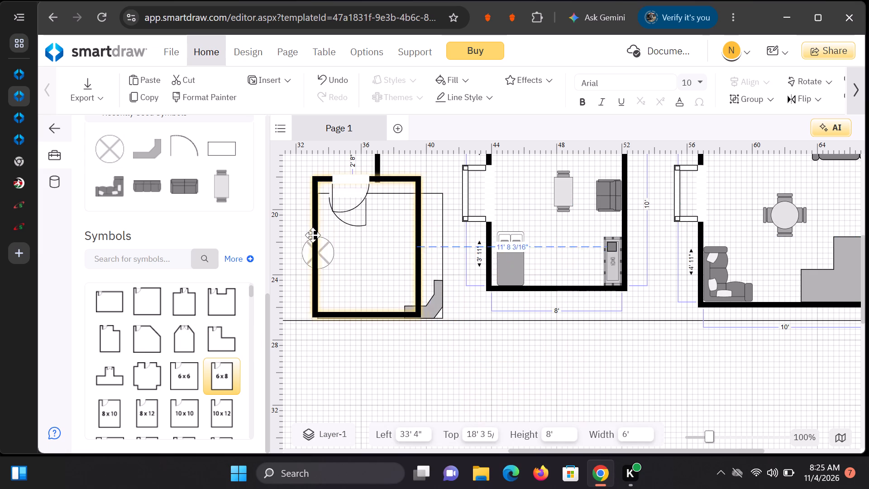
left_click_drag(313, 235, 330, 244)
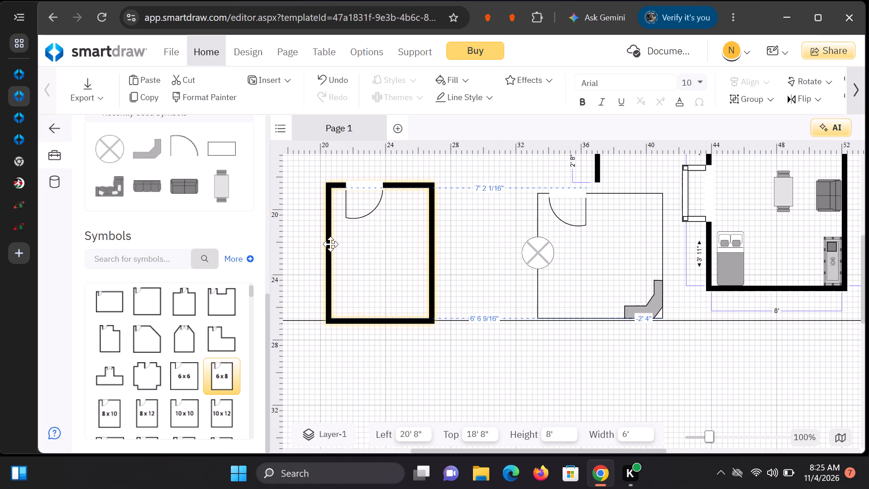
left_click_drag(330, 244, 336, 238)
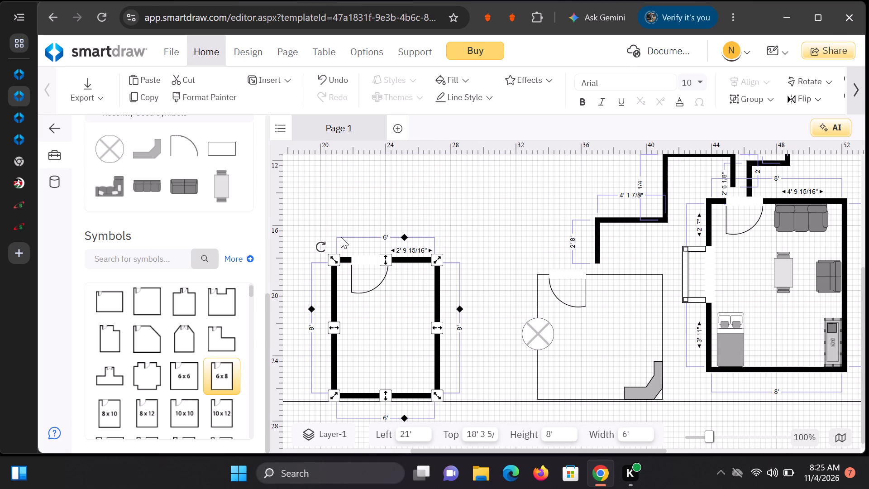
left_click(447, 217)
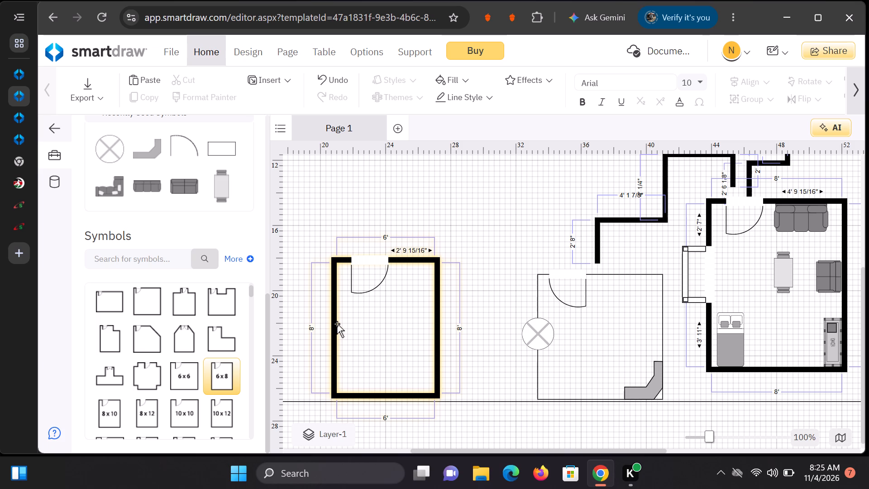
Draw a vertical straight wall 4' 4" long upward from just above the square room's door, at Left 35', Top 14' 4".
scroll(232, 245, "up", 2)
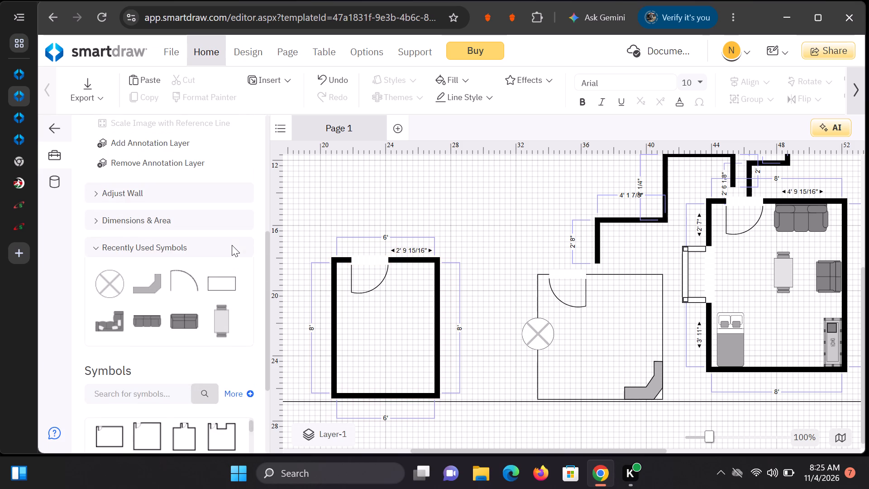
scroll(199, 240, "up", 1)
scroll(201, 249, "down", 1)
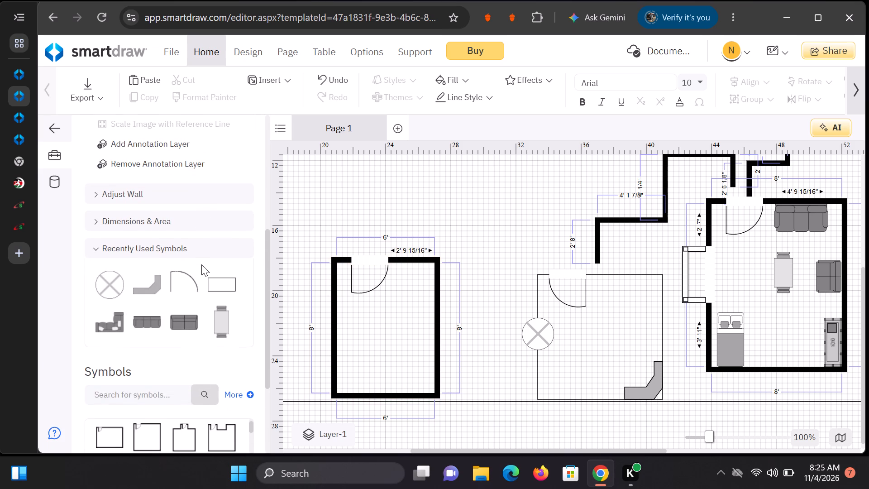
scroll(201, 264, "up", 7)
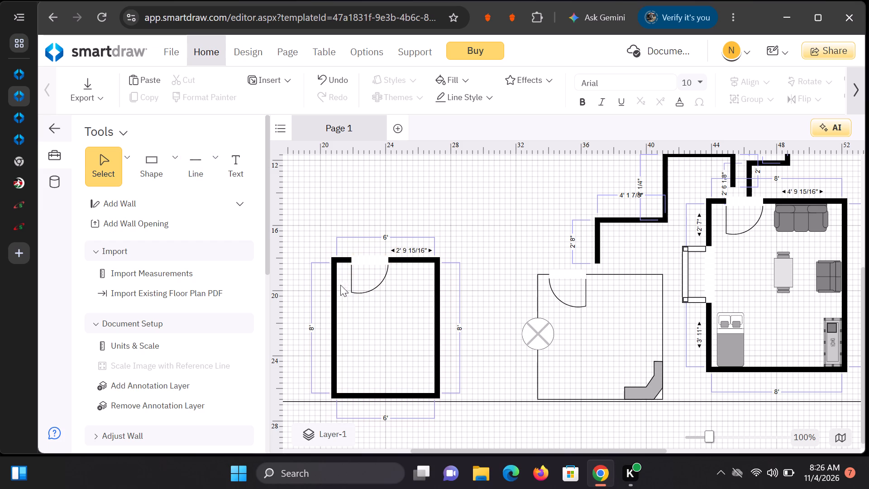
left_click(217, 165)
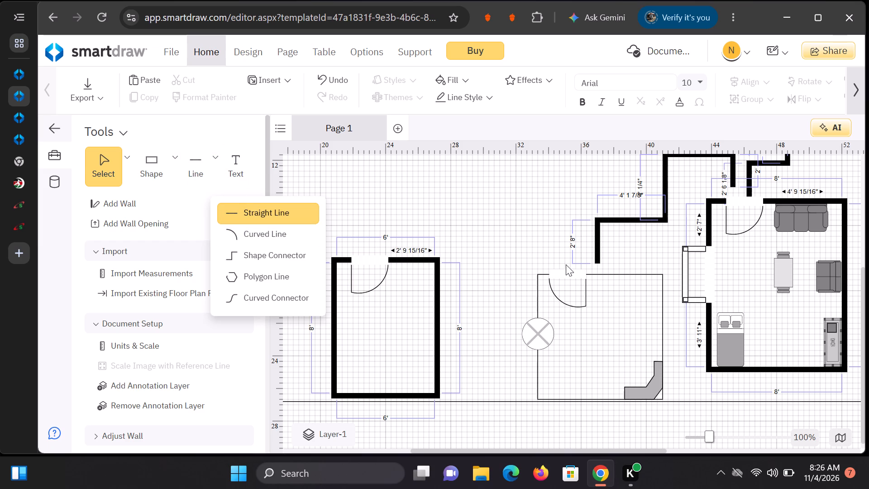
left_click_drag(566, 264, 566, 222)
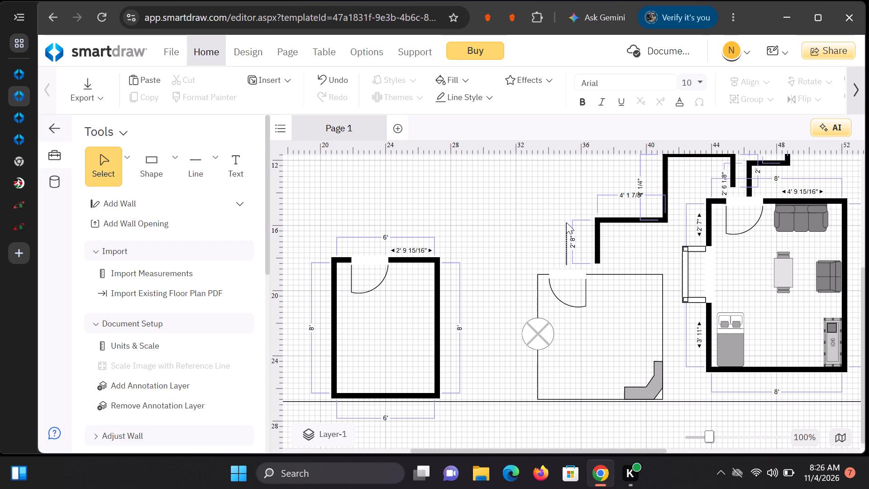
left_click_drag(566, 222, 566, 214)
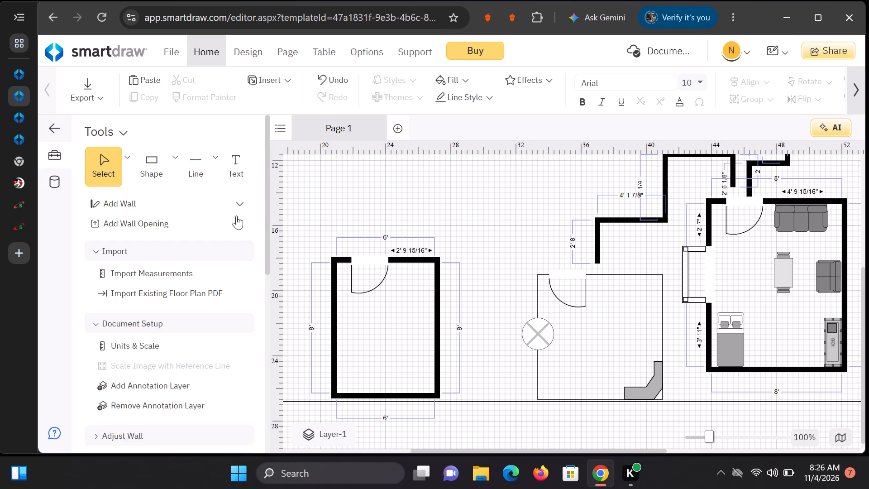
left_click(216, 173)
left_click(236, 207)
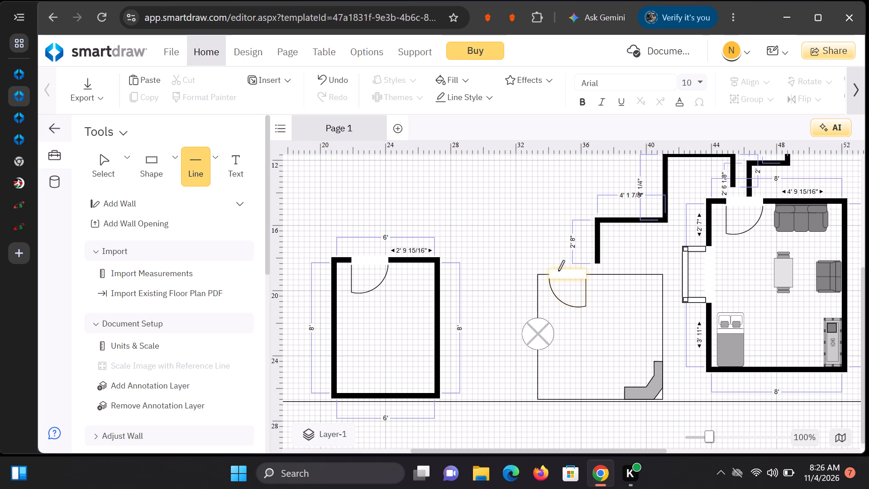
left_click_drag(566, 269, 566, 256)
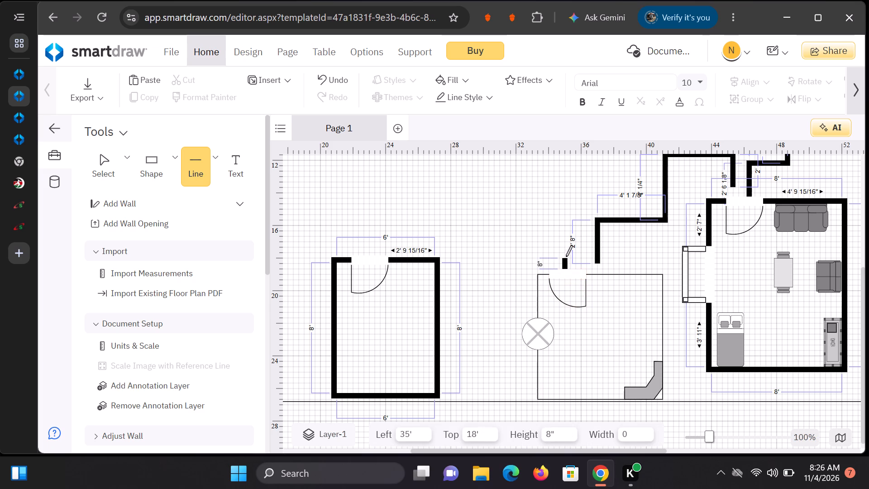
left_click_drag(566, 256, 568, 190)
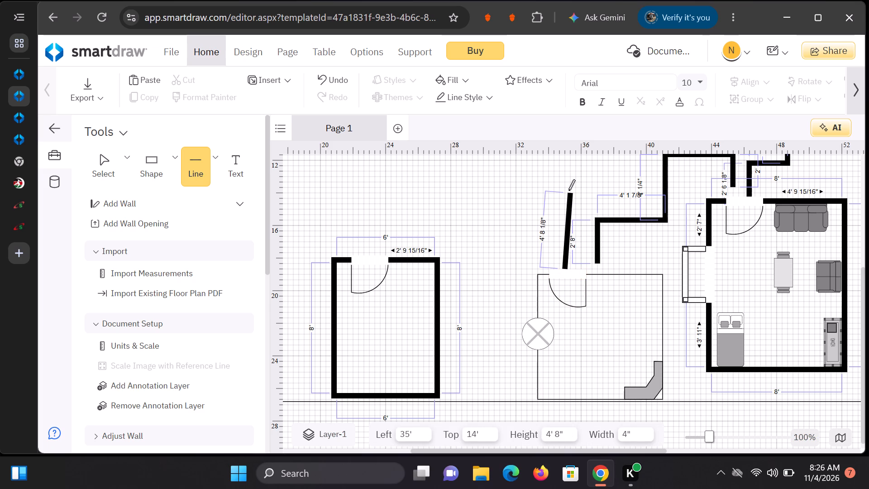
left_click_drag(568, 190, 566, 198)
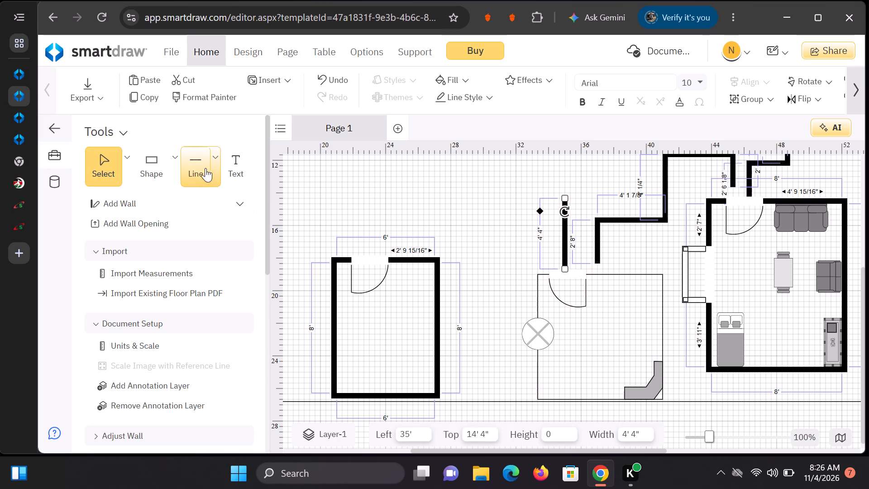
Draw a horizontal straight wall 11' 8" long leftward from the new vertical wall's top end, reaching above the 6 x 8 room.
left_click(213, 165)
left_click(233, 211)
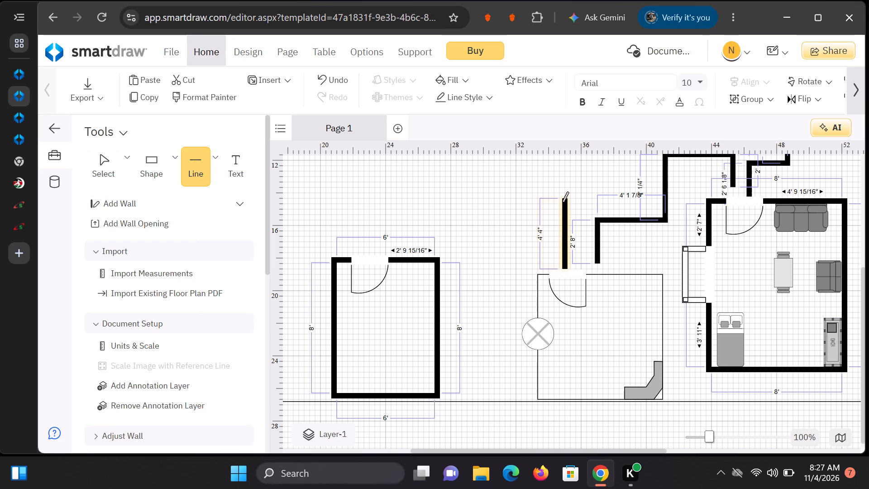
left_click_drag(561, 202, 504, 200)
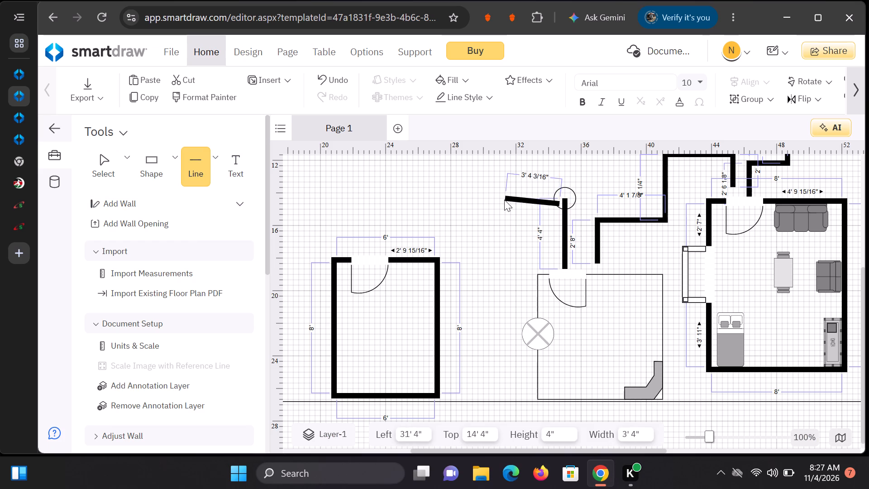
left_click_drag(504, 200, 441, 199)
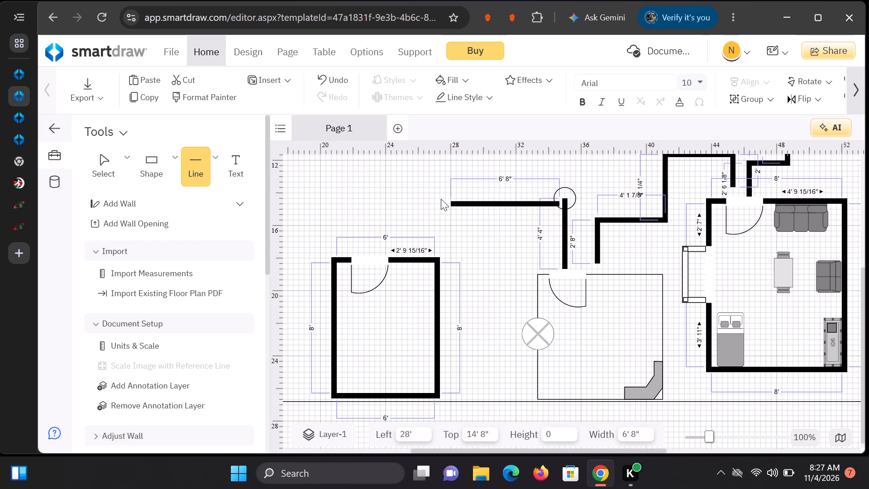
left_click_drag(441, 199, 368, 197)
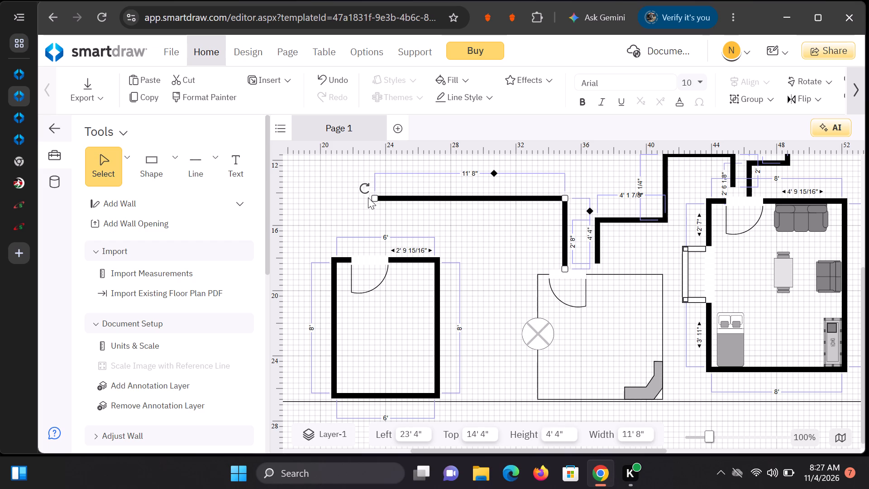
left_click(583, 172)
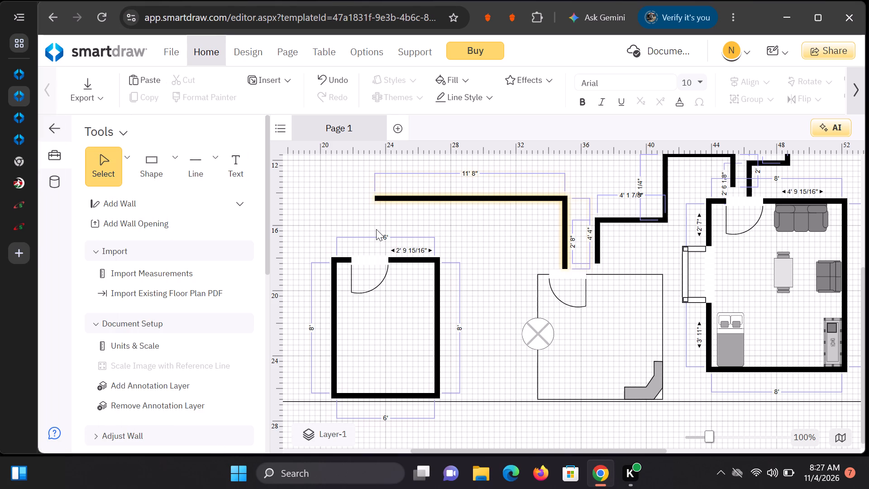
Shift the new L-shaped passage wall slightly left to Left 23', keeping Top 14' 4".
left_click_drag(378, 197, 378, 197)
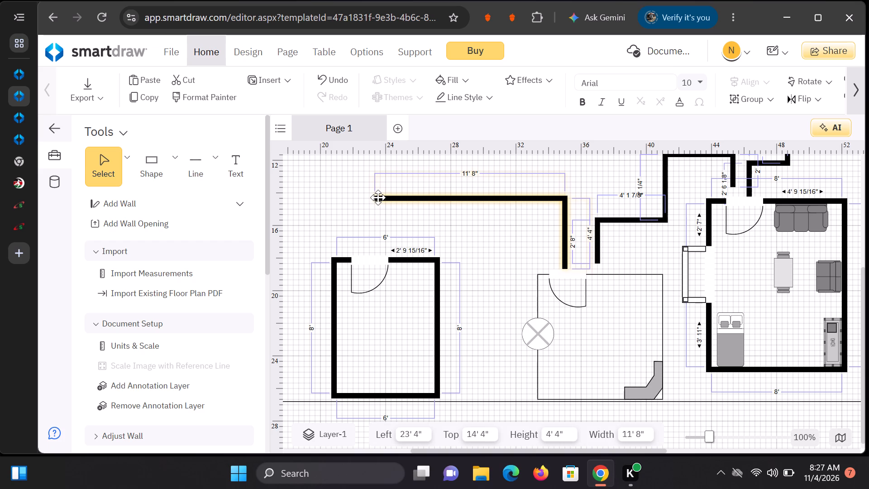
left_click_drag(378, 197, 372, 197)
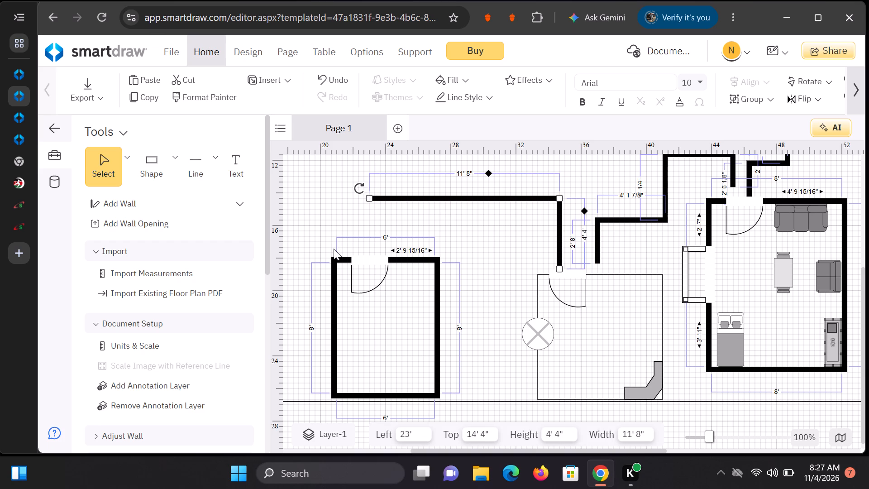
Draw a vertical straight wall 2' 8" long downward from the passage wall's left end, toward the 6 x 8 room's door.
left_click(209, 173)
left_click(211, 169)
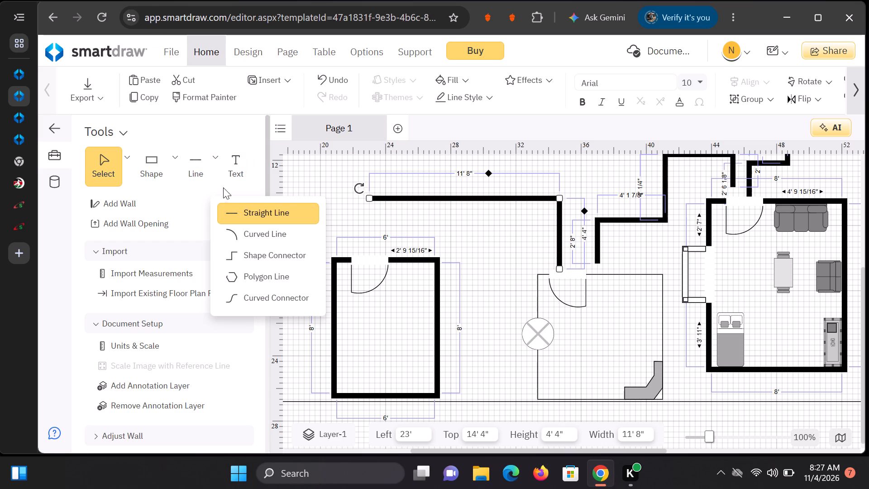
left_click(246, 211)
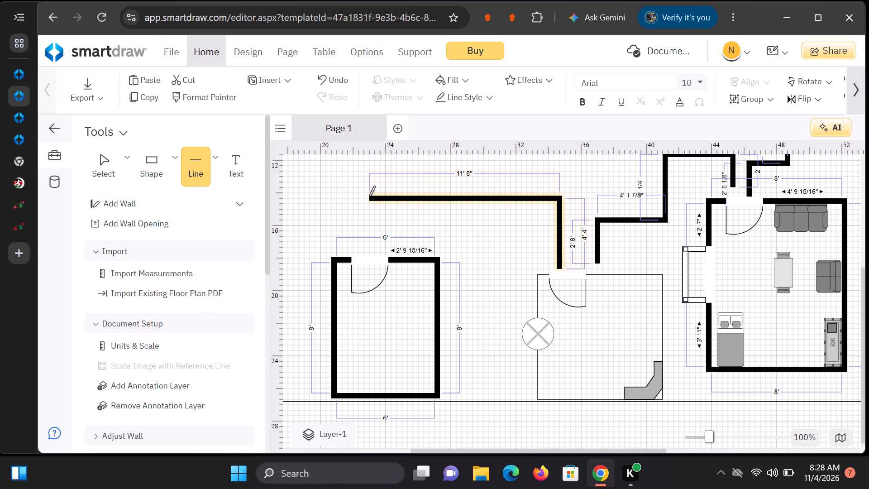
left_click_drag(369, 201, 369, 215)
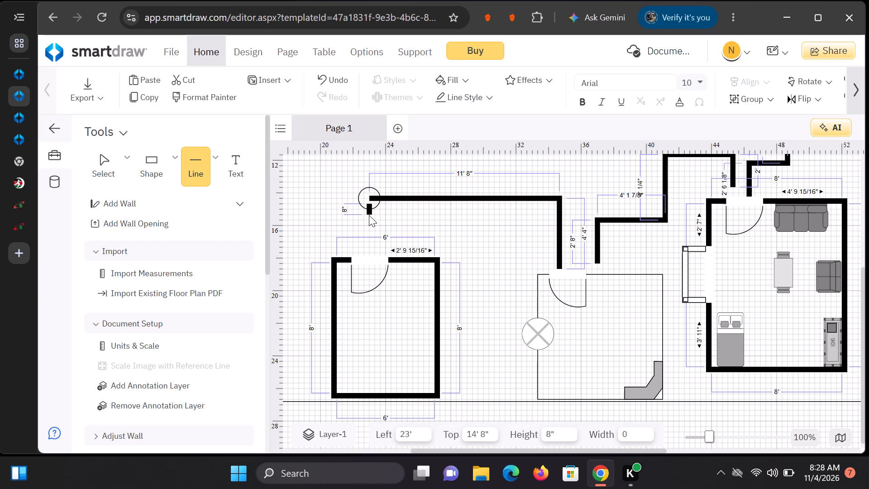
left_click_drag(369, 215, 367, 246)
left_click(395, 205)
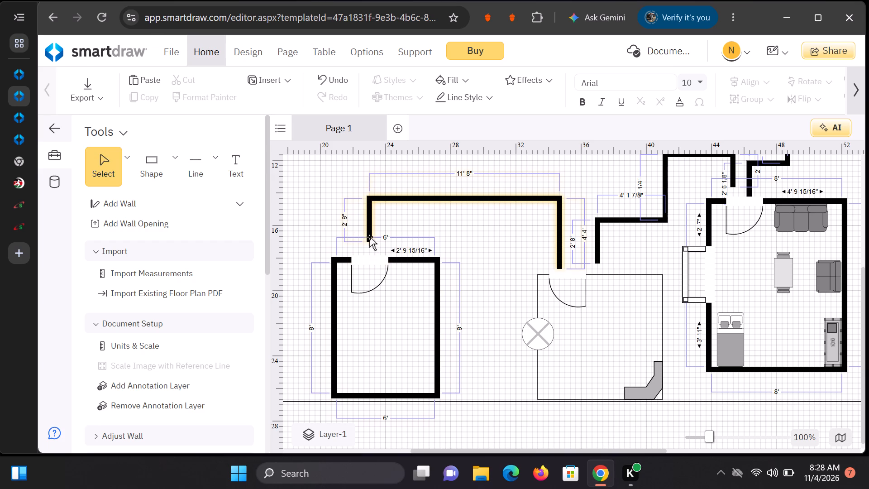
Shift the whole three-sided passage wall slightly down to Top 14' 8", keeping Left 23'.
left_click_drag(369, 231, 370, 240)
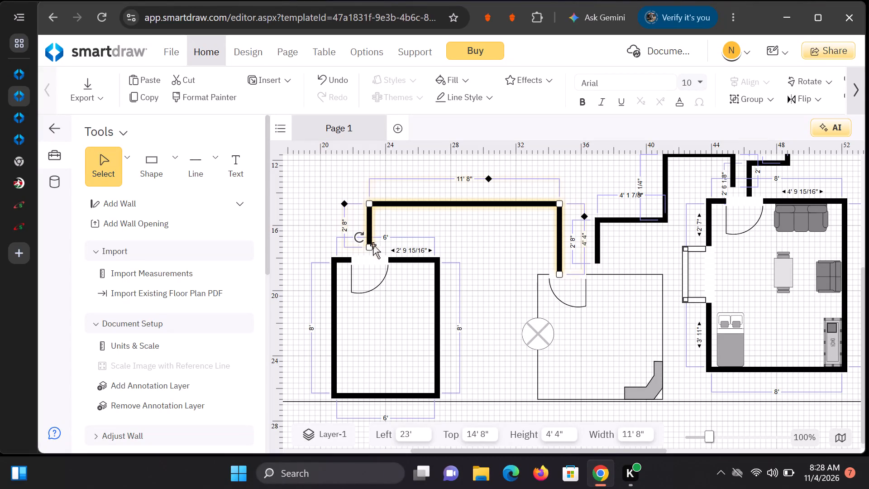
left_click(490, 236)
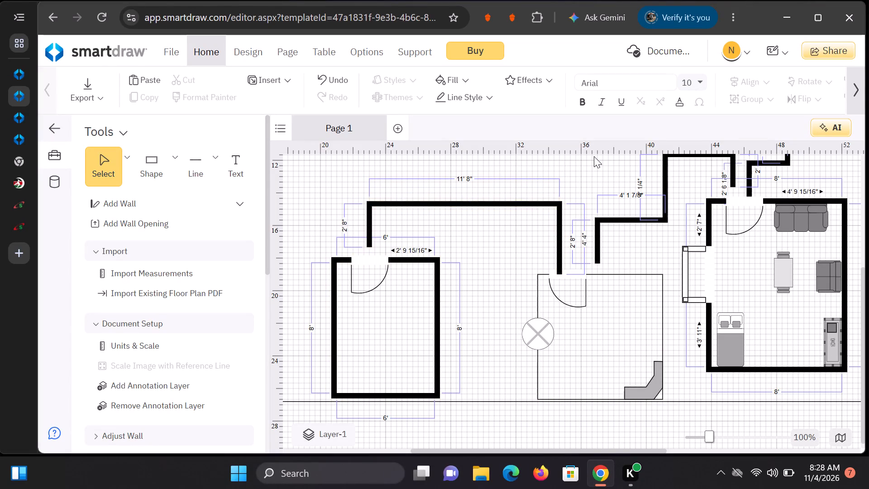
Add a Sectional Sofa with Pillows symbol to the plan and rotate it to 90°.
scroll(635, 186, "up", 2)
scroll(669, 274, "down", 2)
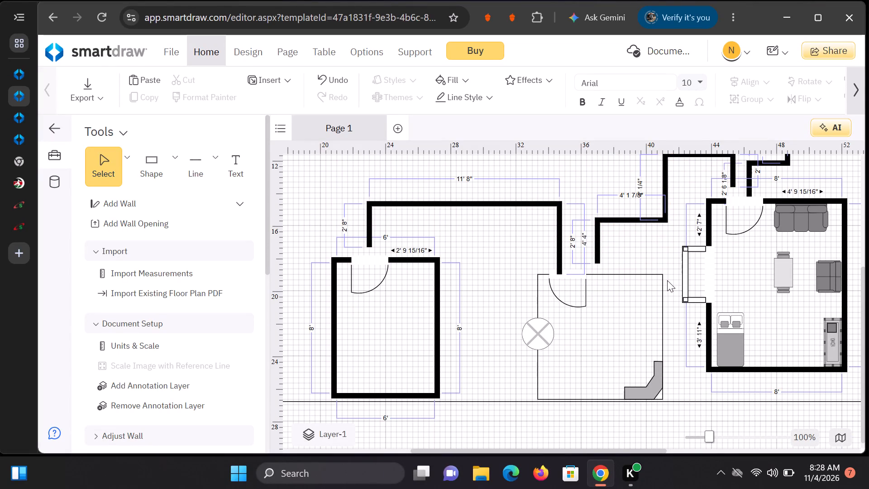
scroll(238, 303, "down", 1)
scroll(137, 295, "down", 2)
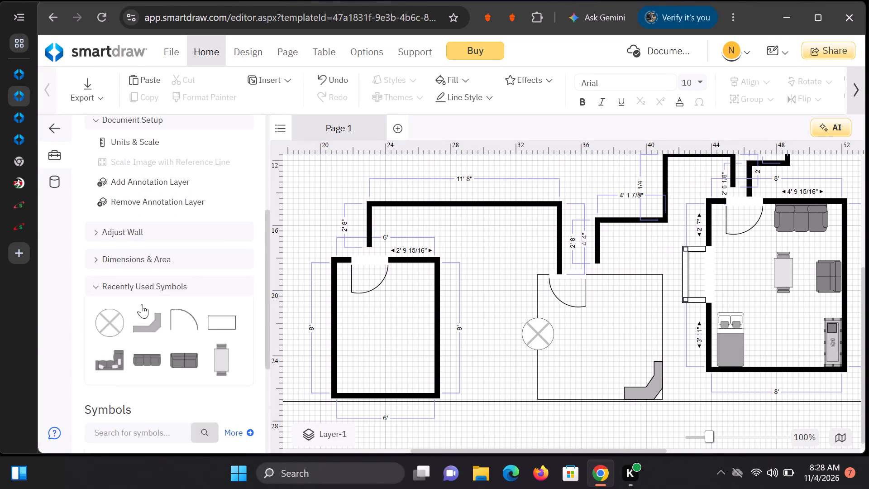
scroll(146, 316, "down", 2)
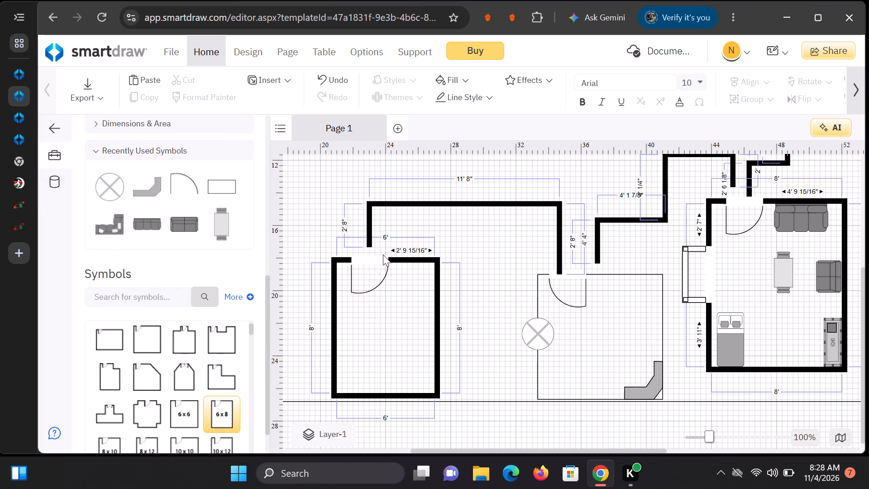
double_click(124, 227)
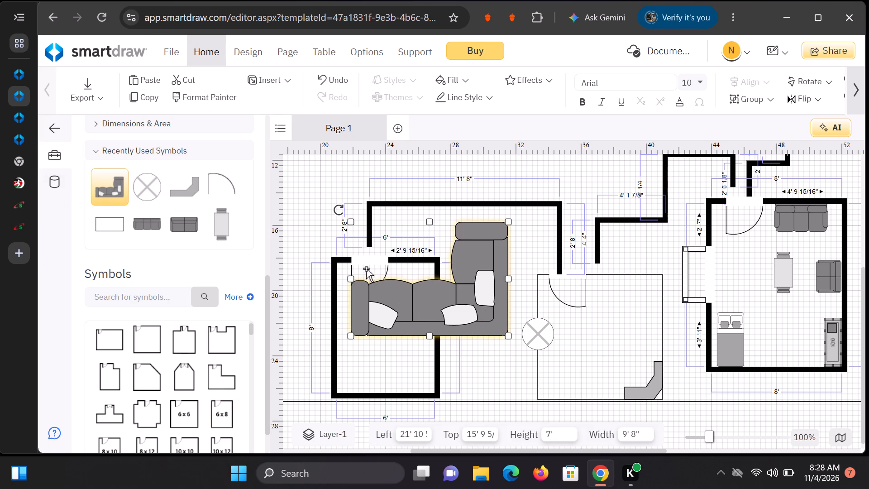
left_click_drag(338, 210, 356, 249)
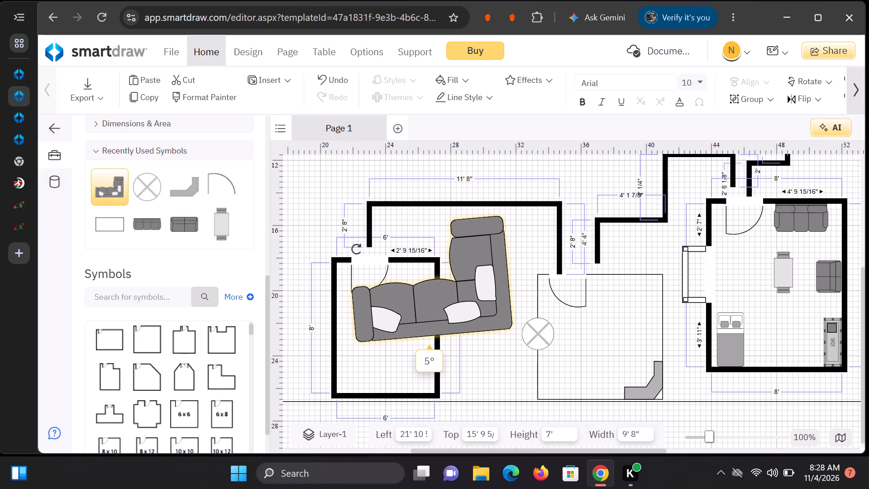
left_click_drag(356, 249, 414, 315)
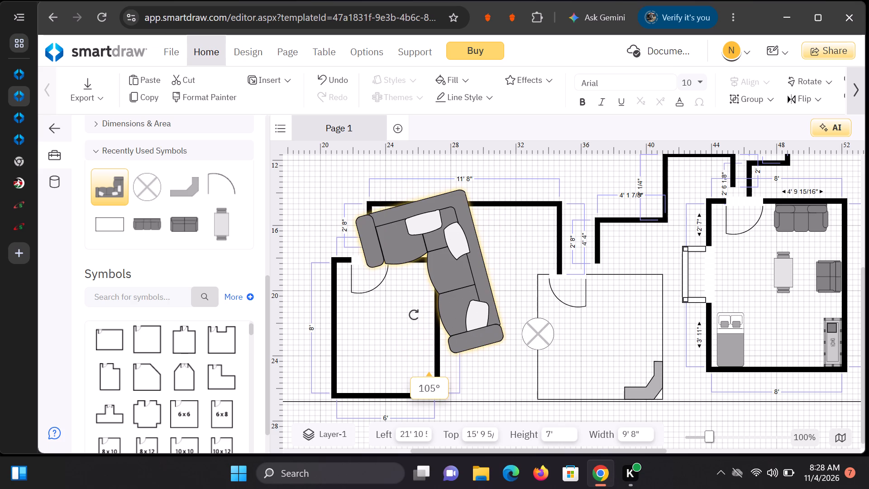
left_click_drag(414, 315, 404, 315)
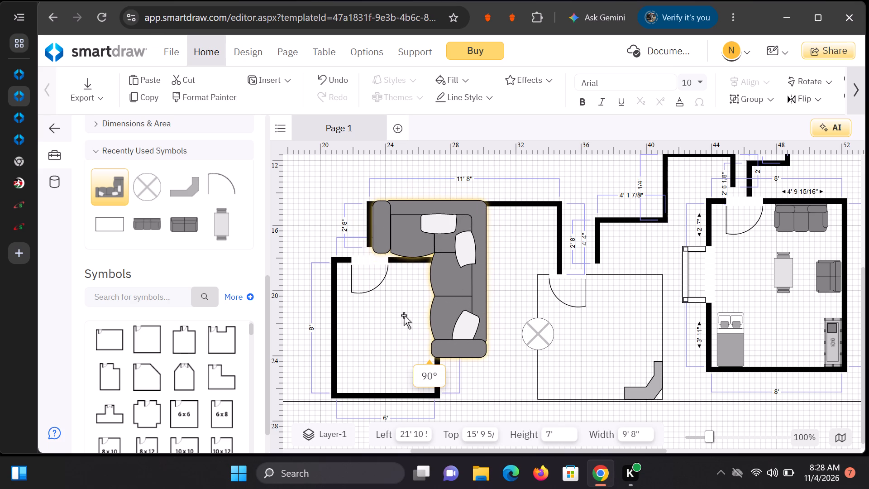
Shrink the sectional sofa to about 3' by 3' 11" in the open space between the 6 x 8 and square rooms.
left_click_drag(444, 276, 472, 289)
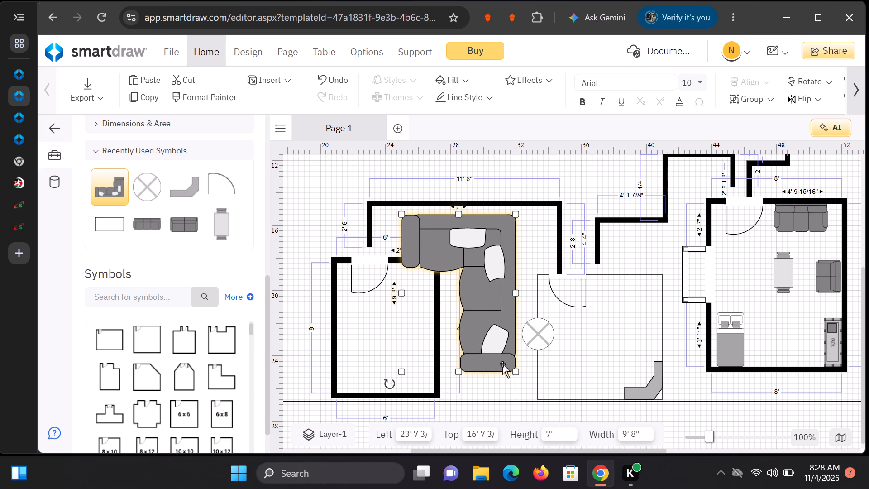
left_click_drag(516, 372, 502, 345)
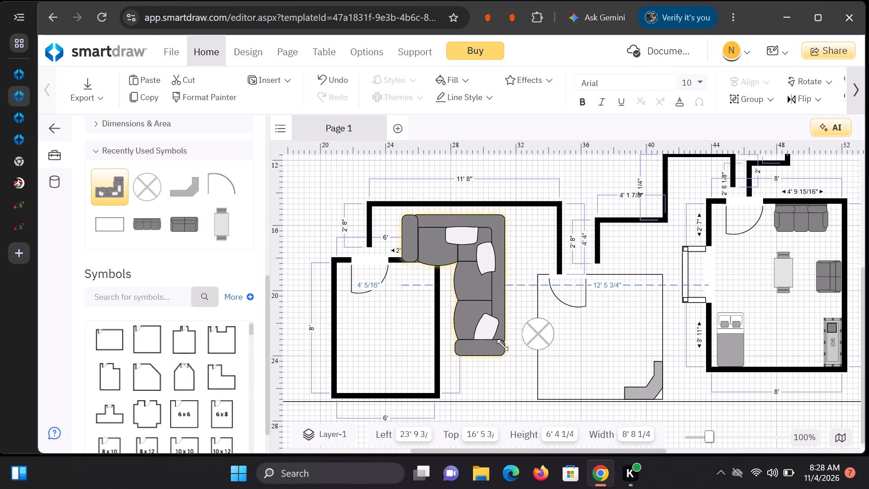
left_click_drag(502, 345, 498, 297)
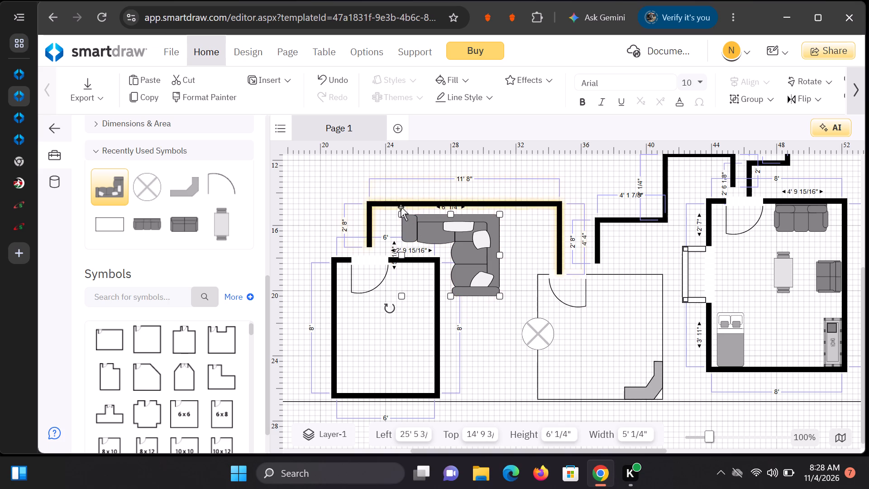
left_click_drag(402, 215, 450, 233)
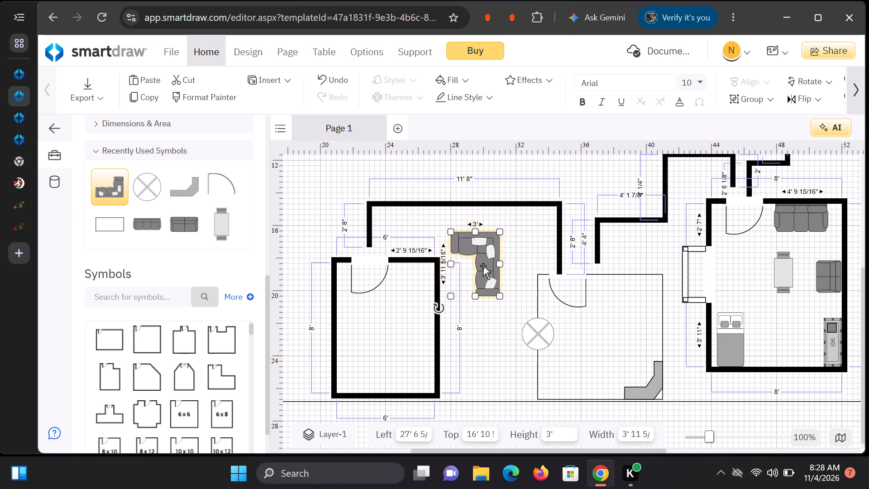
Move the sectional sofa into the square room's upper-right corner, at about Left 37' 6", Top 19' 5".
left_click_drag(483, 266, 613, 302)
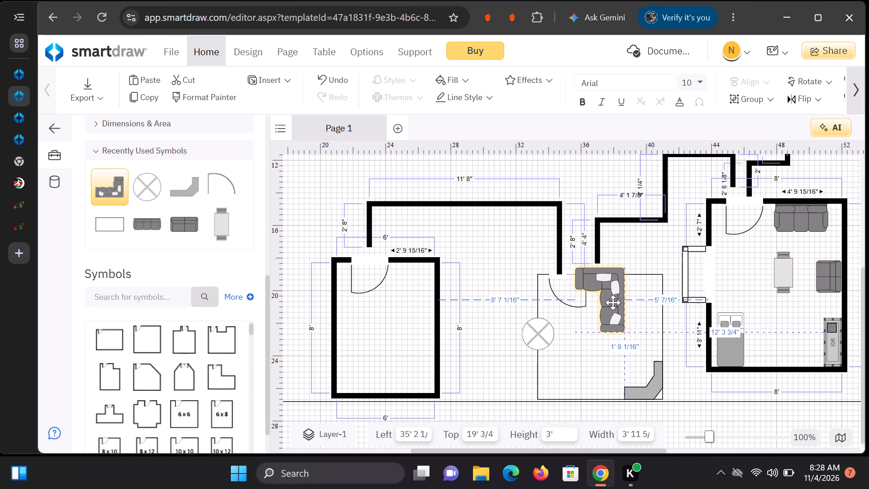
left_click_drag(613, 302, 644, 311)
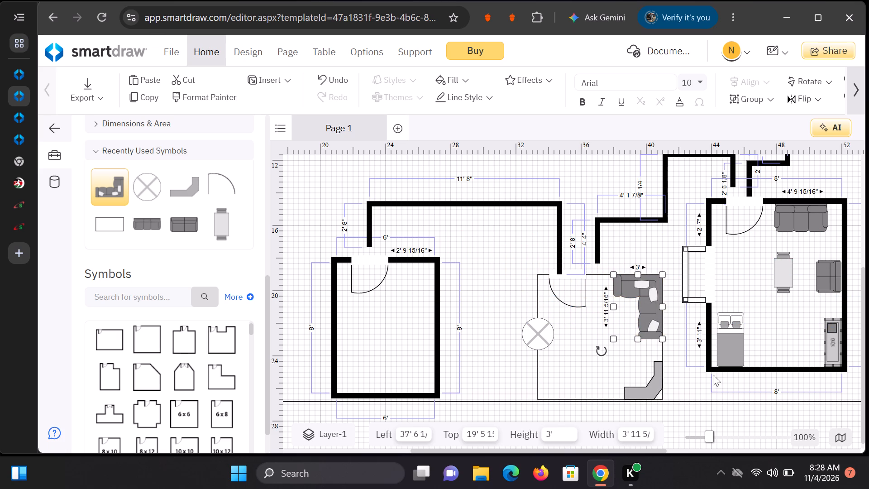
left_click(688, 395)
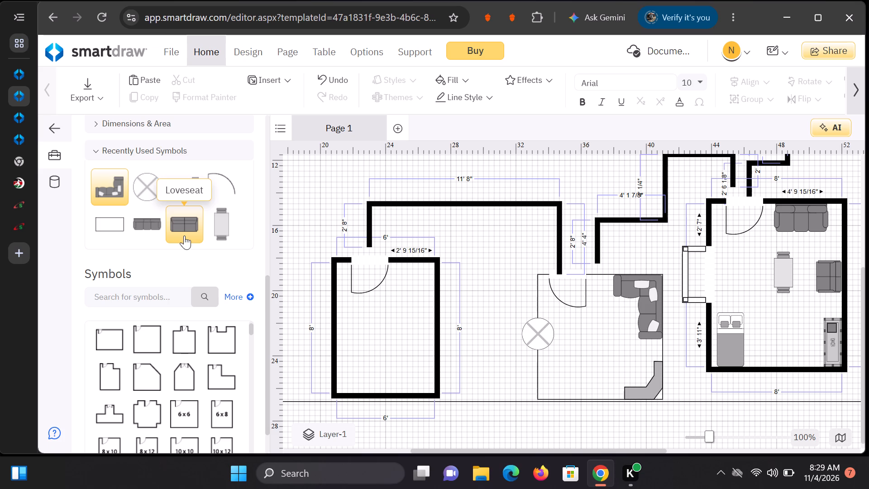
Find the Oval Table for 6 among the table symbols and add it to the plan.
scroll(173, 337, "down", 1)
scroll(173, 337, "up", 4)
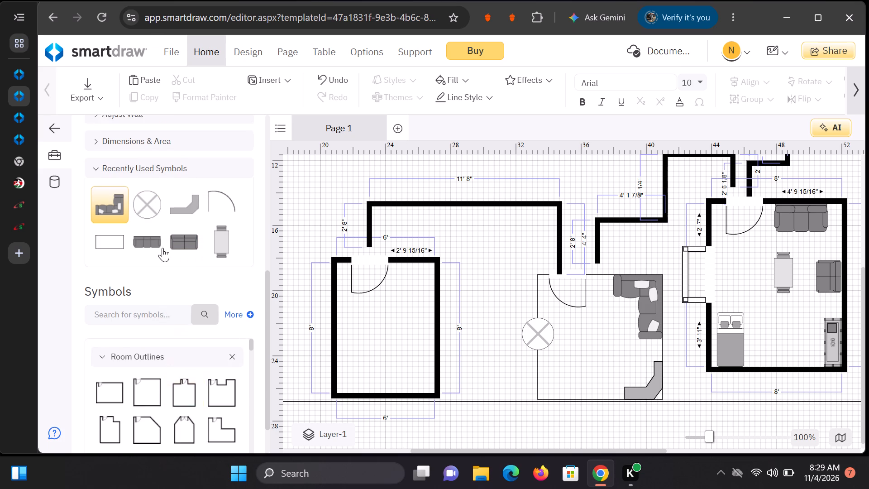
scroll(162, 247, "down", 3)
scroll(165, 298, "down", 2)
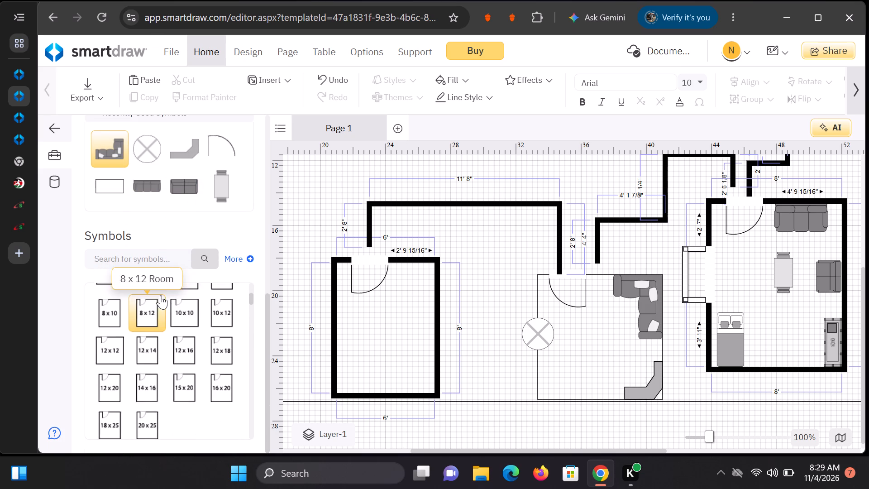
scroll(161, 295, "down", 4)
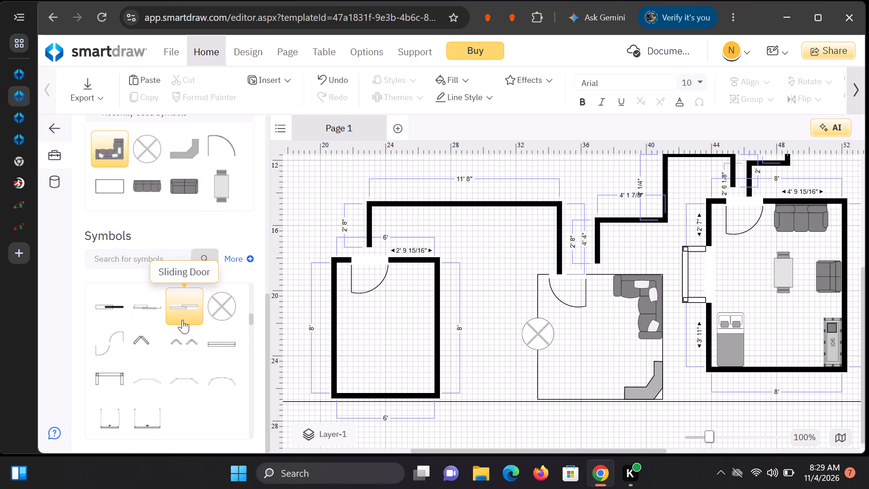
scroll(178, 331, "down", 4)
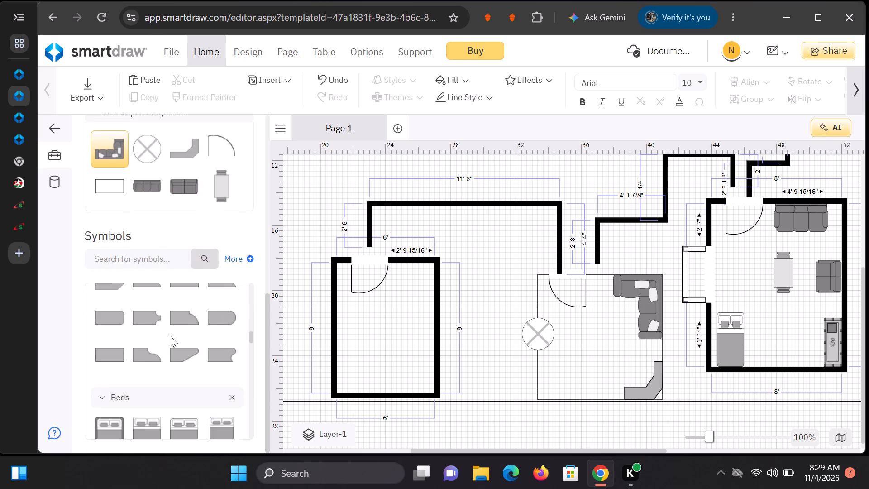
scroll(170, 336, "down", 4)
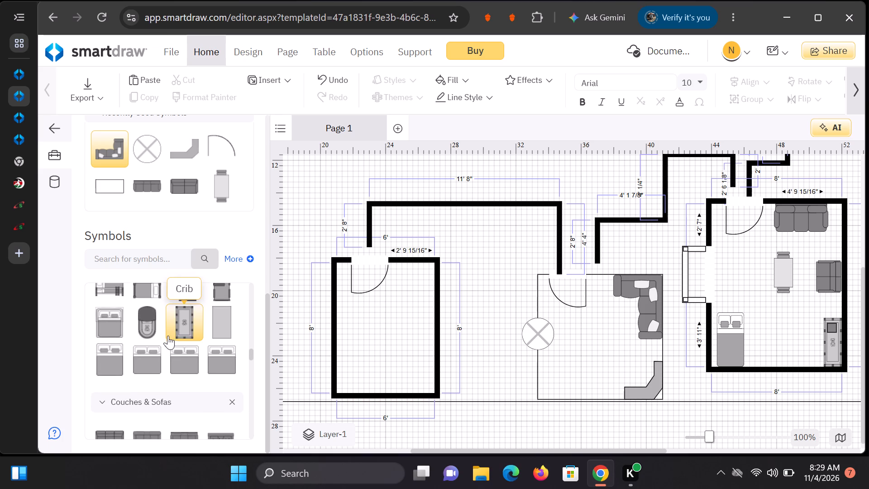
scroll(168, 336, "down", 5)
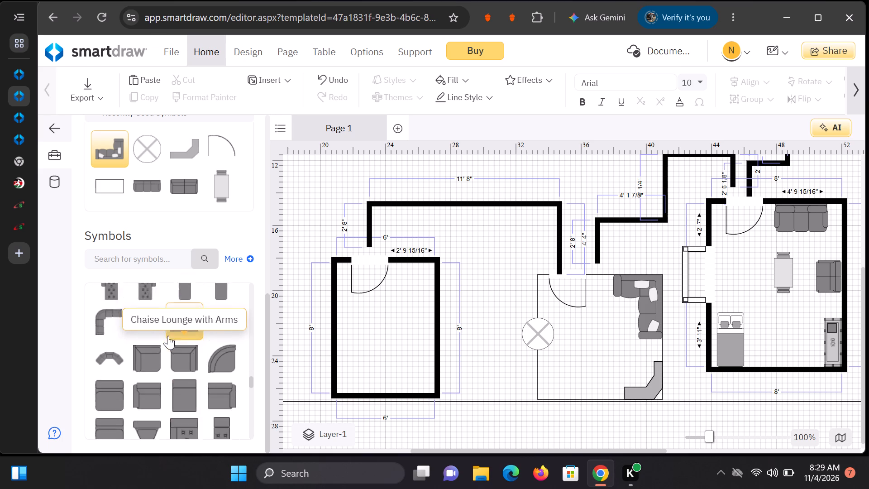
scroll(168, 336, "down", 3)
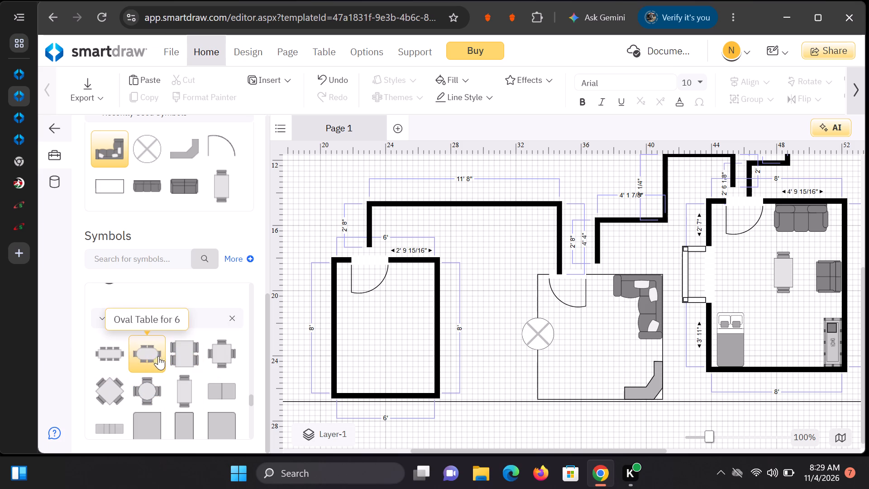
scroll(195, 356, "up", 1)
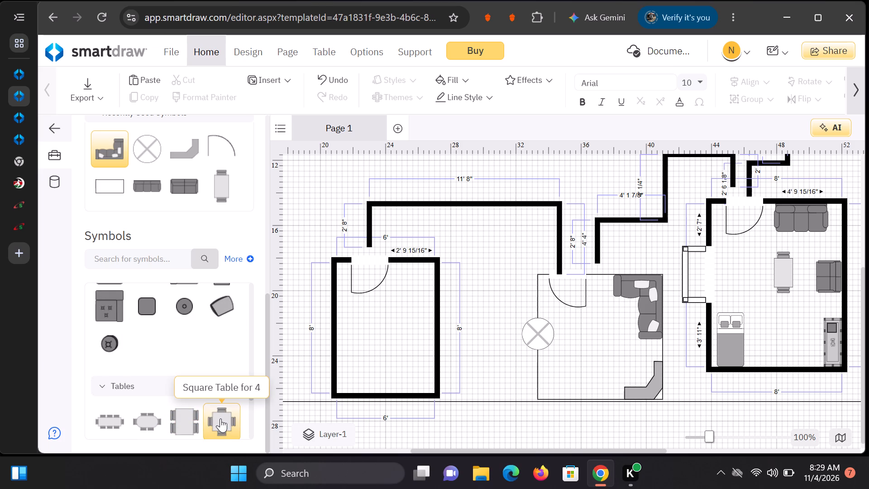
left_click(158, 419)
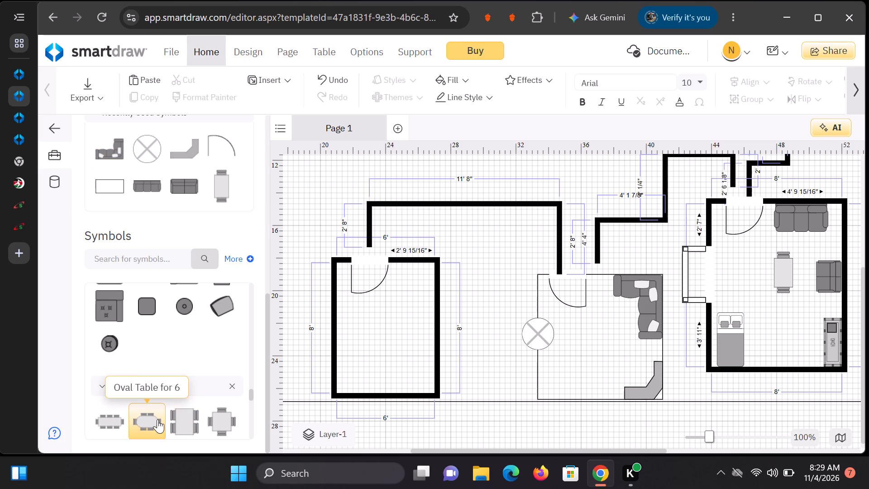
double_click(158, 419)
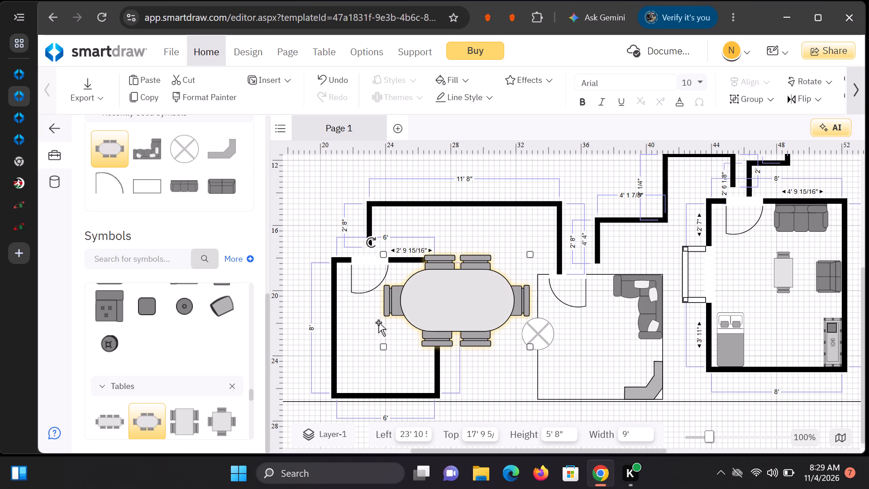
Move the oval table over the 6 x 8 room, at Left 21' 8", Top about 19' 5".
left_click_drag(383, 302, 385, 302)
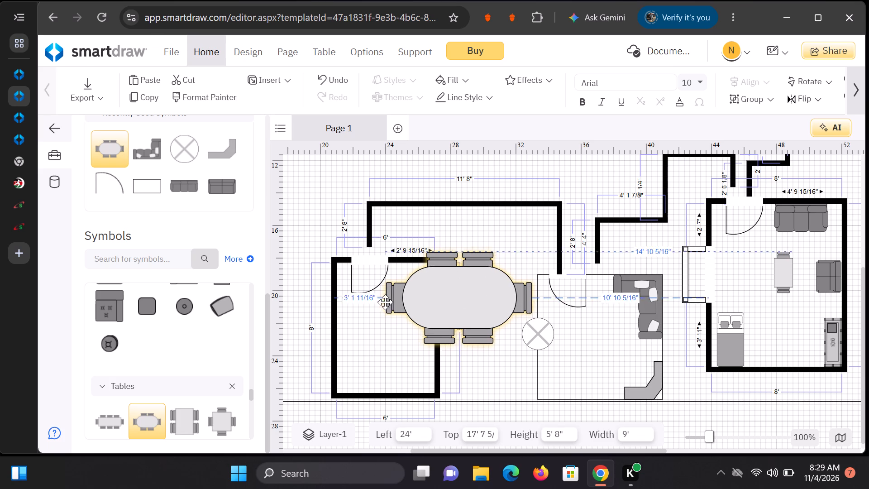
left_click_drag(385, 302, 427, 296)
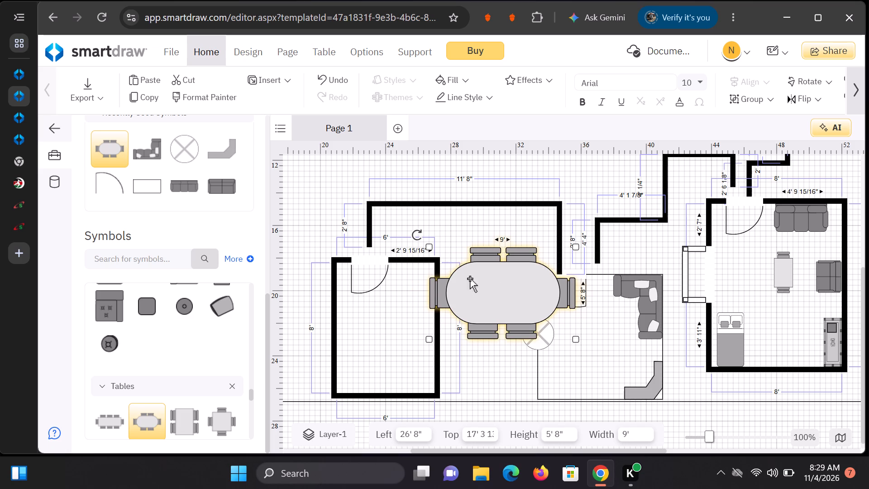
left_click_drag(500, 293, 449, 307)
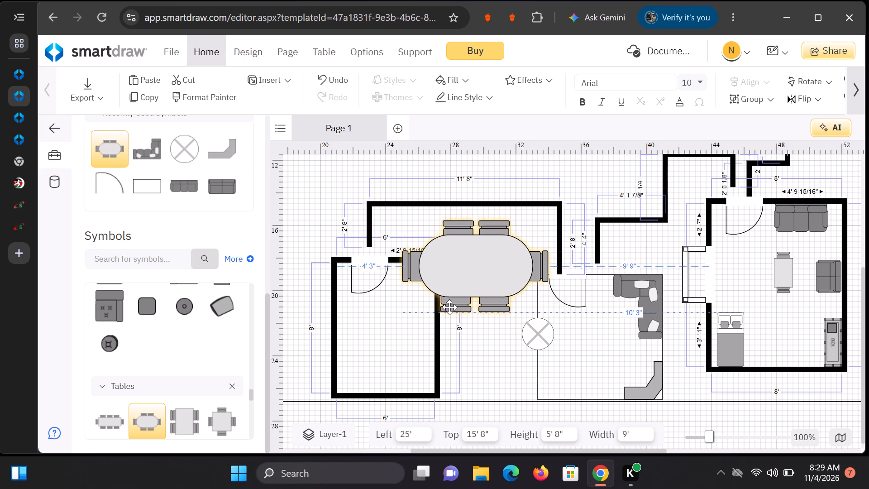
left_click_drag(449, 307, 416, 328)
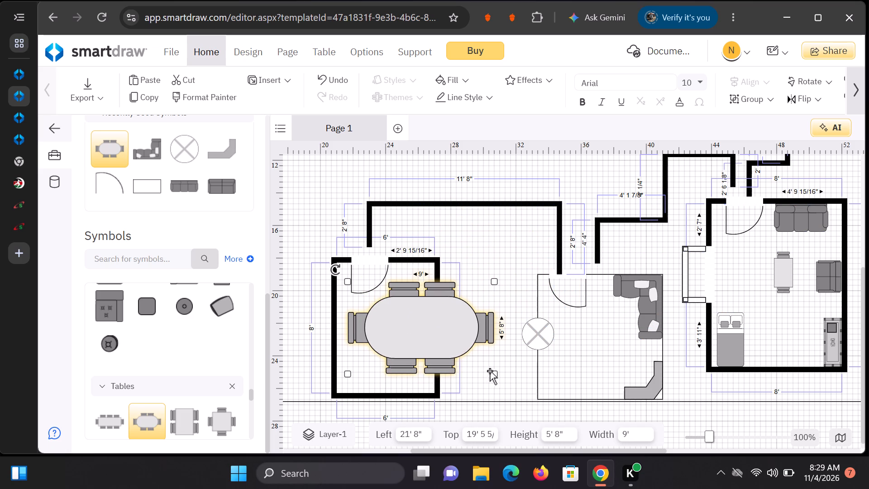
Shrink the oval table for six to about 3' wide by 1' 10" high.
left_click_drag(497, 372, 397, 330)
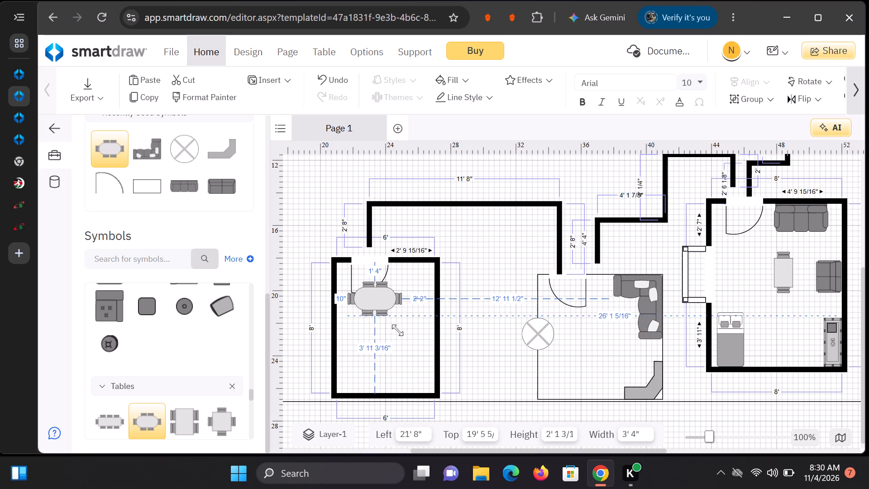
left_click_drag(397, 330, 393, 328)
Move the oval table with chairs into the middle of the square room, at Left 35' 4", Top about 21' 8".
left_click_drag(372, 295, 490, 326)
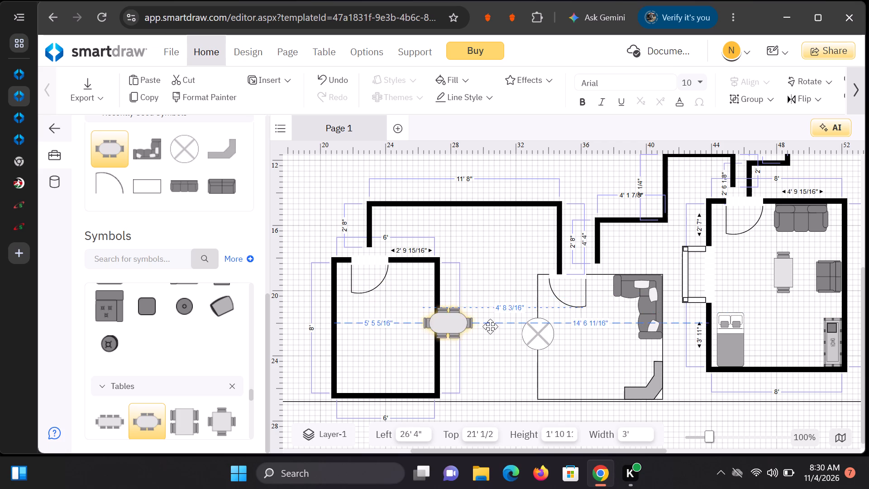
left_click_drag(490, 326, 596, 330)
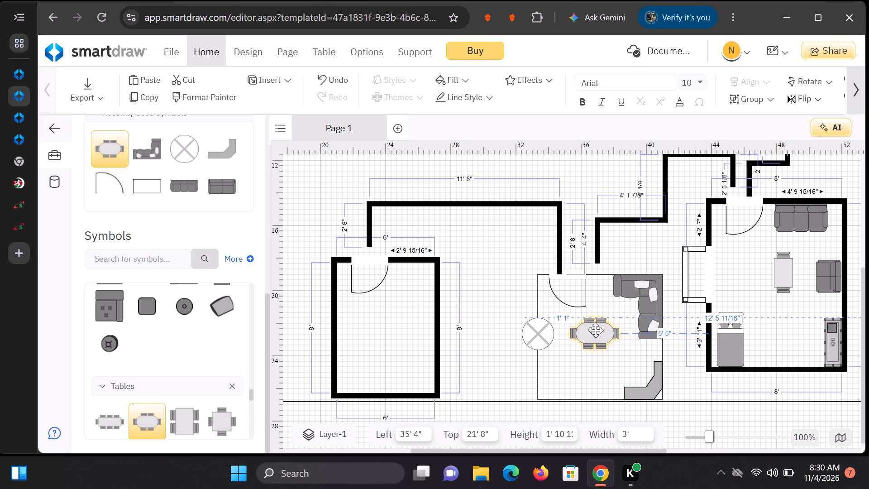
left_click_drag(596, 330, 598, 329)
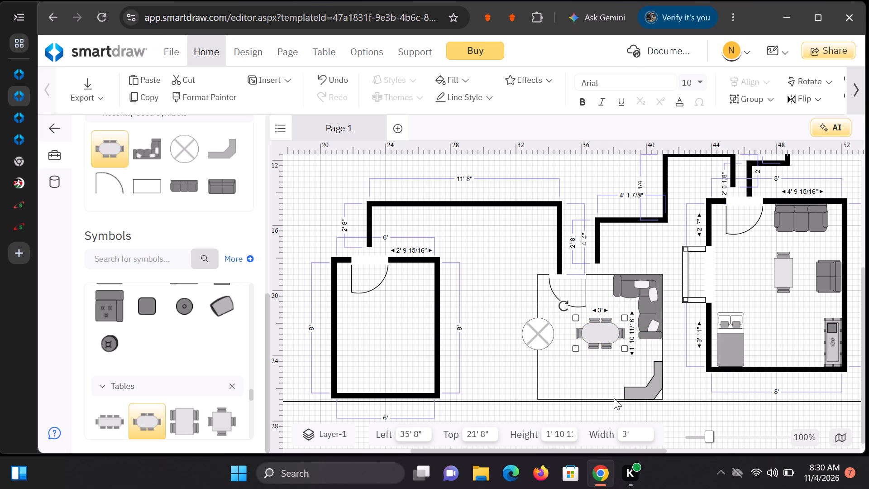
left_click_drag(606, 335, 605, 335)
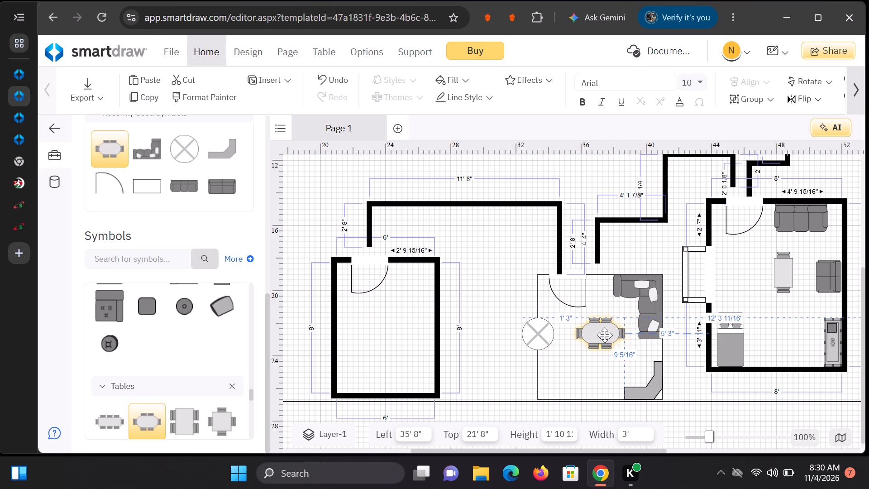
left_click_drag(605, 335, 602, 336)
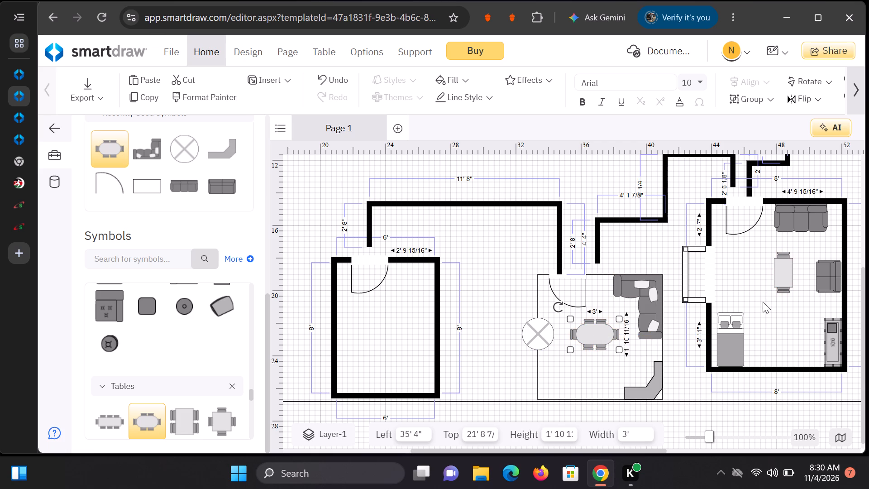
scroll(763, 302, "down", 1)
scroll(763, 302, "up", 2)
scroll(759, 305, "down", 2)
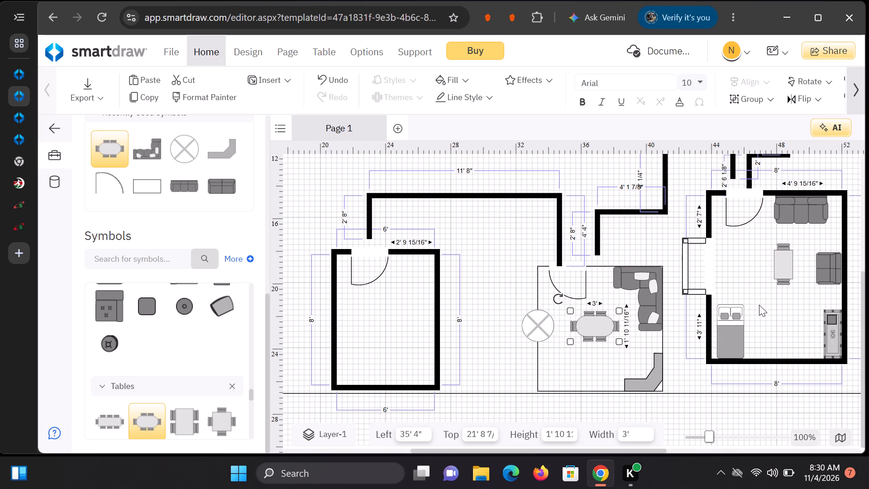
left_click(602, 328)
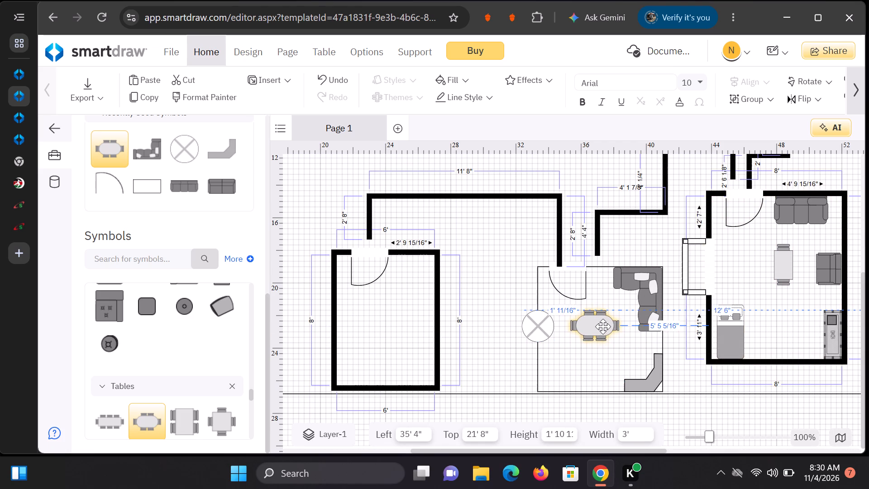
scroll(814, 261, "down", 1)
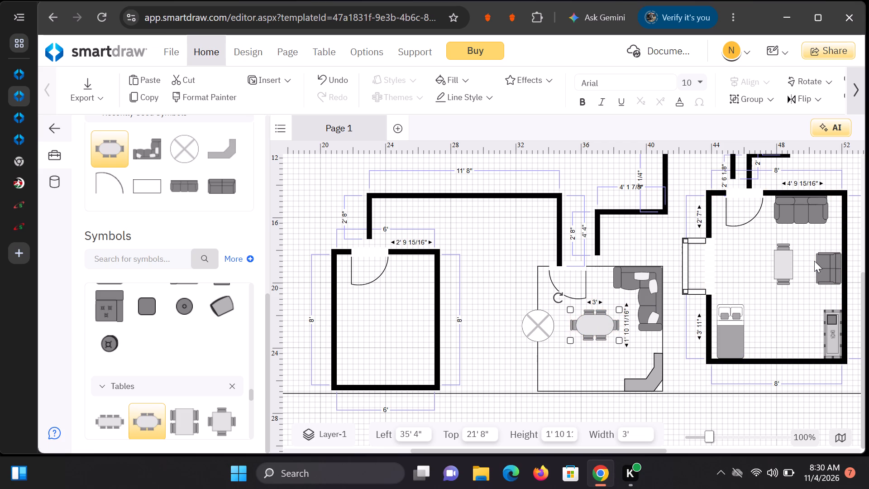
scroll(814, 261, "down", 2)
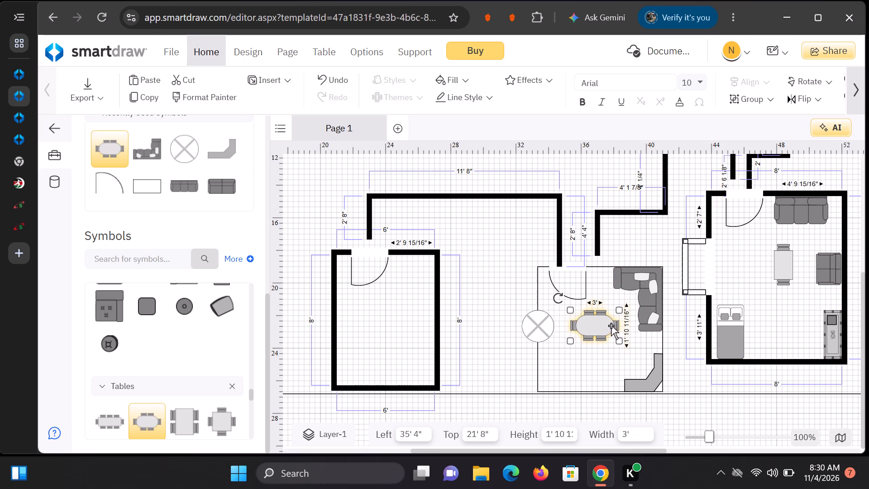
left_click(606, 325)
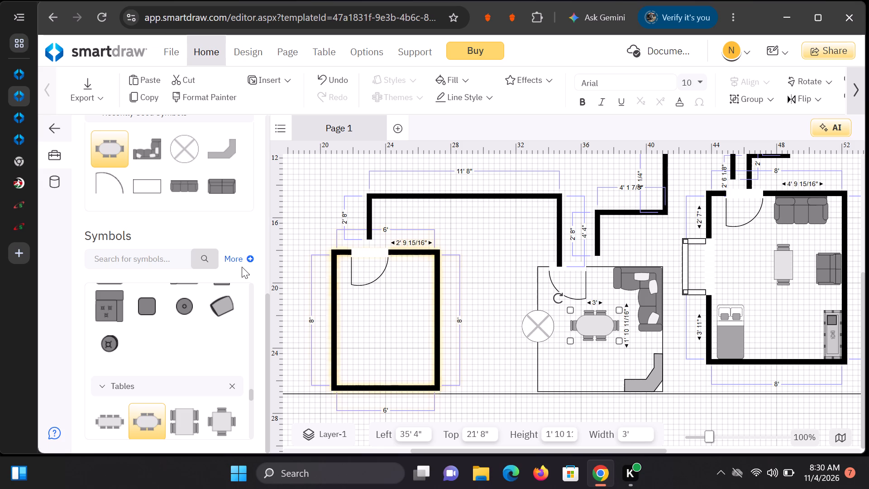
Look through the table symbols for another table for the plan.
scroll(199, 261, "up", 2)
scroll(201, 259, "down", 3)
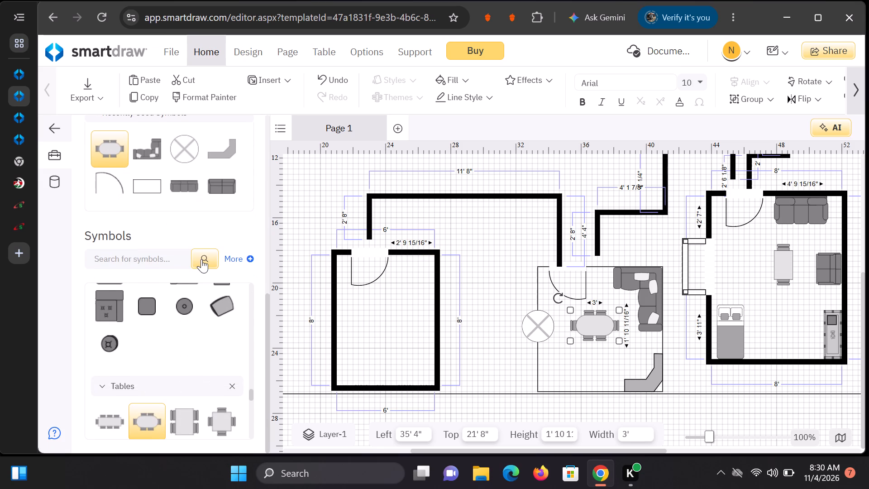
scroll(201, 259, "down", 2)
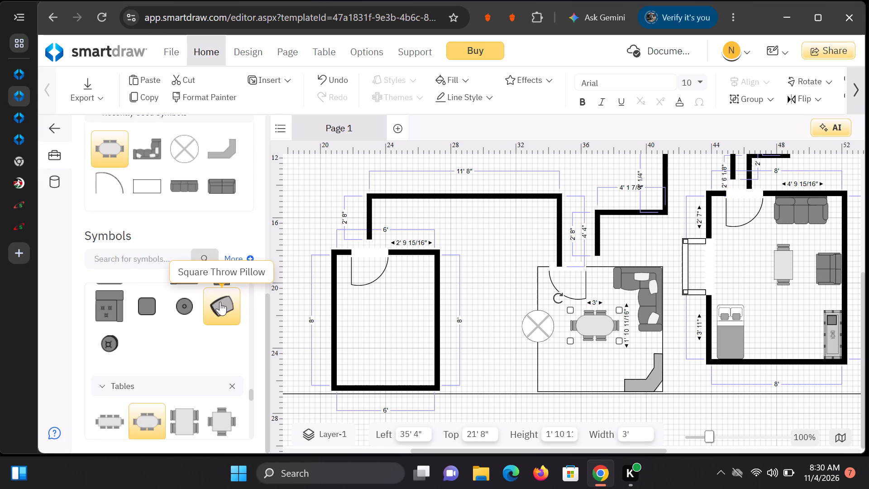
scroll(141, 399, "down", 1)
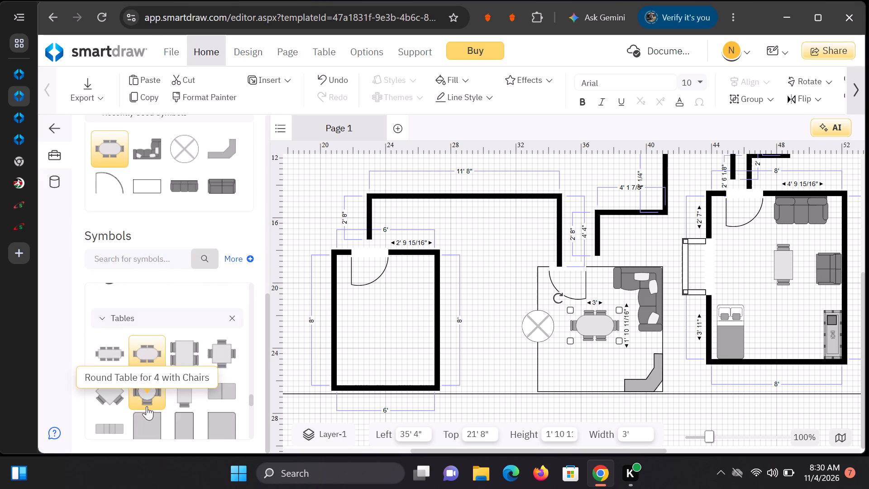
scroll(152, 409, "down", 1)
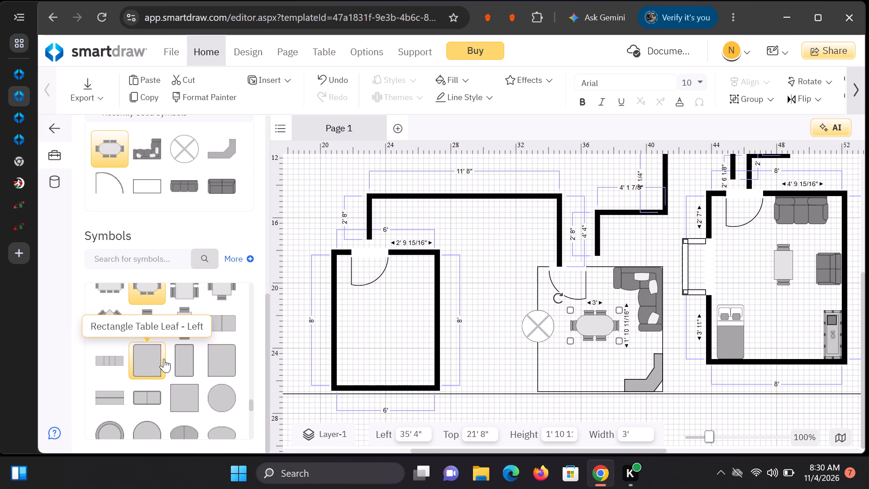
scroll(165, 379, "down", 1)
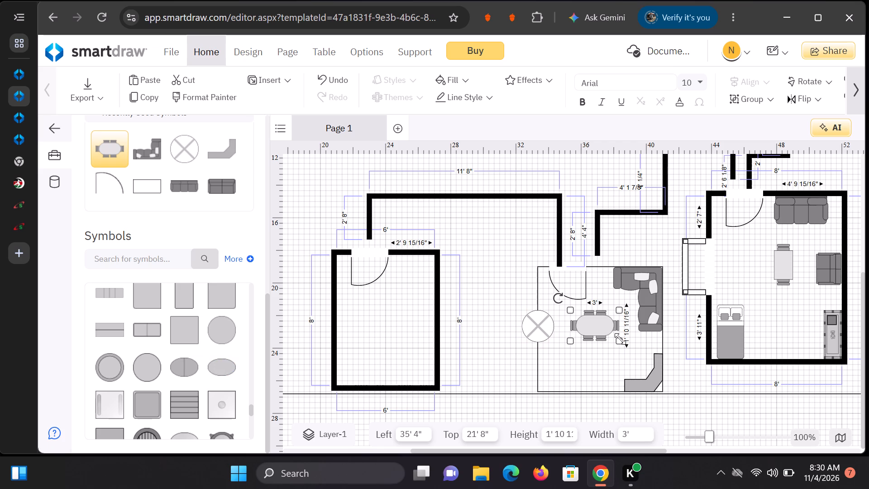
Shrink the square room's dining table to about 2' 8" by 1' 8" and reposition it at Left 35' 8", Top about 22' 6".
left_click_drag(620, 339, 611, 337)
left_click_drag(596, 323, 599, 336)
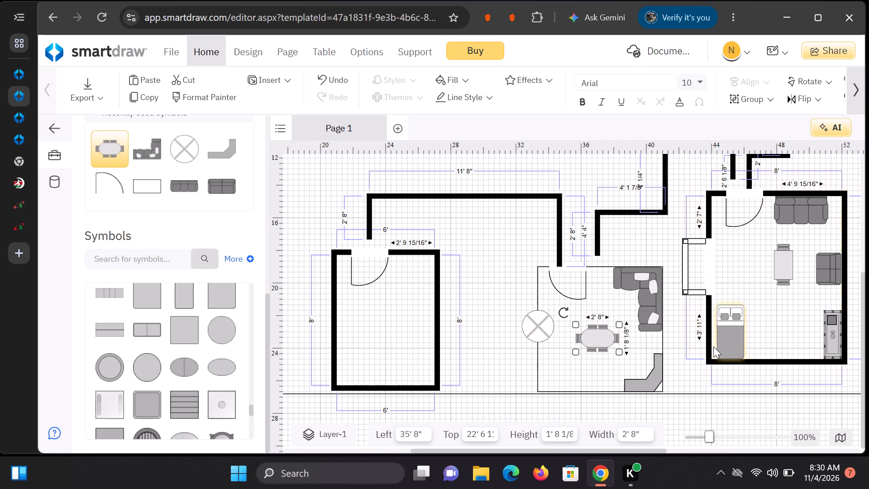
Nudge the large boundary outline around the rooms slightly upward, to Top about 6' 10".
scroll(650, 307, "up", 4)
scroll(666, 321, "down", 2)
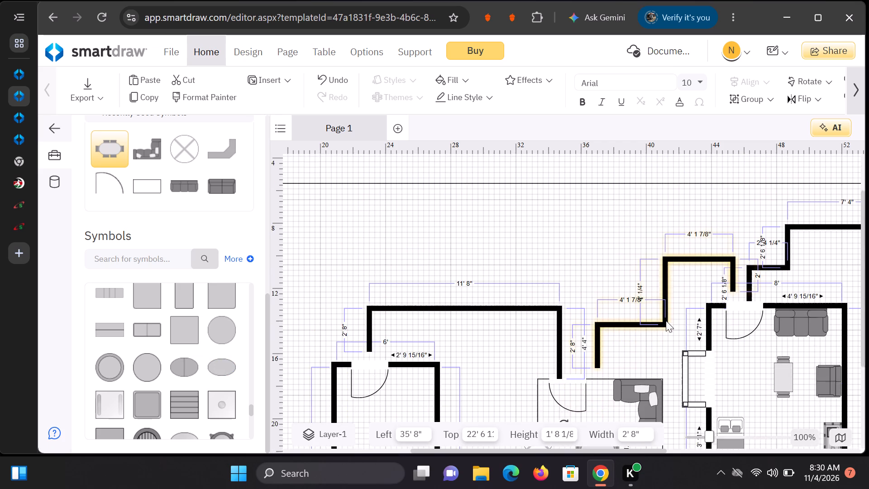
scroll(659, 314, "down", 1)
scroll(657, 312, "up", 5)
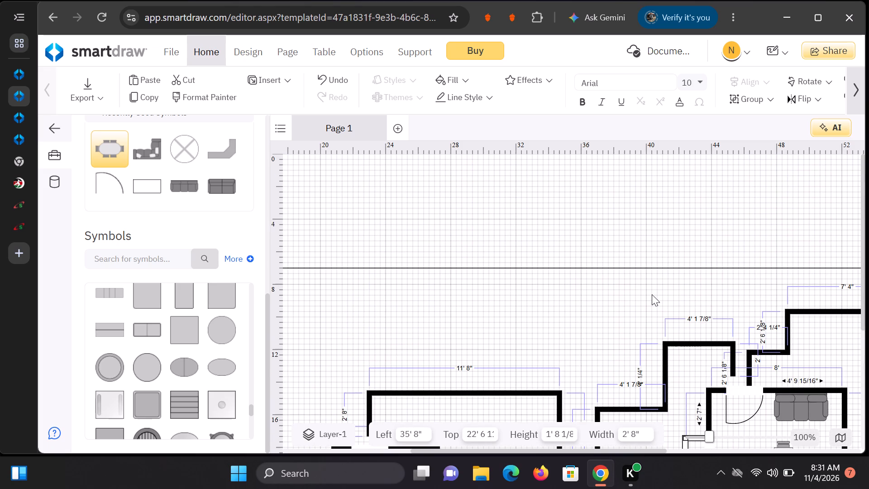
scroll(652, 294, "up", 3)
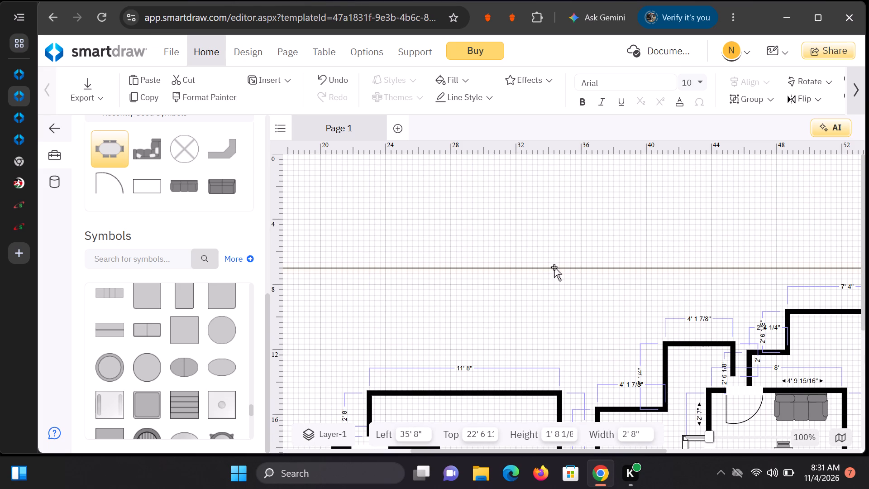
left_click(554, 267)
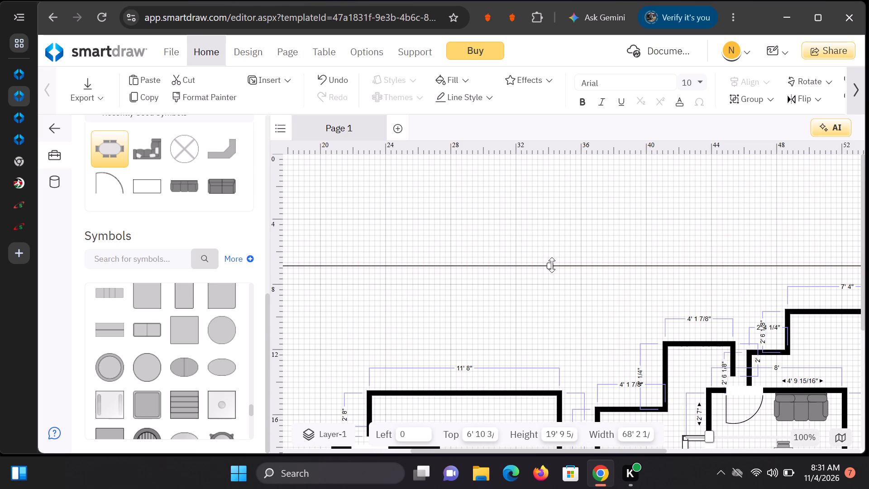
Add the two-part Oval Table symbol to the plan.
scroll(617, 295, "down", 3)
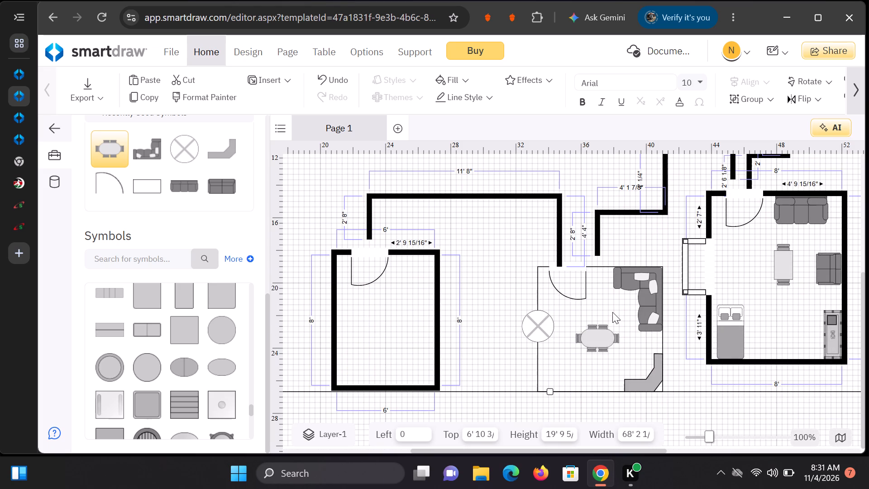
scroll(608, 308, "up", 1)
scroll(605, 291, "down", 1)
scroll(605, 291, "up", 3)
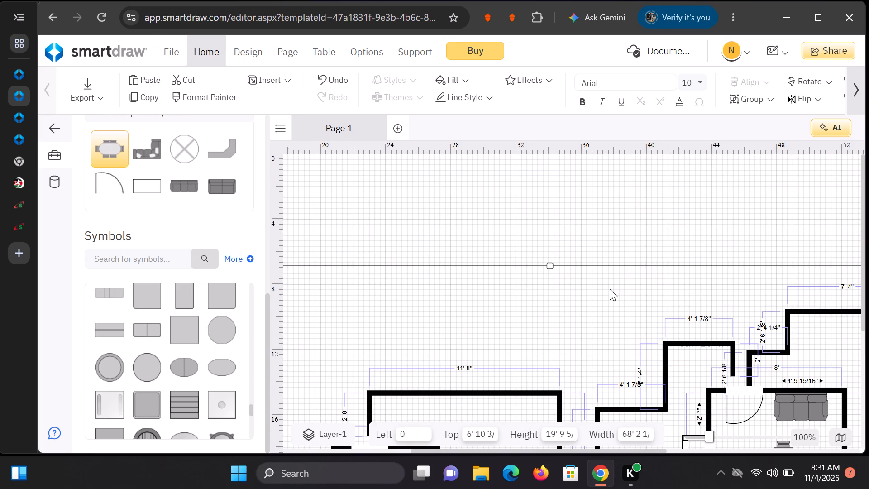
scroll(610, 289, "down", 3)
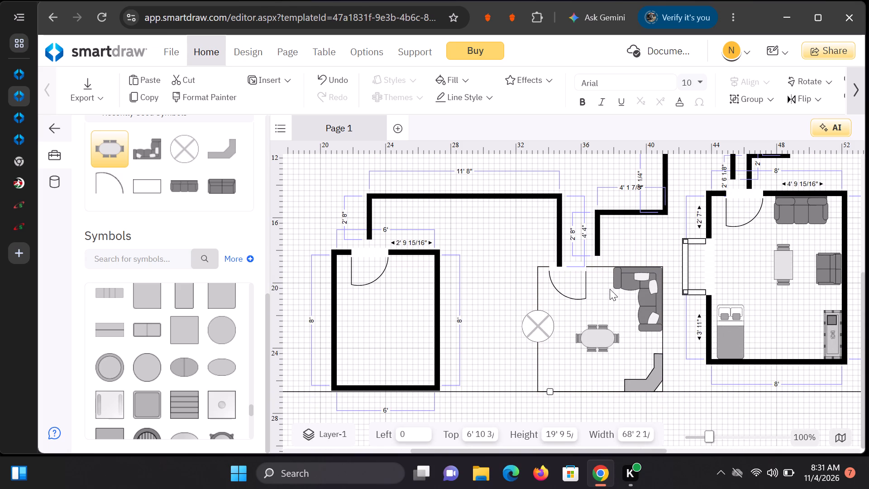
left_click(193, 362)
double_click(193, 362)
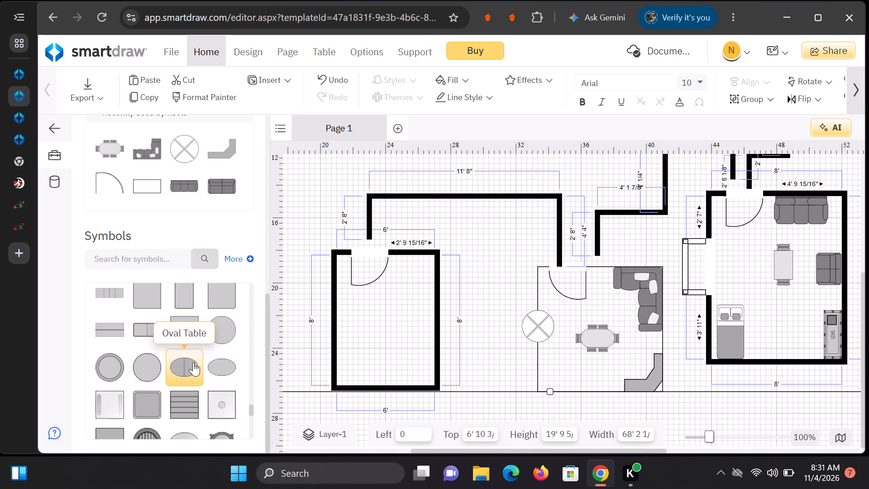
double_click(193, 362)
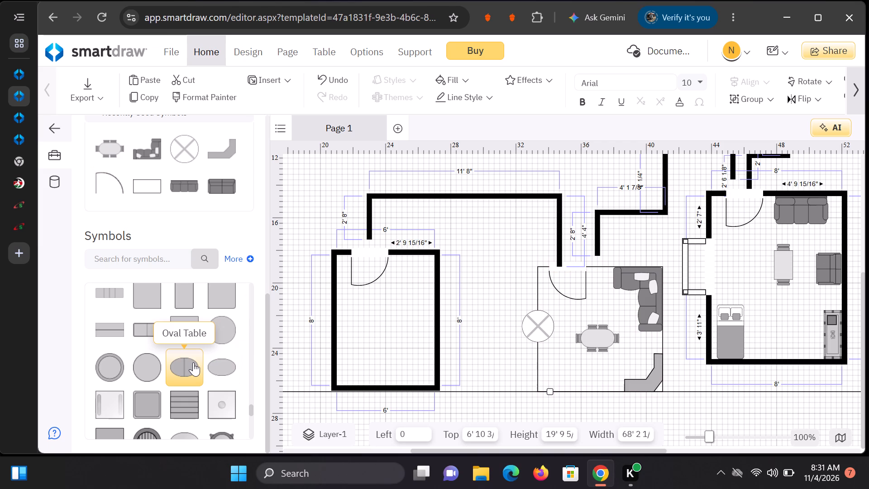
double_click(193, 362)
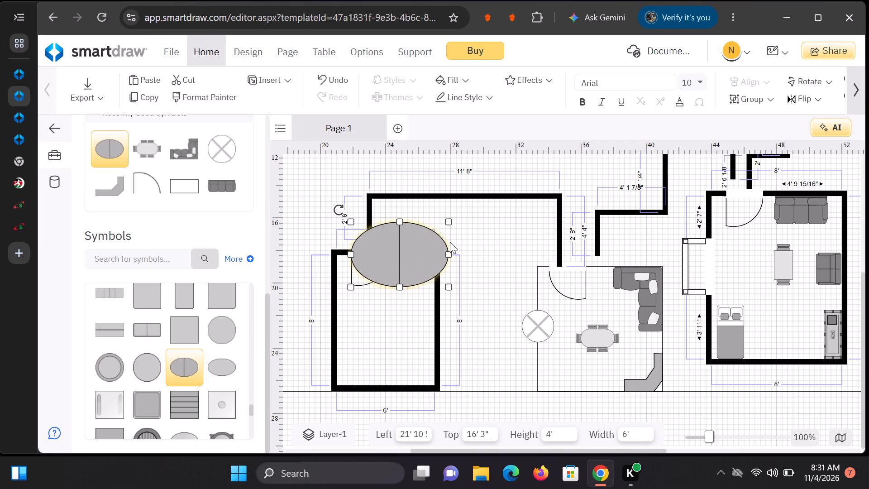
Shift the new oval table to the open space beneath the 11' 8" passage wall and shrink it to 2' 8" by 1' 4".
left_click_drag(409, 253, 496, 248)
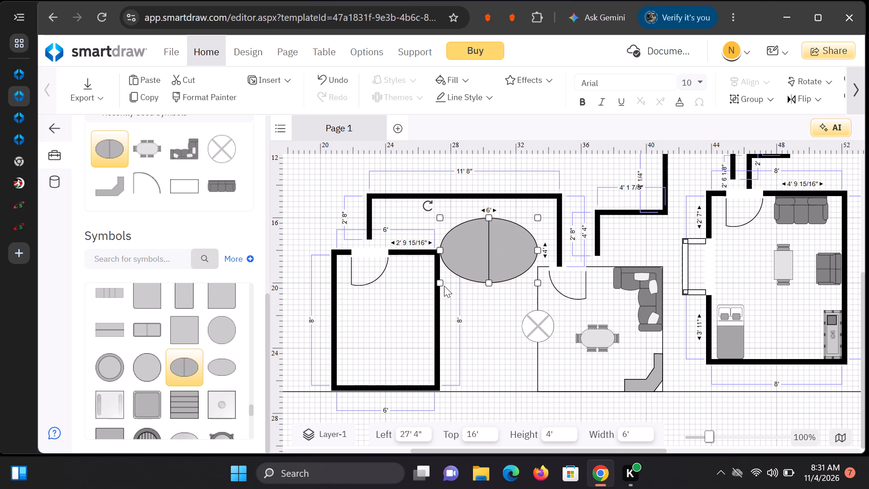
left_click_drag(438, 282, 477, 255)
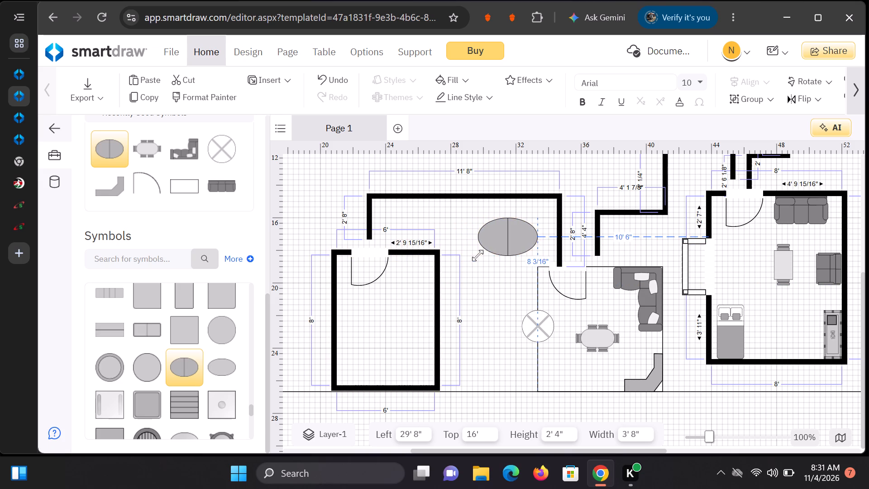
left_click_drag(477, 255, 496, 238)
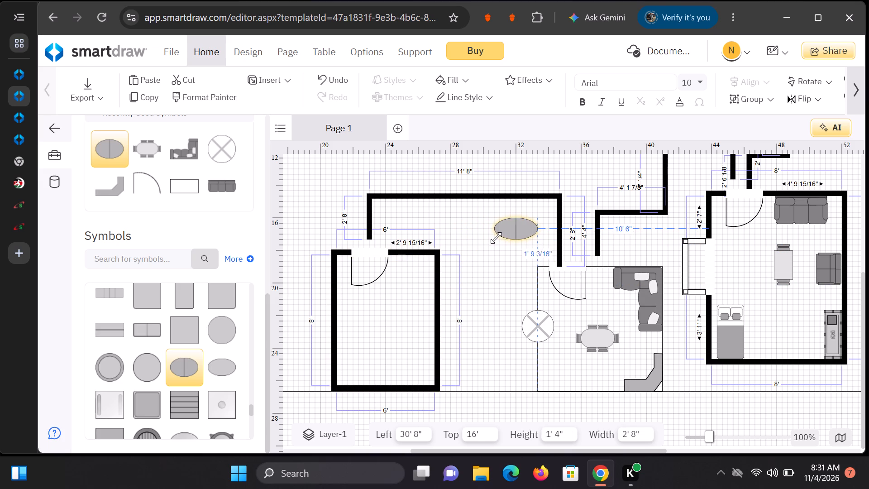
left_click_drag(496, 238, 496, 237)
Move the small oval table into the middle of the 6 x 8 room, at Left 22' 8", Top 21' 4", and deselect it.
left_click_drag(518, 228, 507, 247)
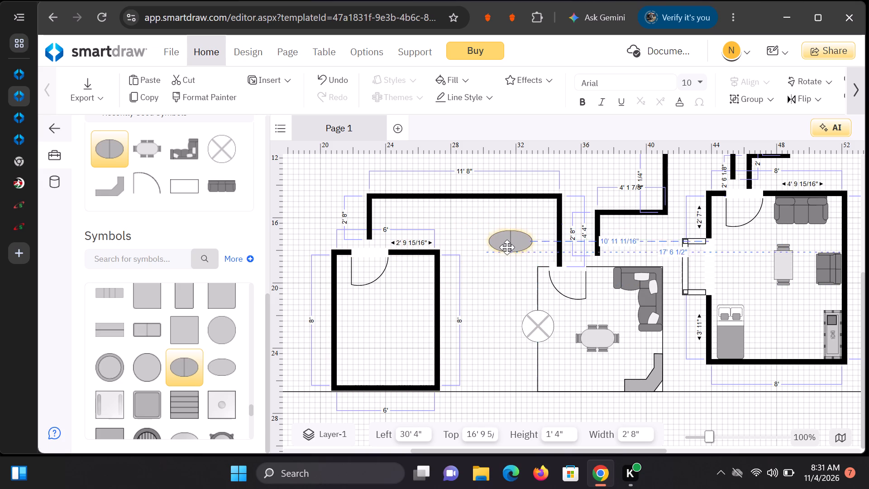
left_click_drag(507, 247, 391, 316)
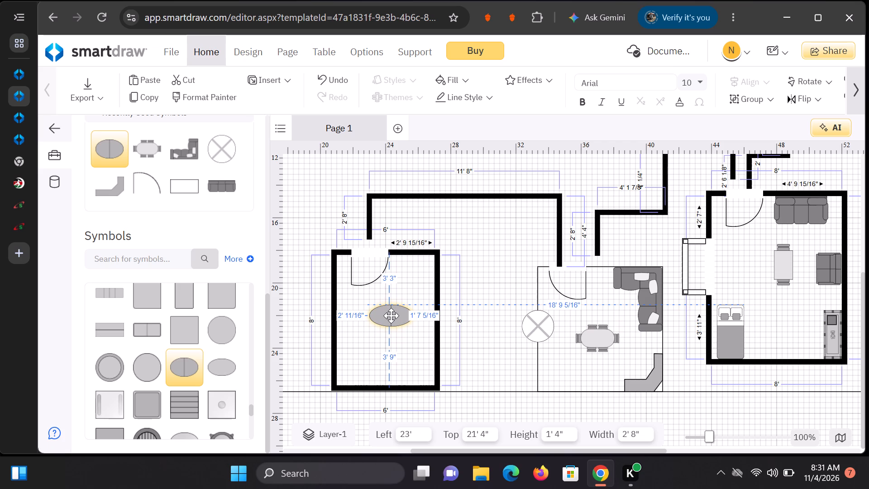
left_click_drag(391, 316, 391, 315)
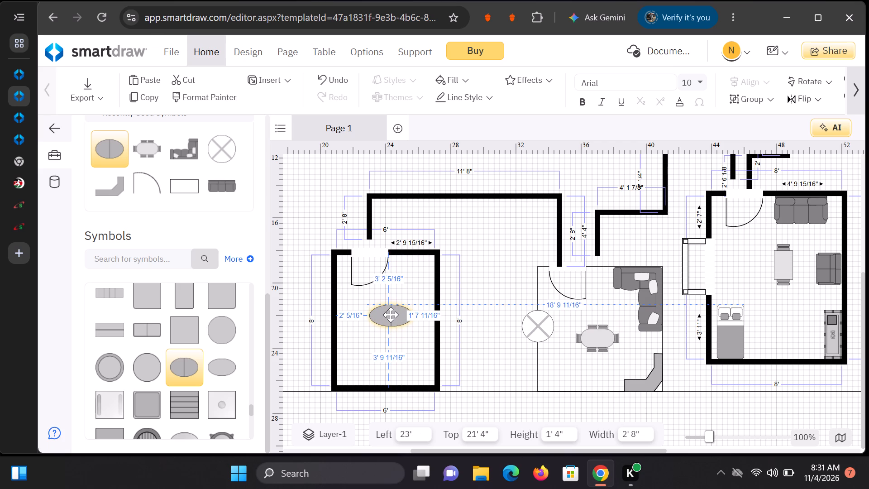
left_click_drag(391, 315, 390, 315)
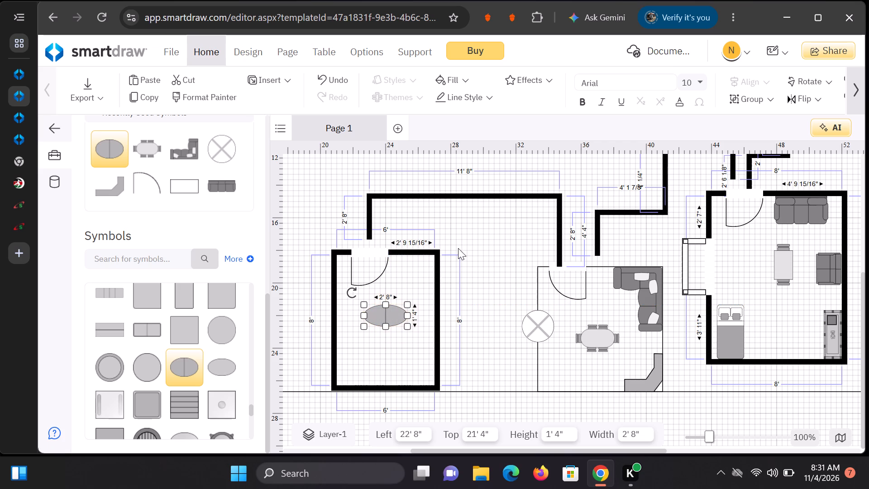
left_click(498, 225)
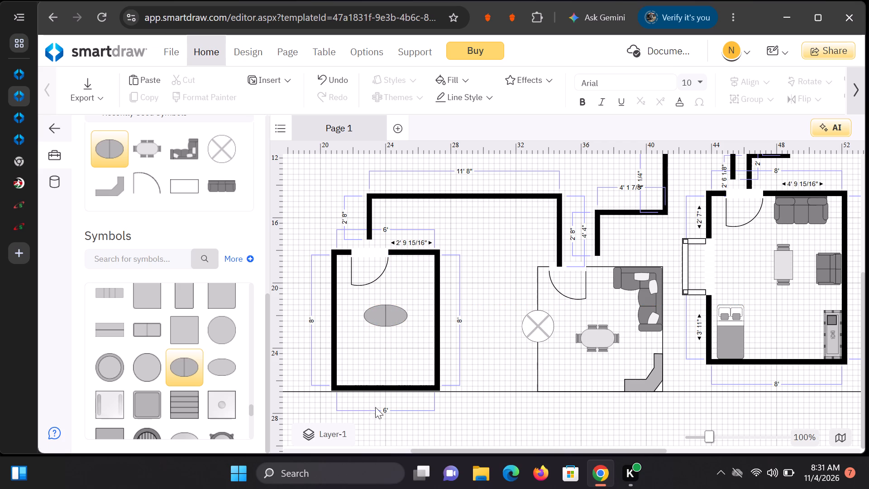
Look over the floor plan and browse the table, bed, couch and countertop symbols for another item to add.
scroll(530, 201, "down", 4)
scroll(519, 240, "up", 2)
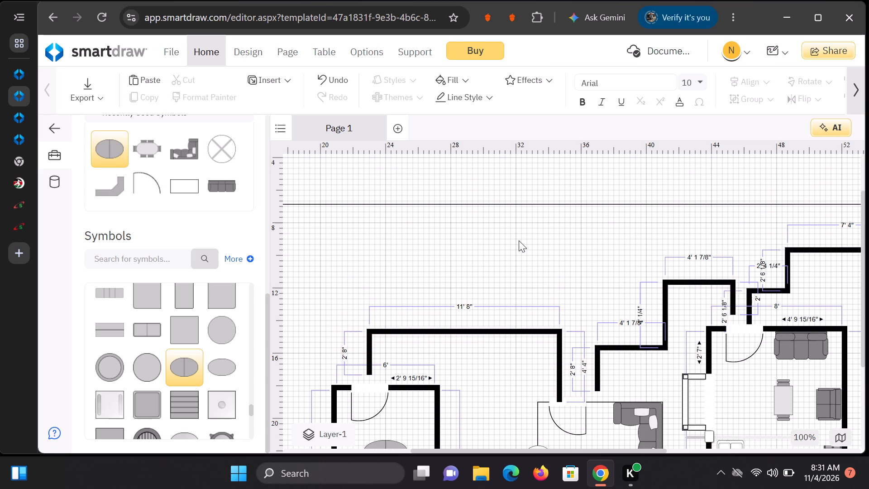
scroll(519, 240, "down", 4)
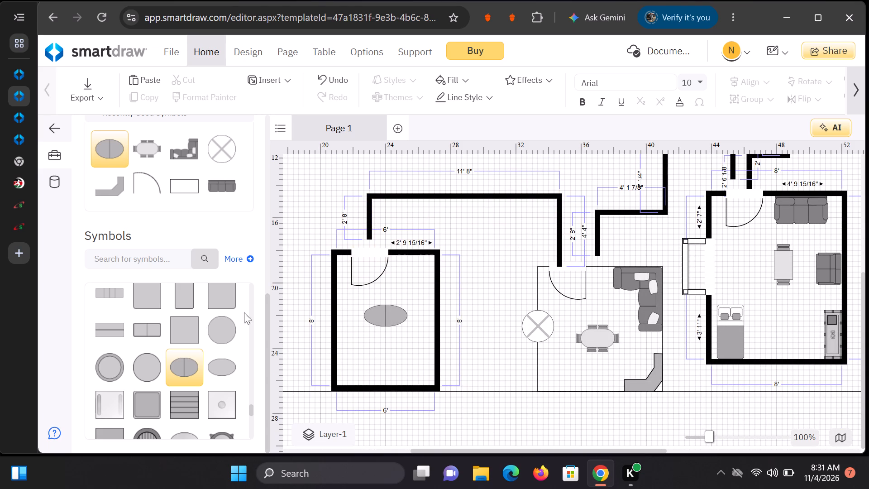
scroll(208, 264, "up", 1)
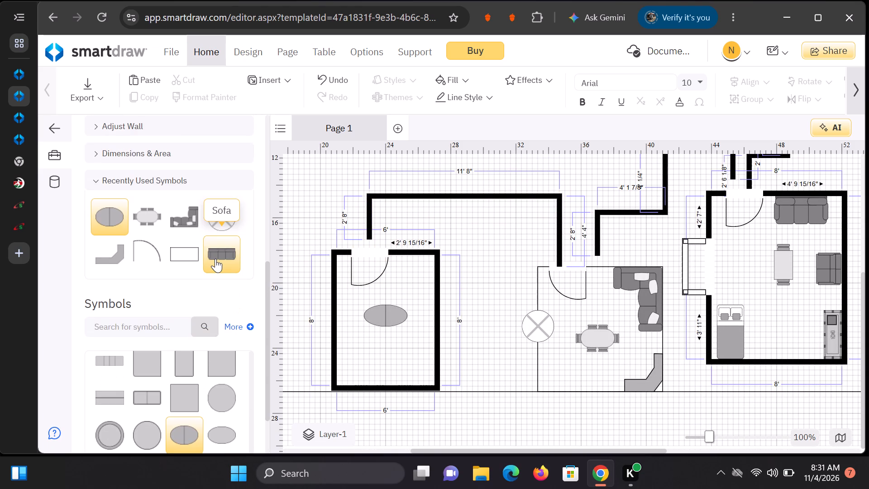
scroll(216, 259, "down", 5)
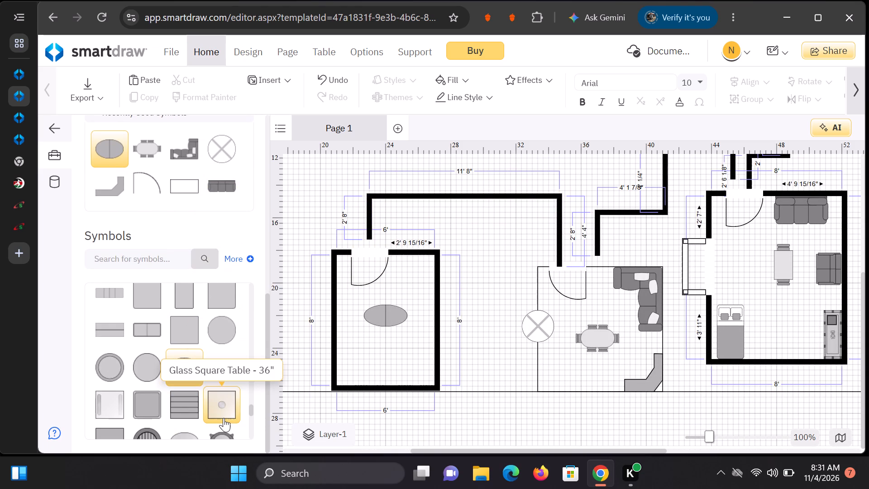
scroll(194, 403, "down", 1)
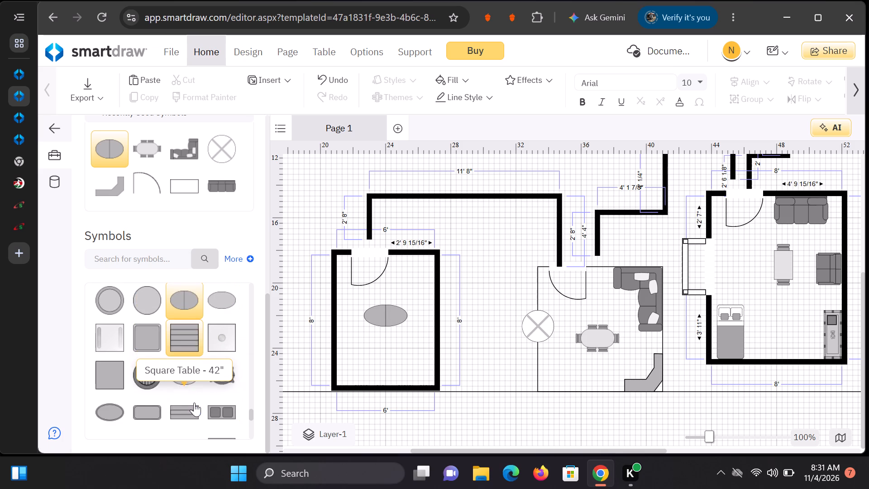
scroll(194, 403, "down", 1)
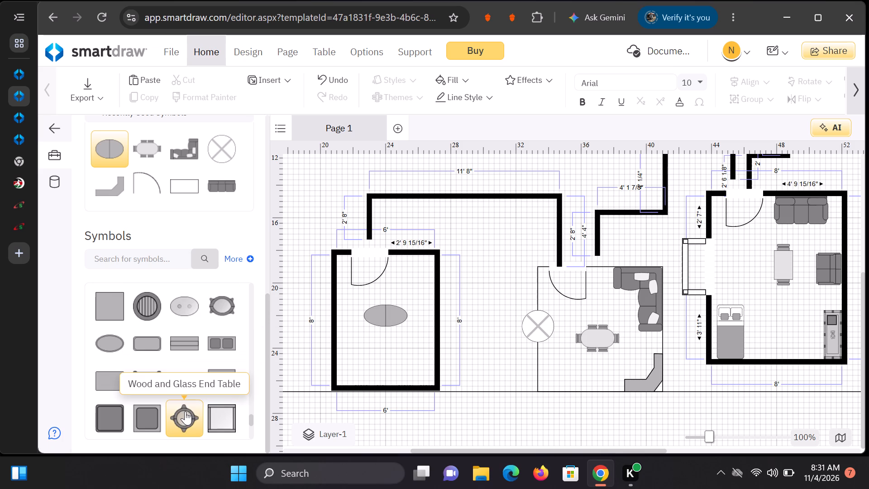
scroll(184, 409, "down", 1)
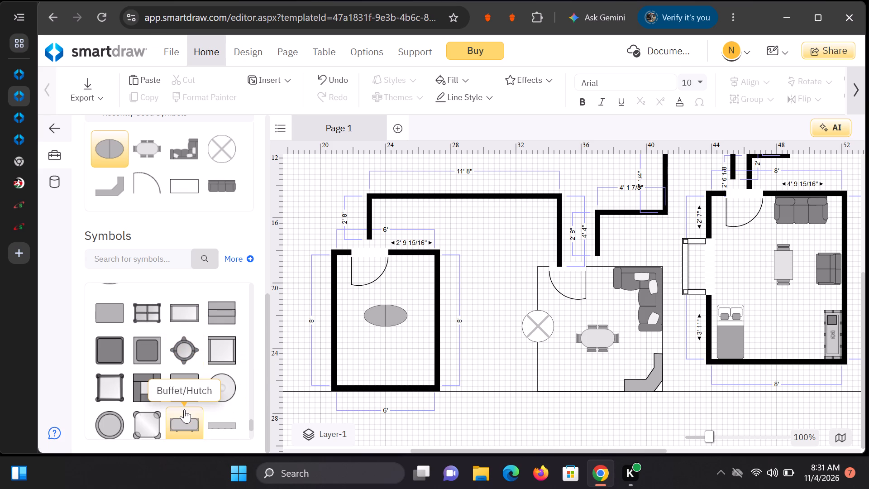
scroll(184, 409, "down", 4)
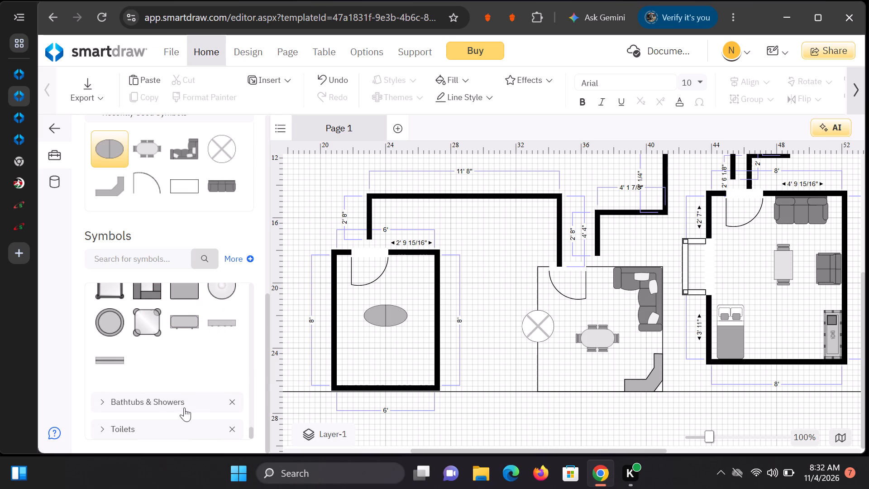
scroll(184, 407, "down", 7)
scroll(155, 399, "up", 2)
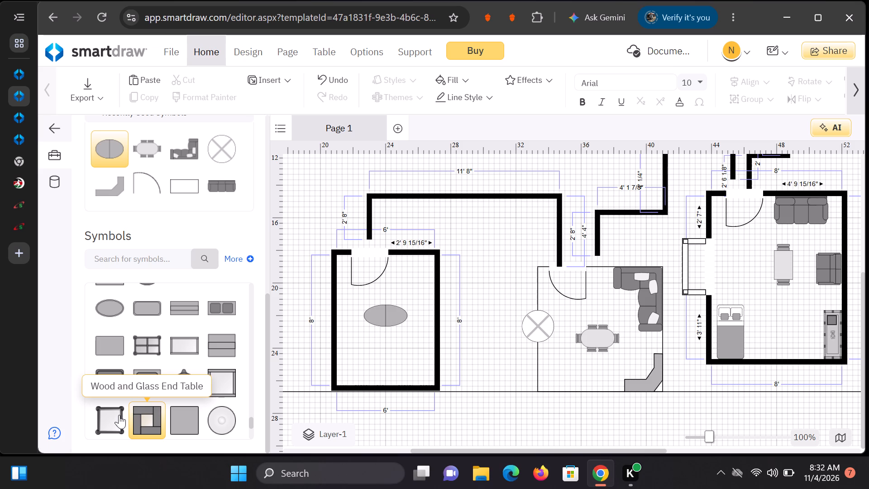
scroll(145, 361, "up", 4)
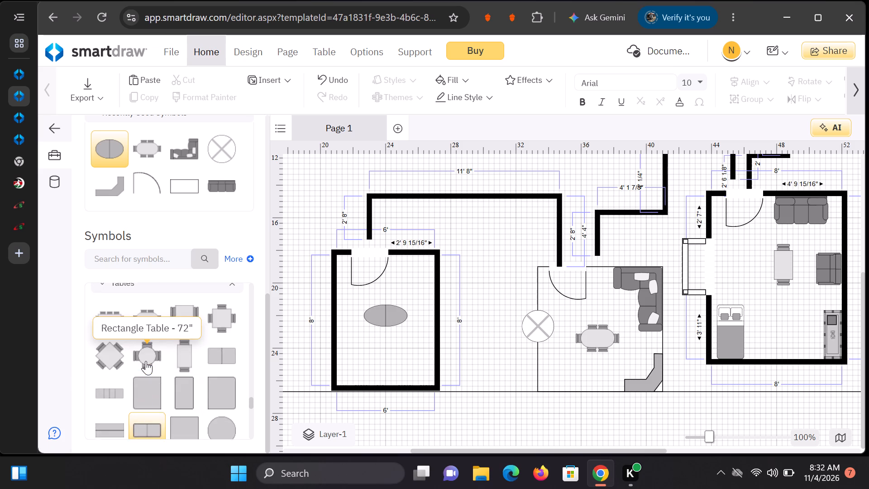
scroll(146, 361, "up", 10)
scroll(146, 361, "down", 1)
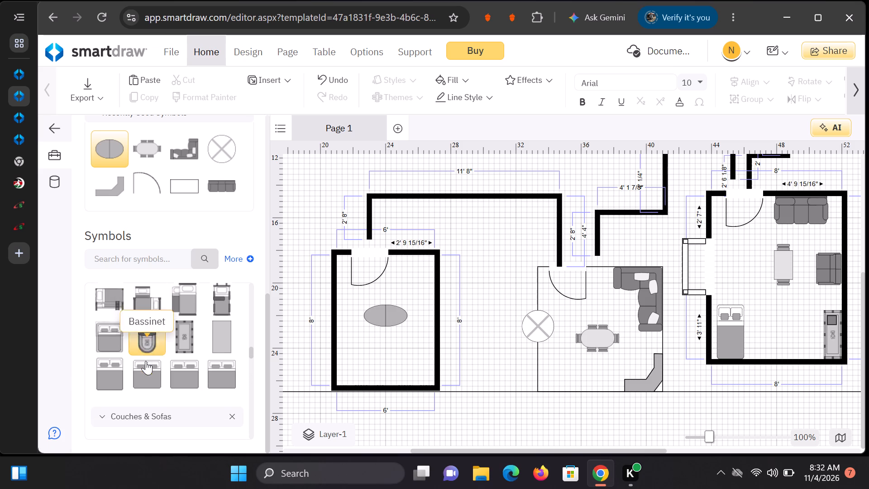
scroll(146, 361, "up", 2)
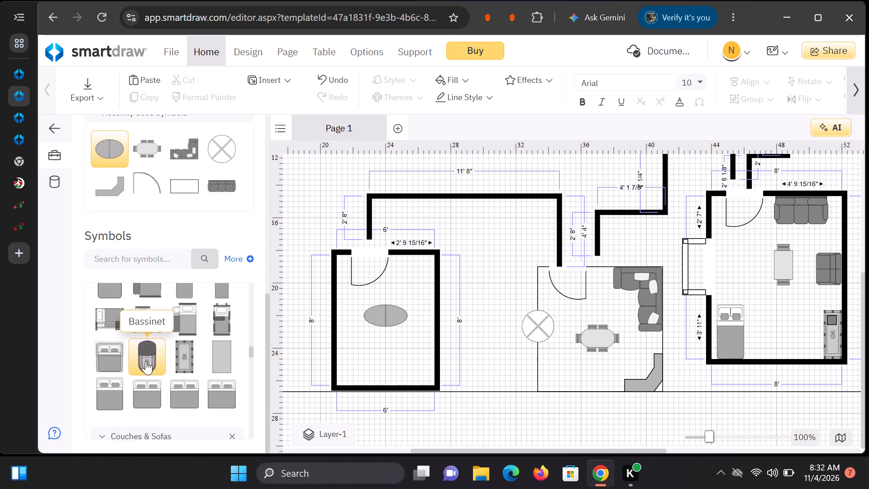
scroll(146, 361, "up", 4)
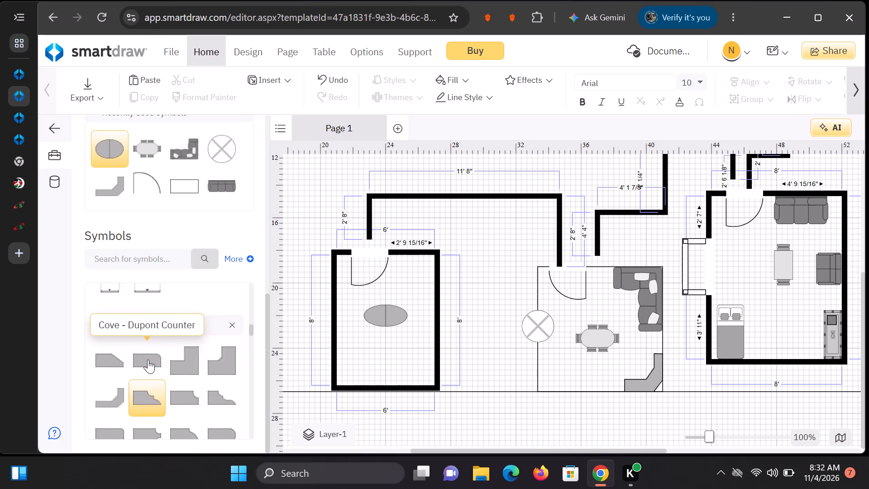
scroll(148, 360, "up", 1)
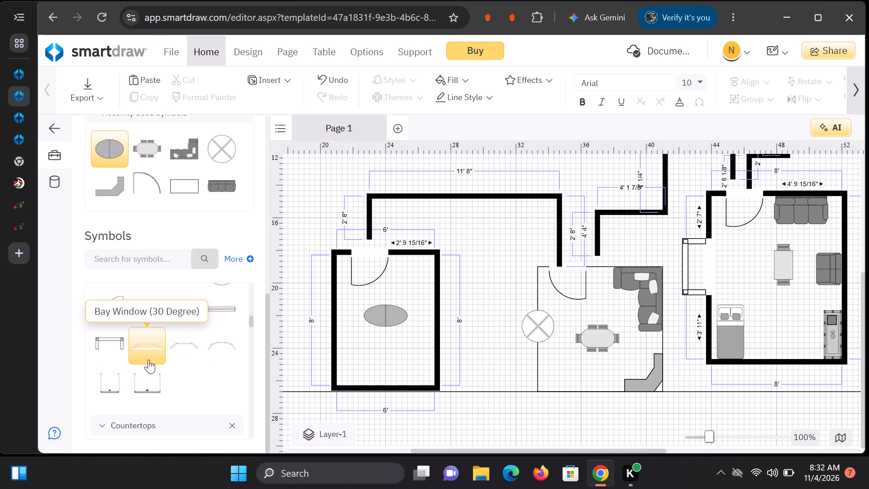
Add a Garden Window from the Doors & Windows symbols and place it inside the 6 x 8 room, below the oval table.
scroll(148, 360, "up", 2)
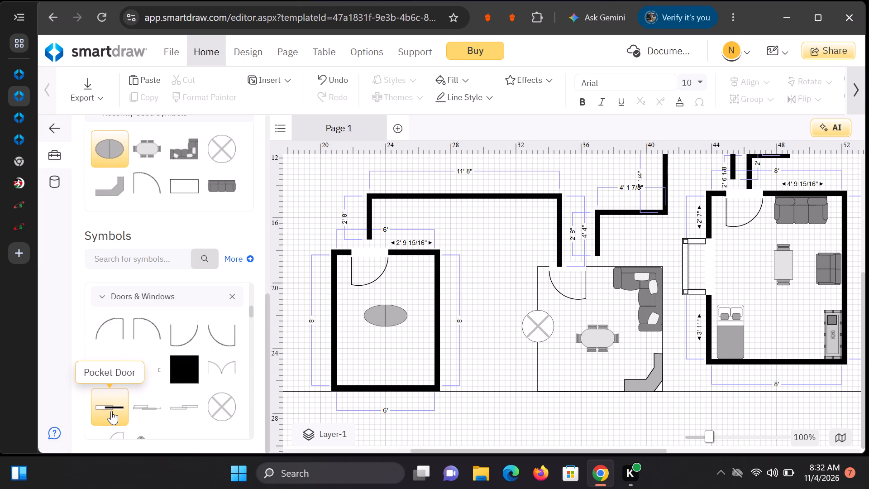
scroll(104, 413, "down", 1)
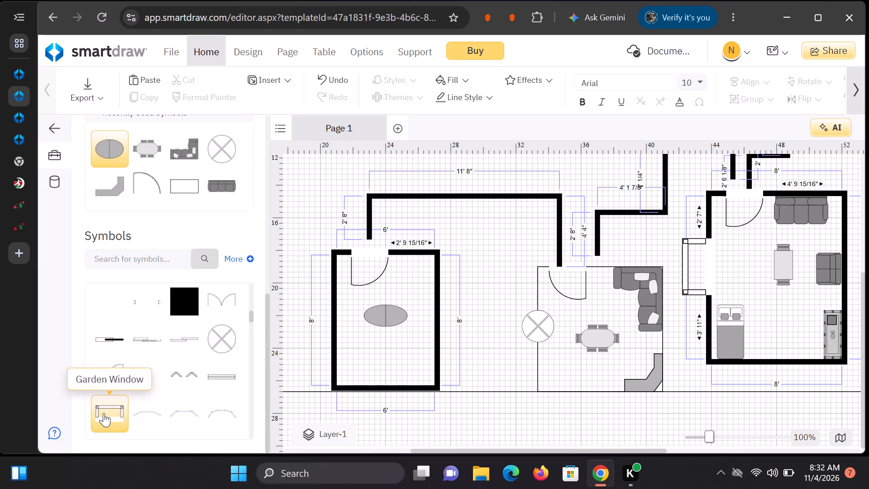
left_click(104, 413)
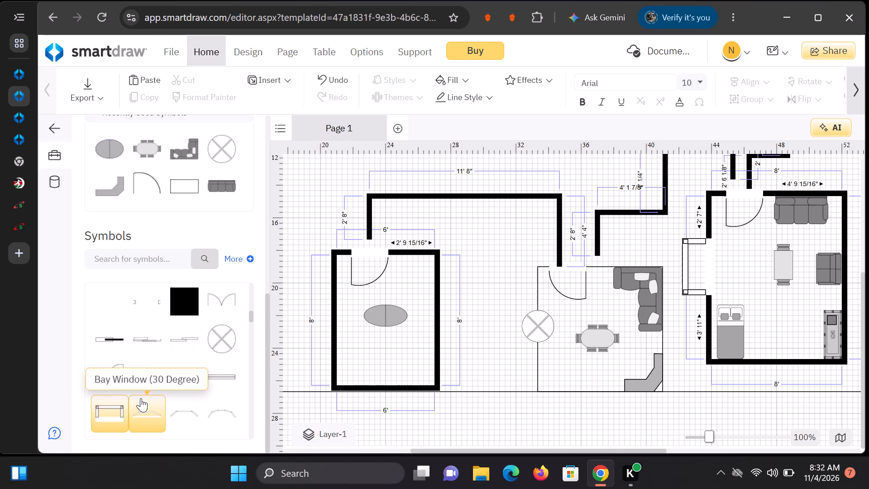
double_click(105, 417)
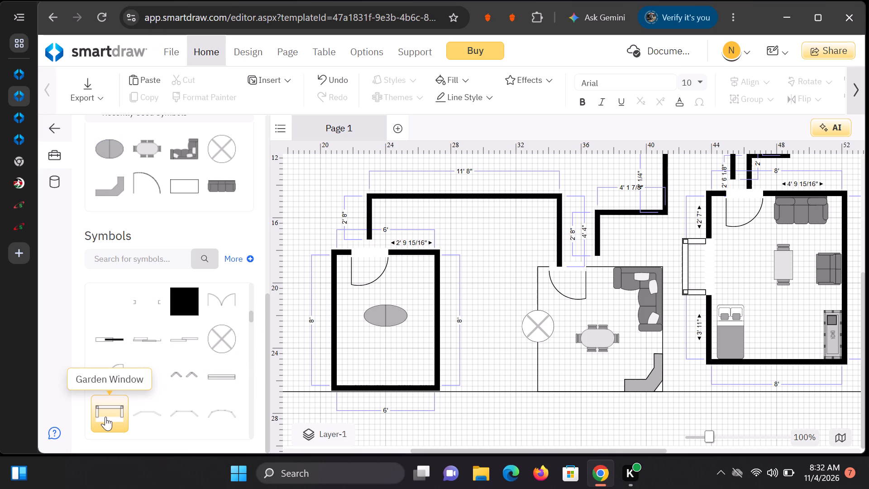
left_click_drag(106, 417, 169, 403)
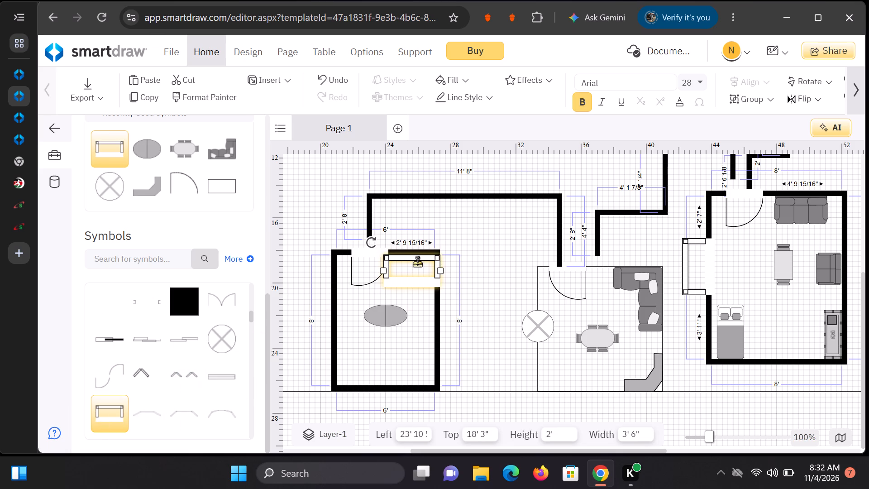
left_click_drag(414, 257, 411, 280)
left_click_drag(415, 259, 341, 324)
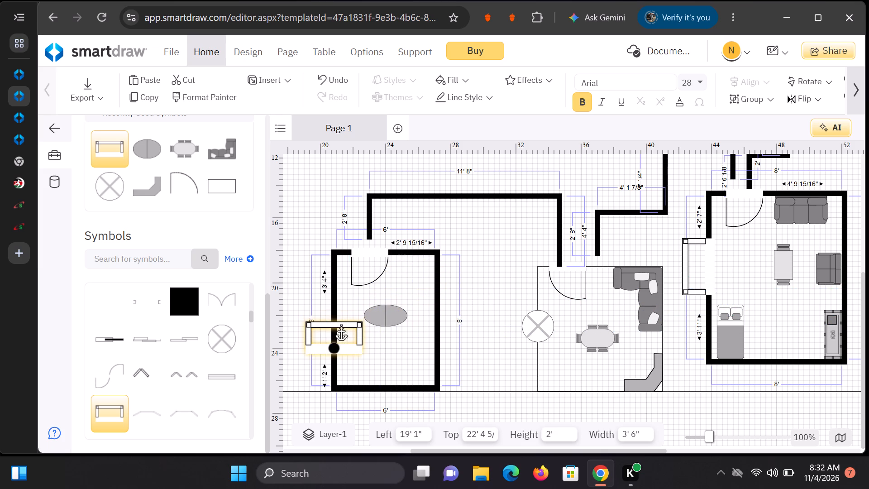
left_click_drag(341, 324, 386, 347)
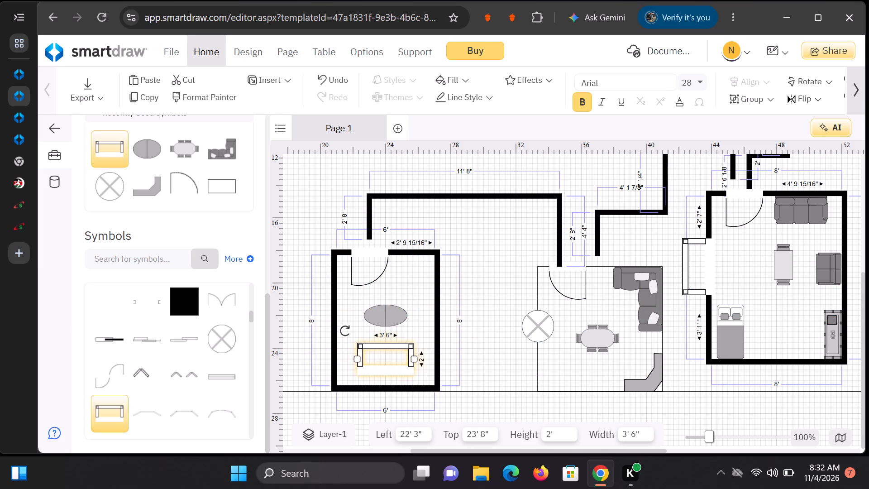
Shrink the new garden window to a width of 2' 4".
left_click_drag(417, 358, 410, 357)
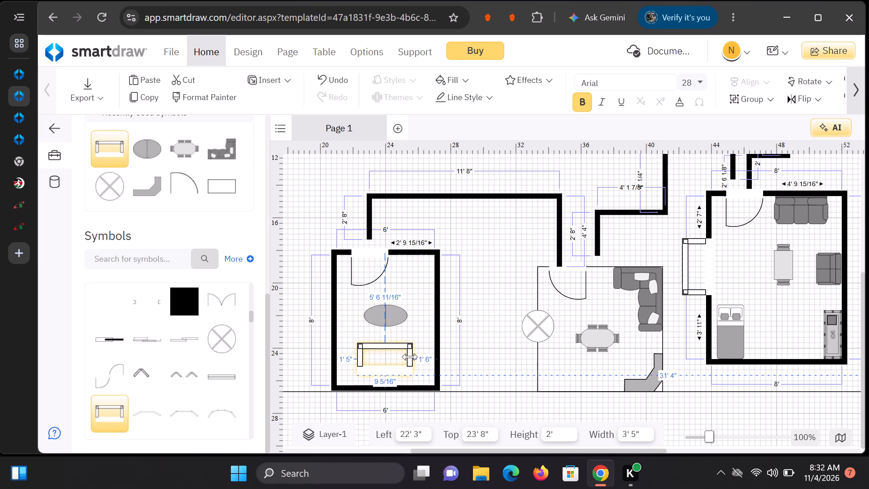
left_click_drag(410, 357, 393, 353)
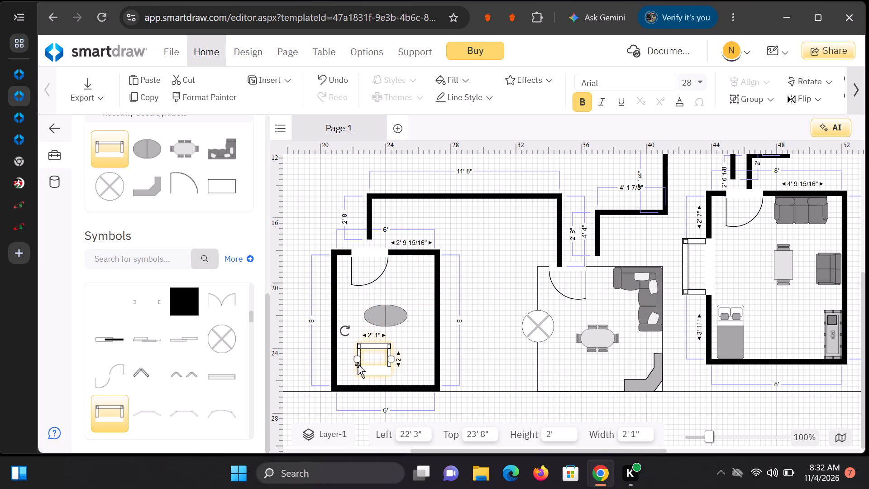
left_click_drag(355, 360, 357, 355)
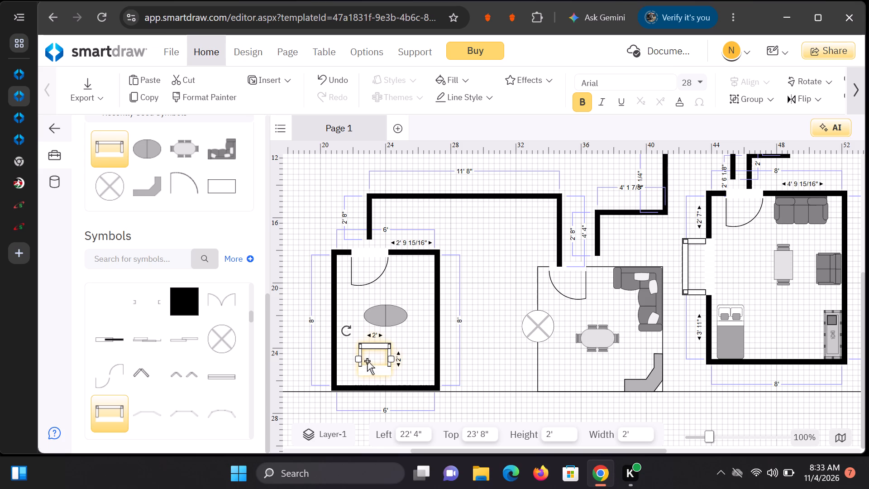
left_click_drag(358, 361, 357, 354)
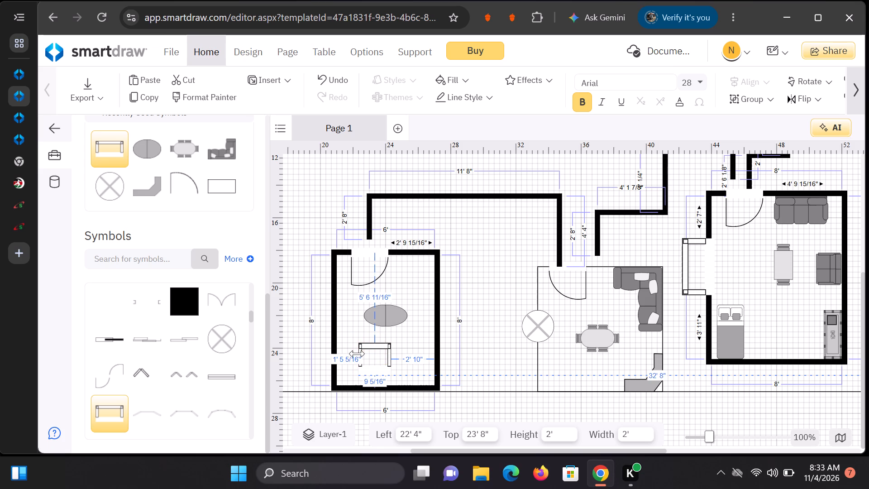
left_click_drag(357, 354, 351, 356)
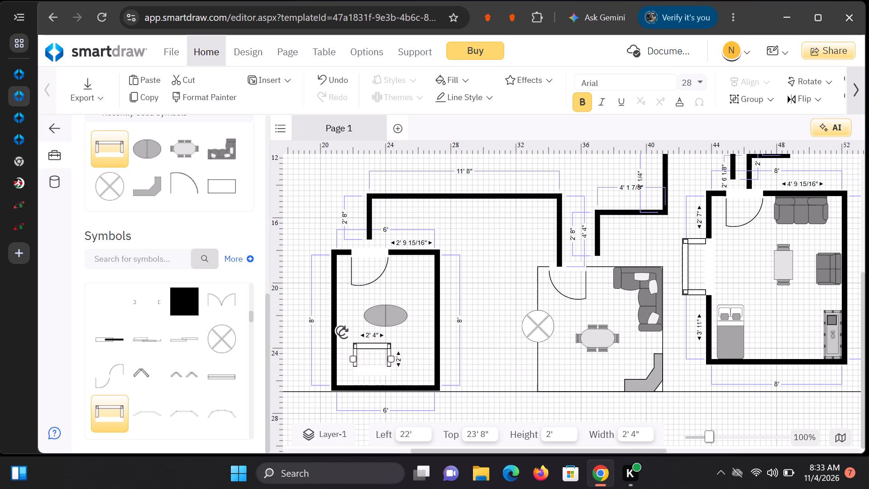
Rotate the garden window a quarter turn counterclockwise so it stands parallel to the room's left wall.
left_click_drag(336, 332, 339, 339)
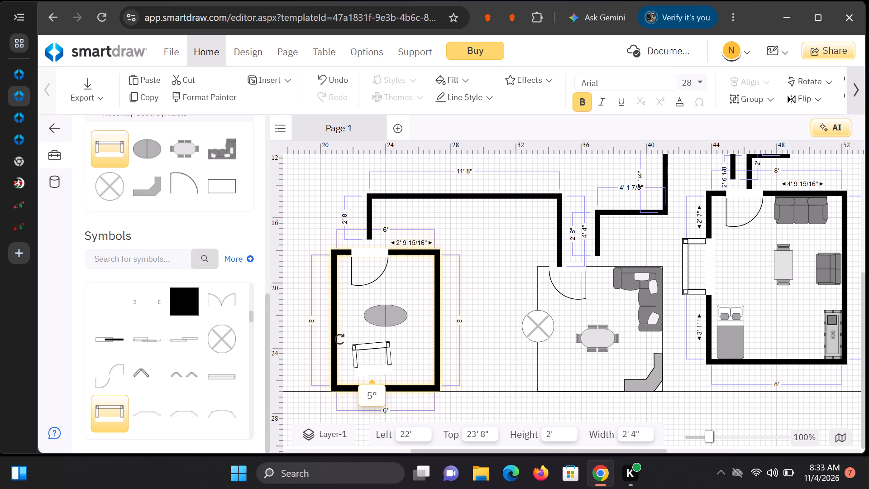
left_click_drag(339, 339, 359, 379)
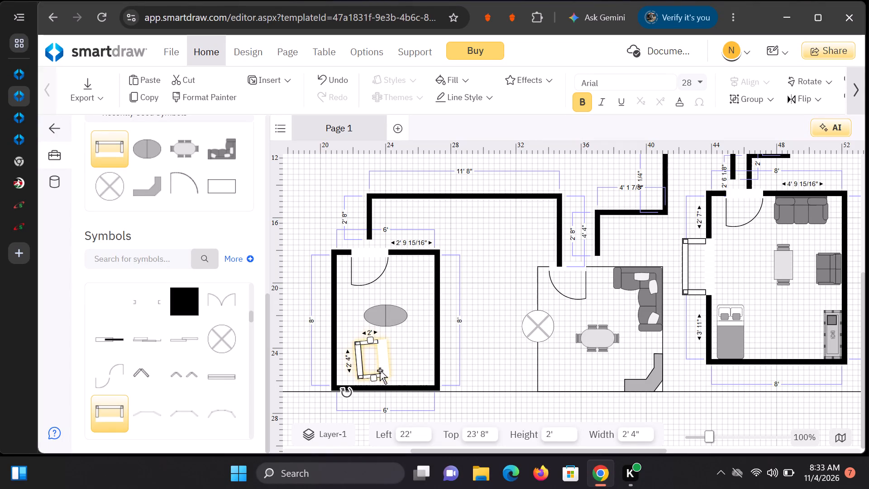
left_click(351, 390)
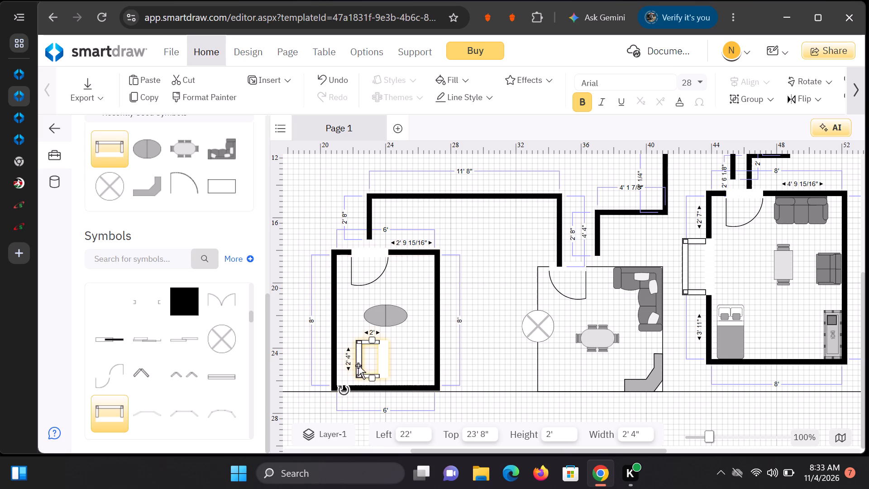
Fit the garden window into the left wall of the 6 x 8 room at Top 21' 4", projecting outward, and deselect it.
left_click_drag(358, 365, 313, 338)
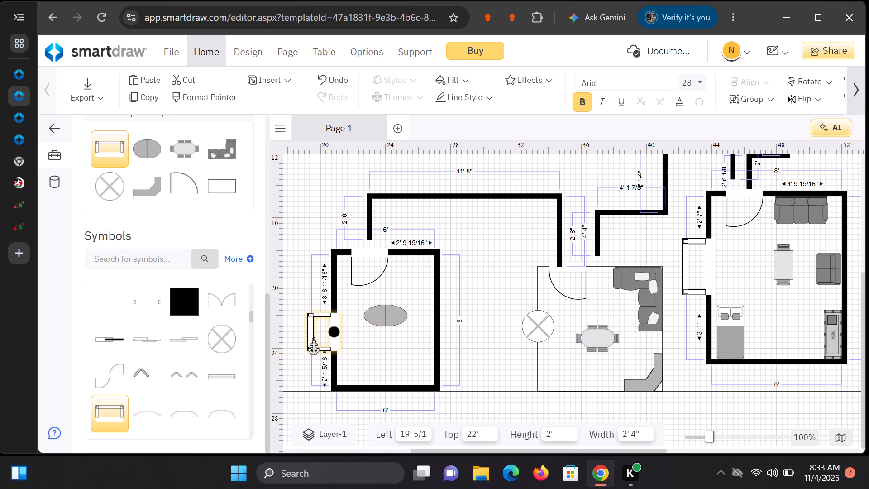
left_click_drag(313, 338, 312, 330)
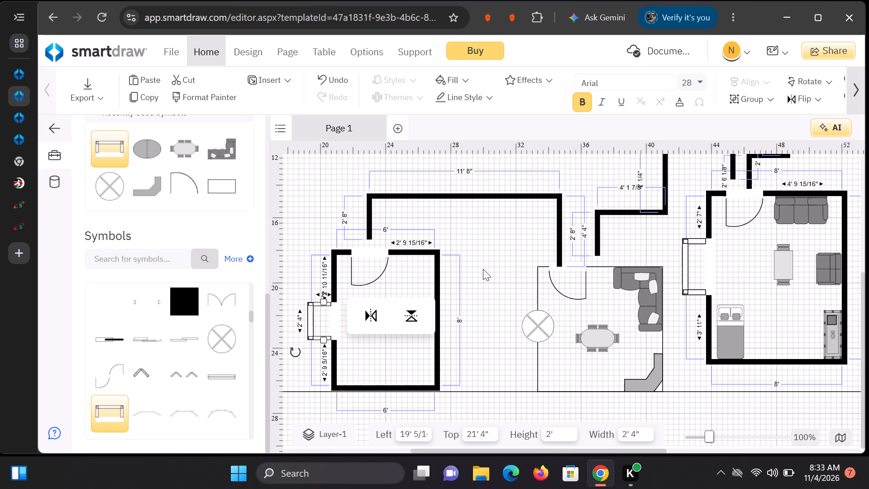
left_click(483, 269)
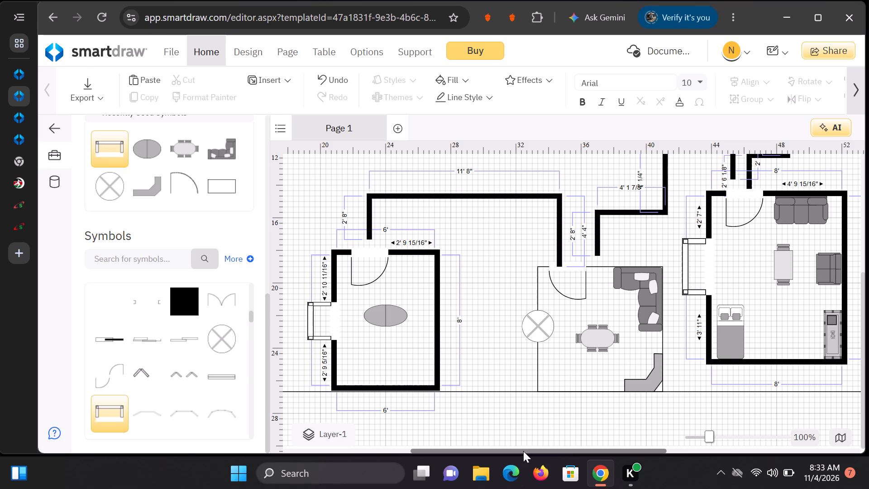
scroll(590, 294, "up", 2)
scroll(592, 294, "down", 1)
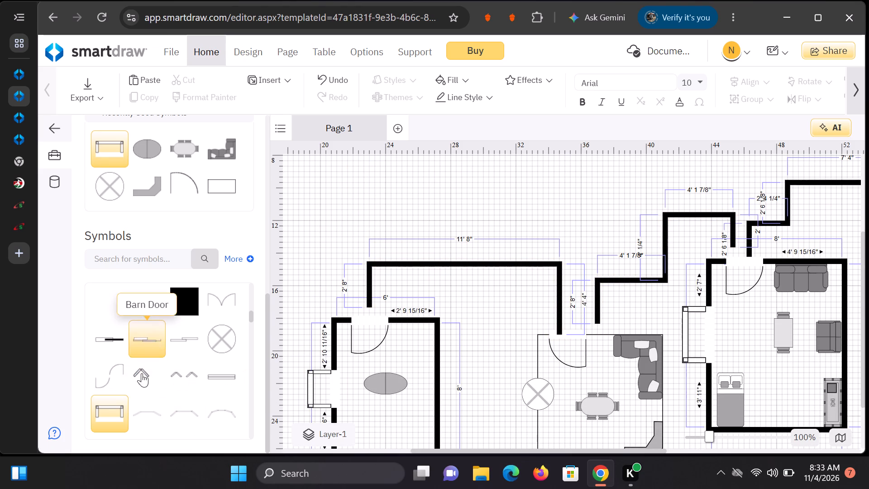
Place a plain rectangle, 6' wide and 3' high, above the 6 x 8 room at Left 18' 4", Top 9'.
scroll(172, 283, "down", 1)
scroll(171, 297, "up", 1)
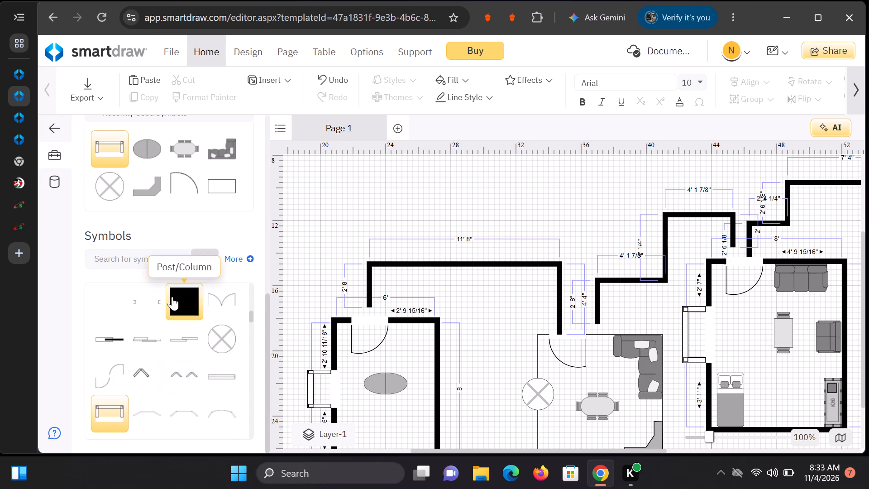
scroll(174, 207, "up", 7)
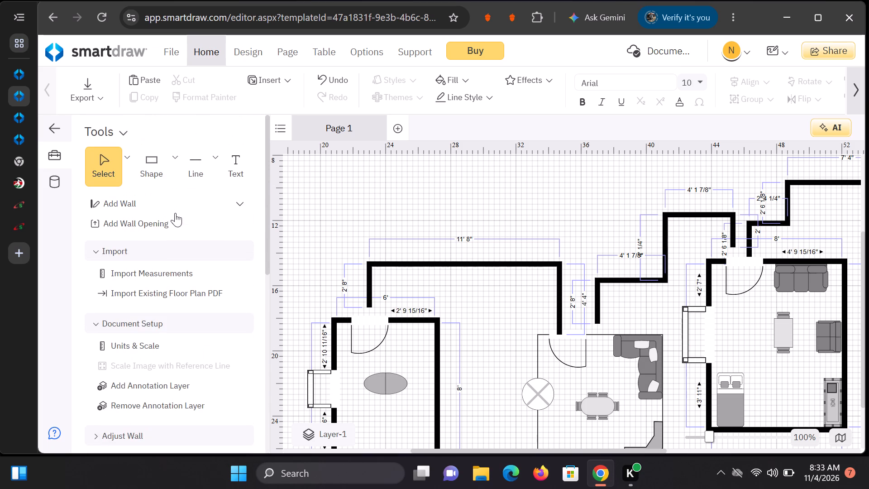
left_click(161, 175)
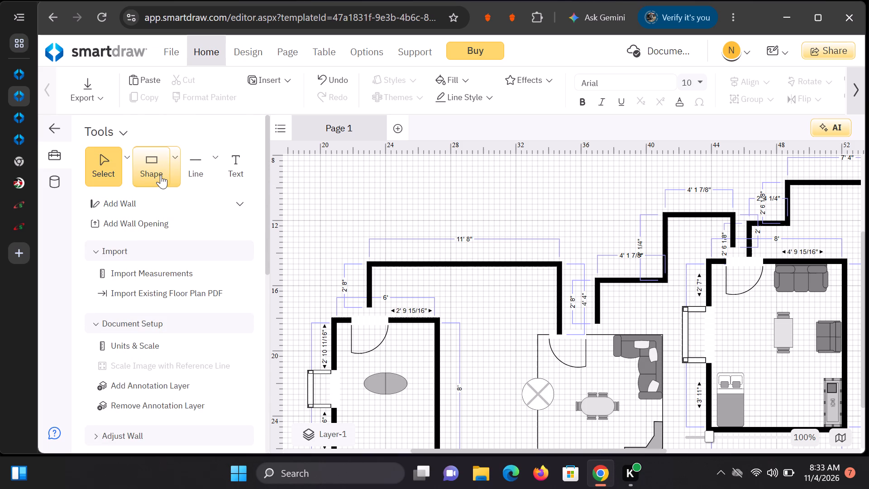
left_click(173, 177)
left_click(197, 227)
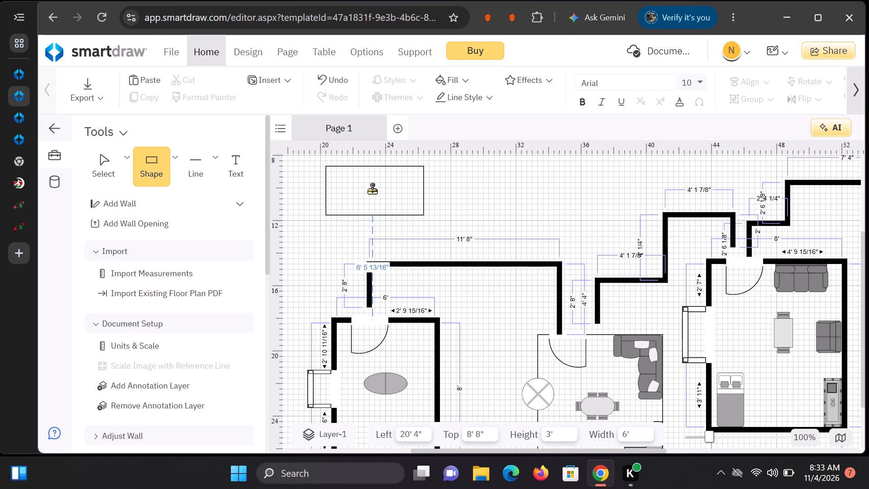
left_click(344, 196)
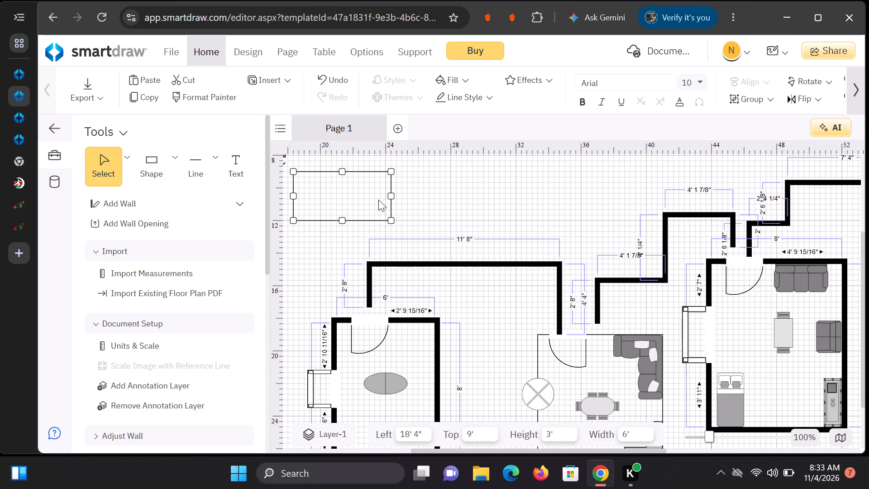
Draw a stepped connector line from the rectangle's right edge, about 3' 8" across and 2' down.
left_click(213, 170)
left_click(244, 248)
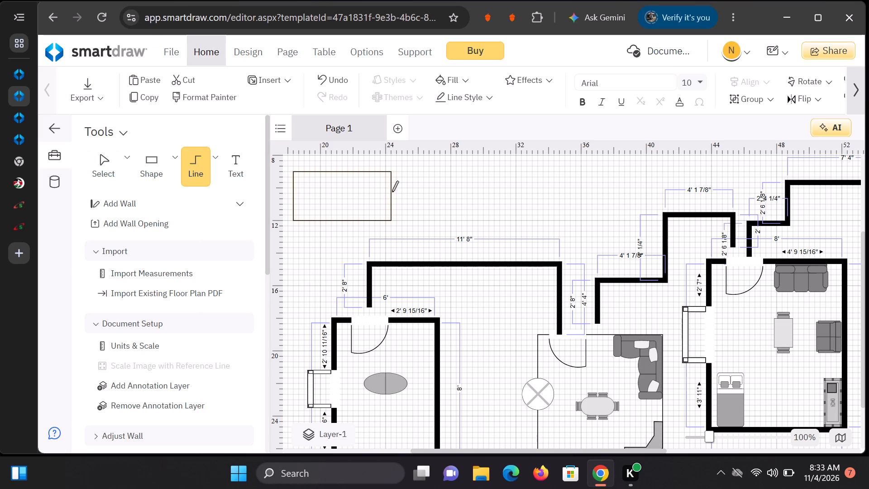
left_click_drag(392, 192, 396, 190)
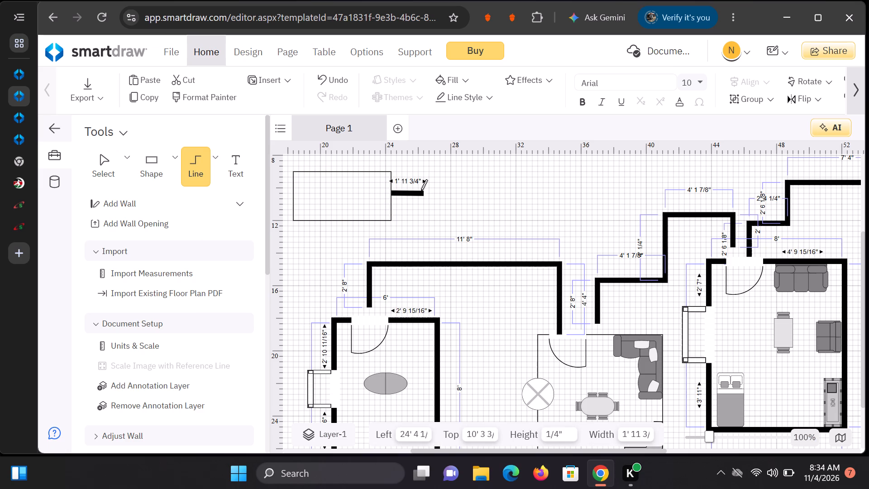
left_click(452, 225)
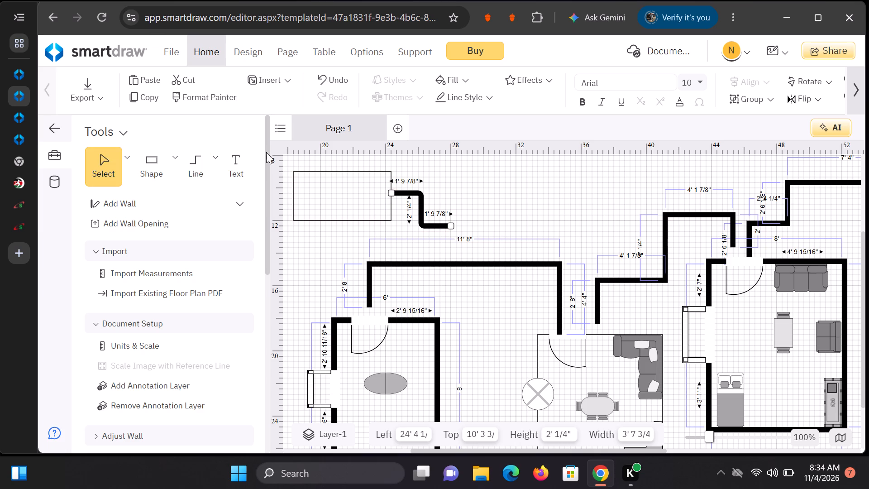
Set the stepped connector to the thinnest line thickness.
left_click(421, 198)
left_click(405, 194)
left_click(420, 207)
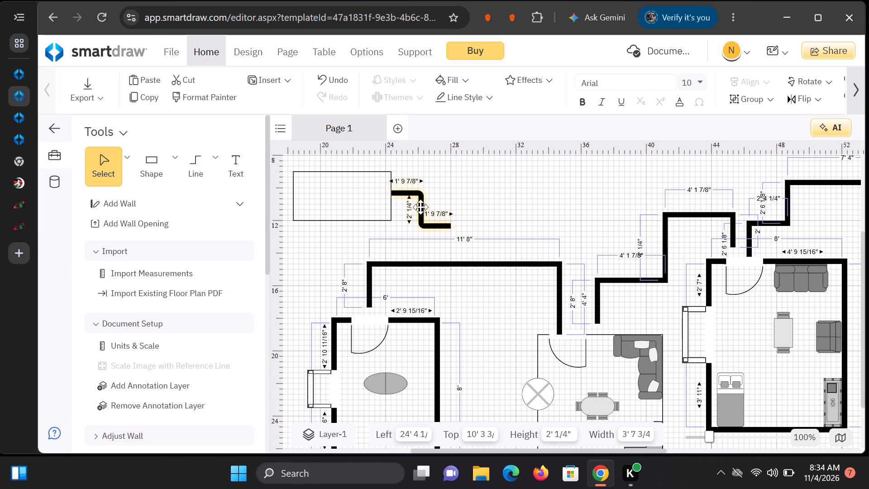
right_click(422, 202)
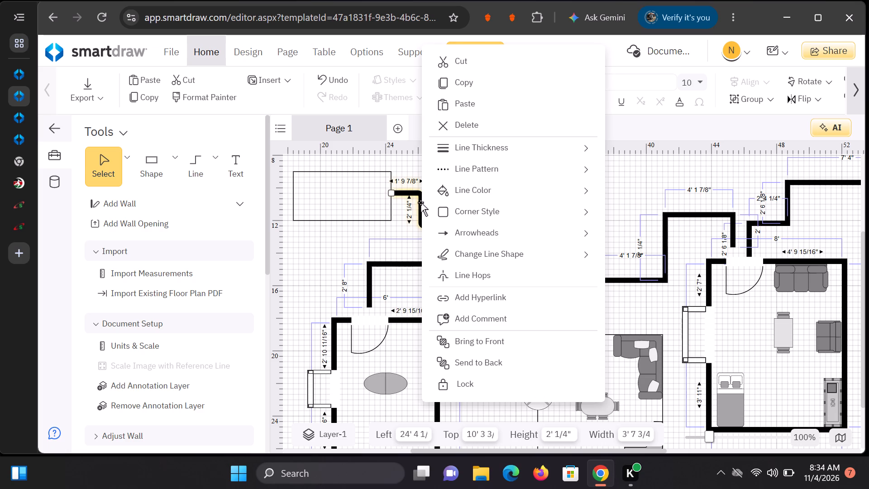
left_click(453, 149)
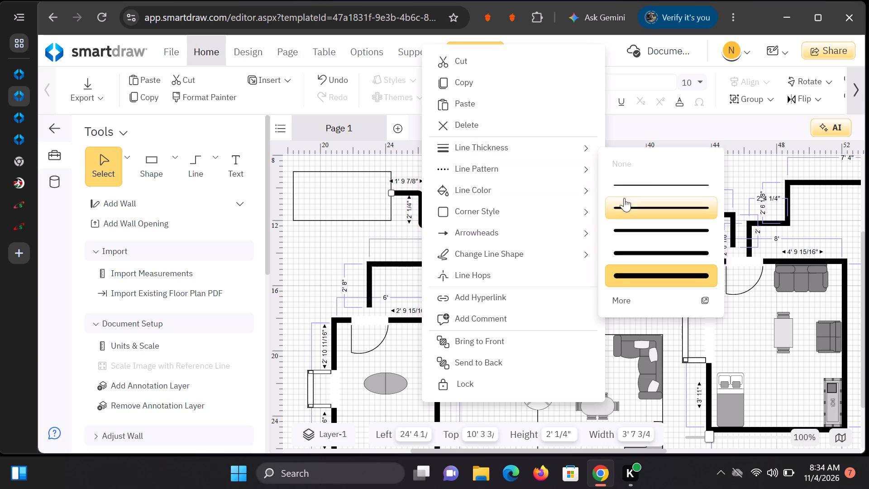
left_click(638, 182)
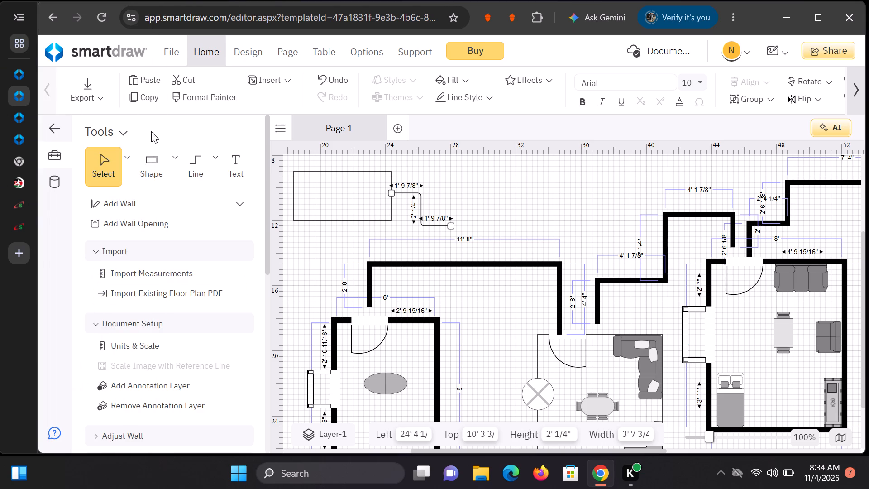
Place a second 3' high rectangle at the connector's free end and widen it to about 6' 8".
left_click(167, 164)
left_click(174, 167)
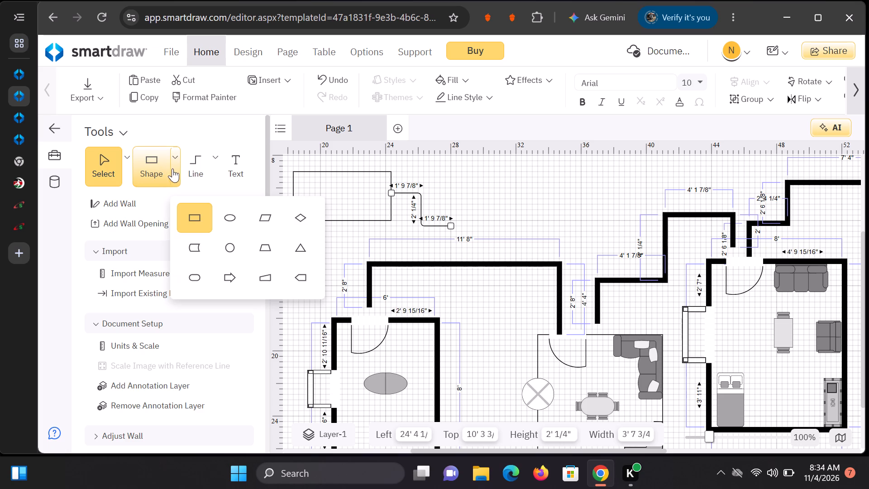
left_click(198, 215)
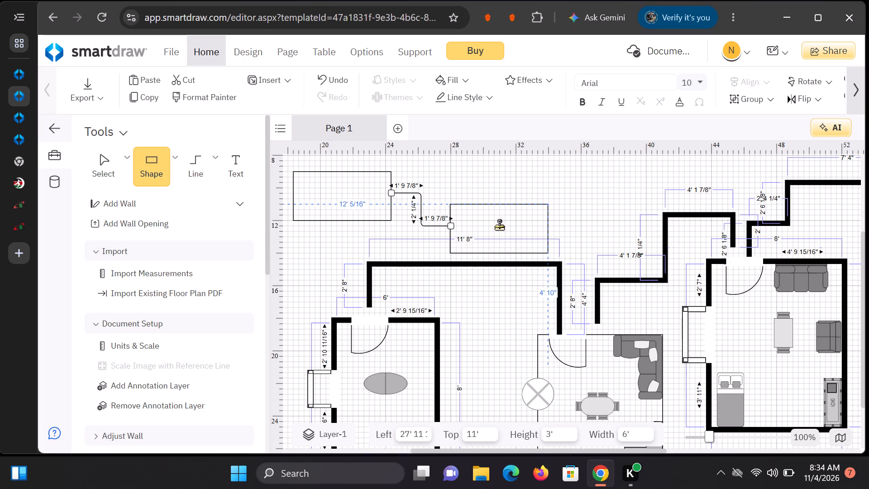
left_click(498, 224)
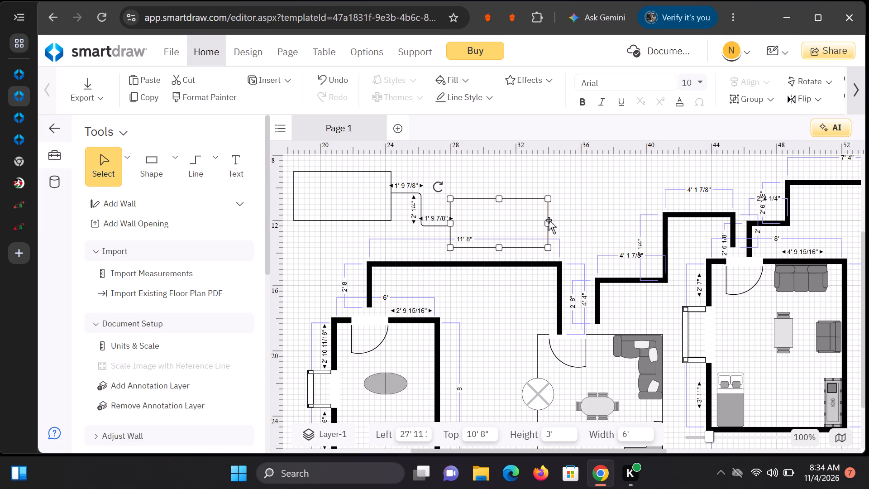
left_click_drag(549, 223, 555, 222)
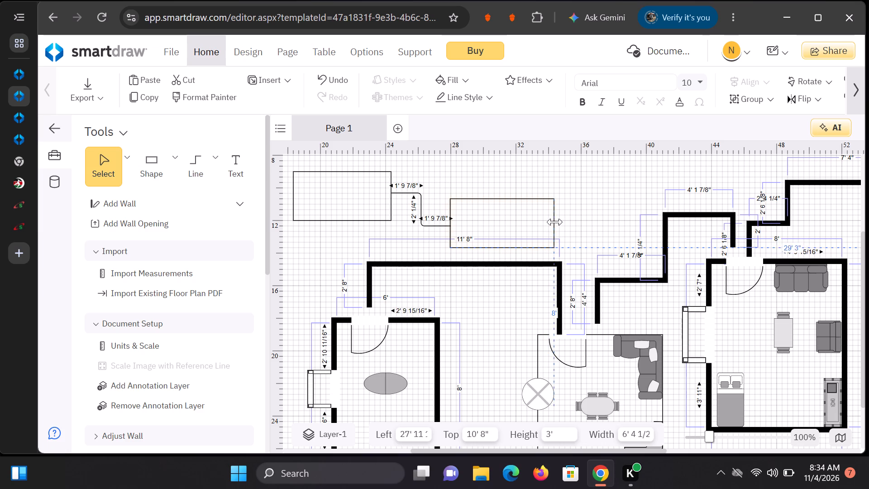
left_click_drag(555, 222, 560, 221)
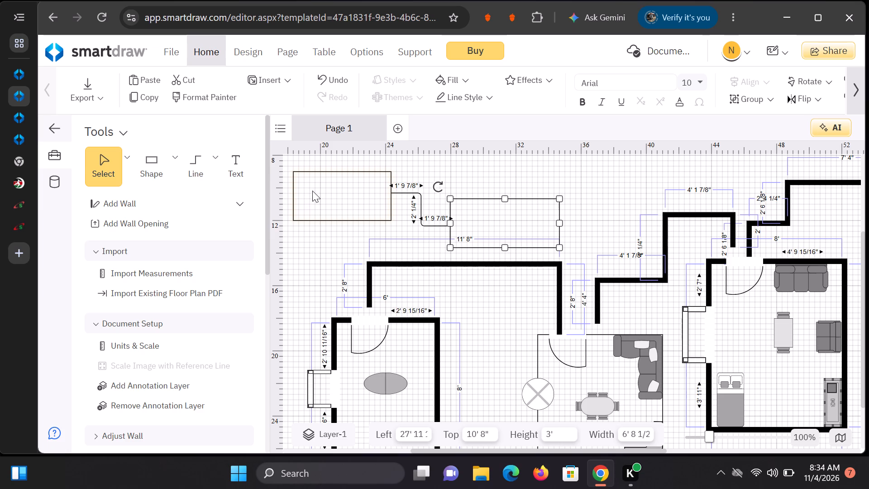
Add the text label "Water tank A" inside the first rectangle.
left_click(248, 159)
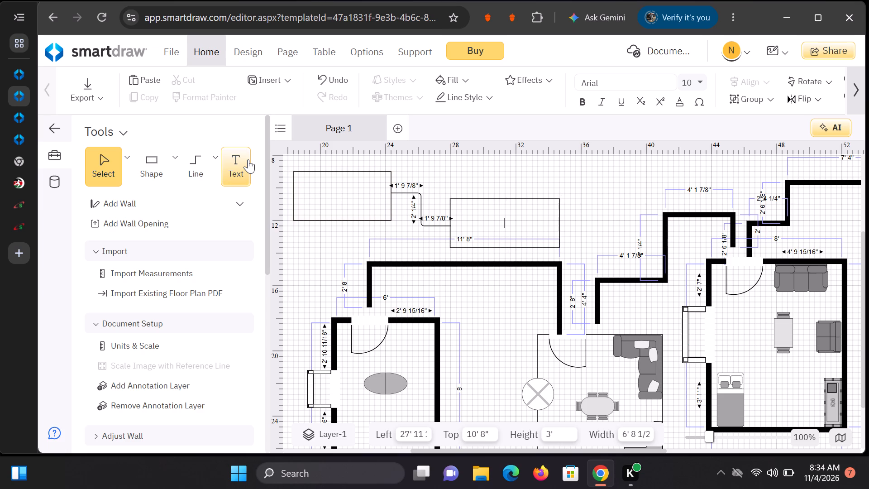
left_click(248, 159)
left_click(315, 193)
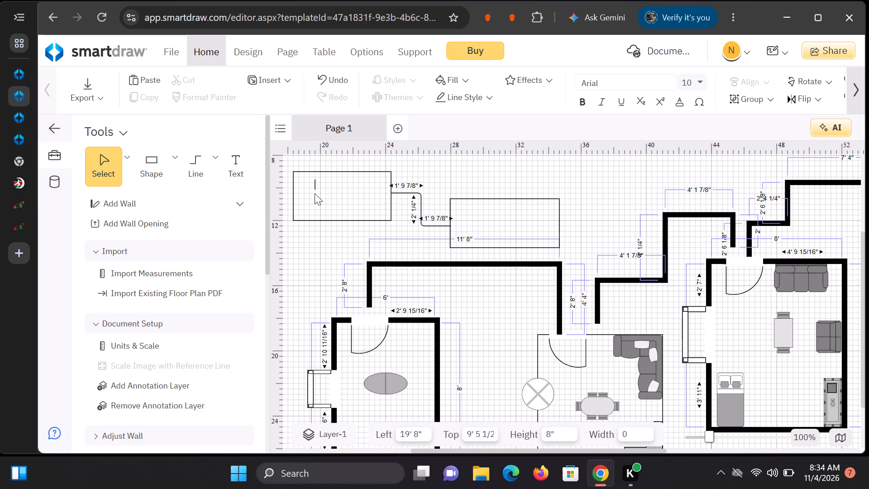
type("Water tank a")
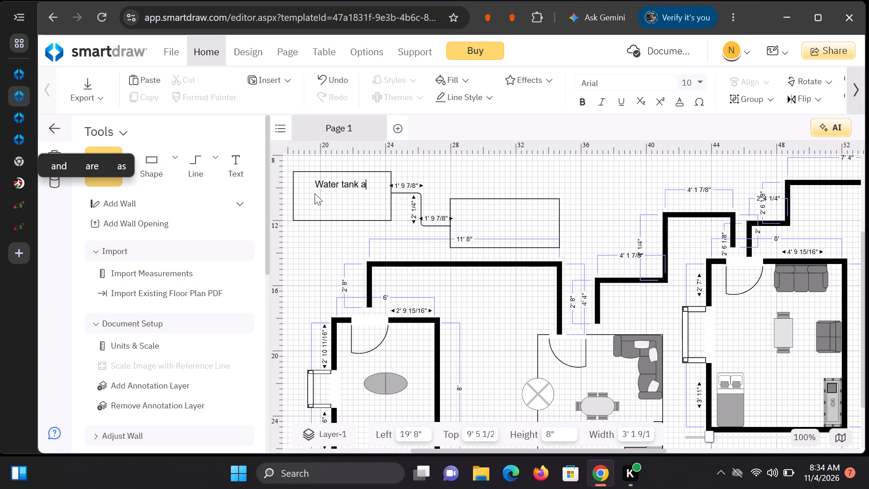
key("BackSpace")
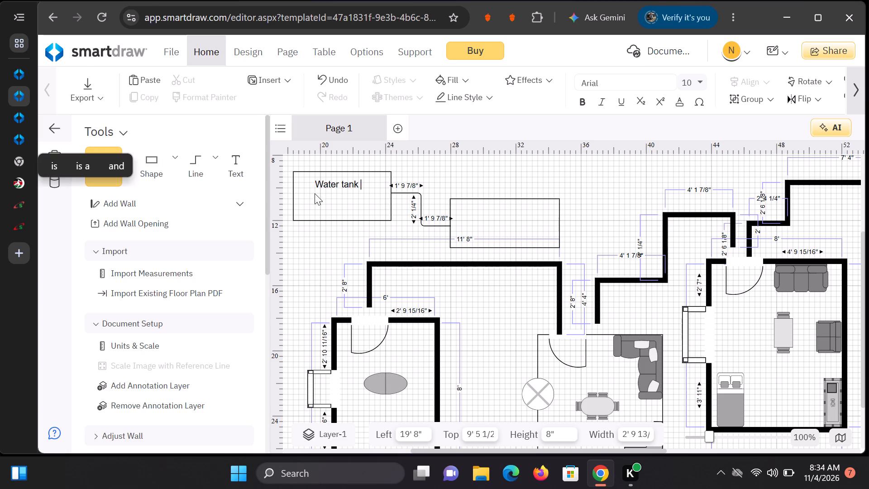
key("shift+a")
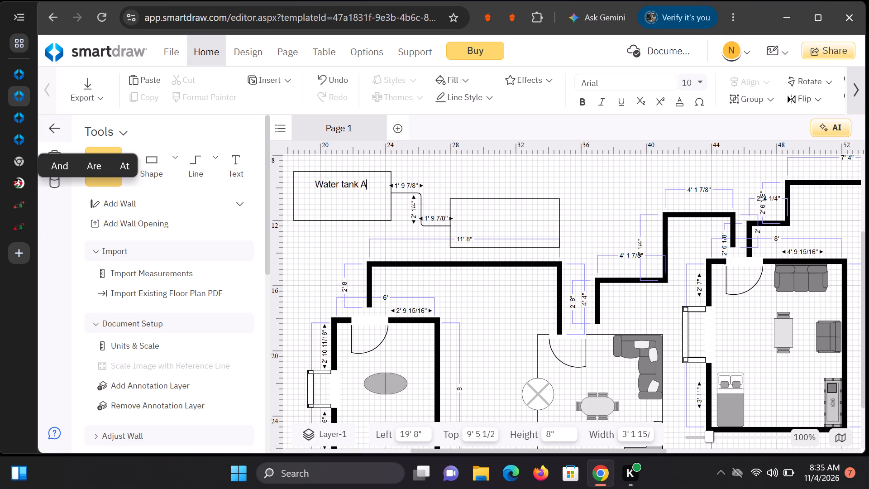
Add the text label "Water Tank B" inside the second rectangle.
left_click_drag(242, 166, 469, 216)
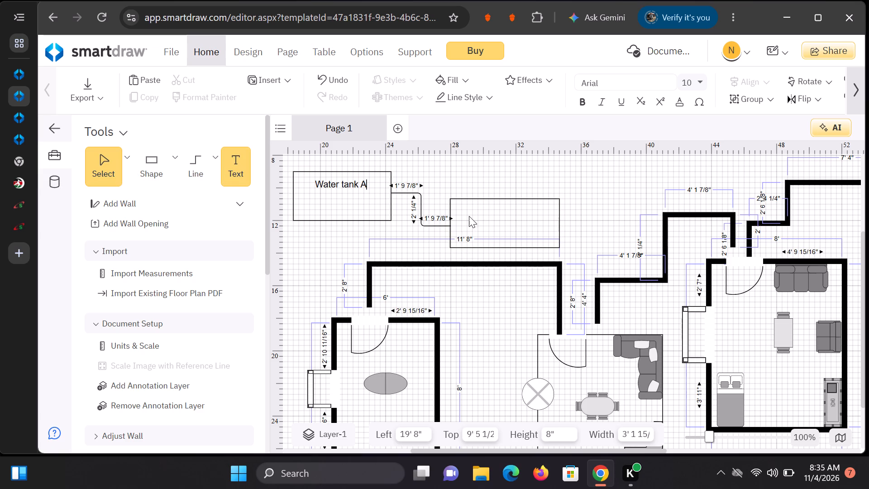
left_click_drag(469, 216, 466, 216)
left_click(466, 216)
left_click(466, 216)
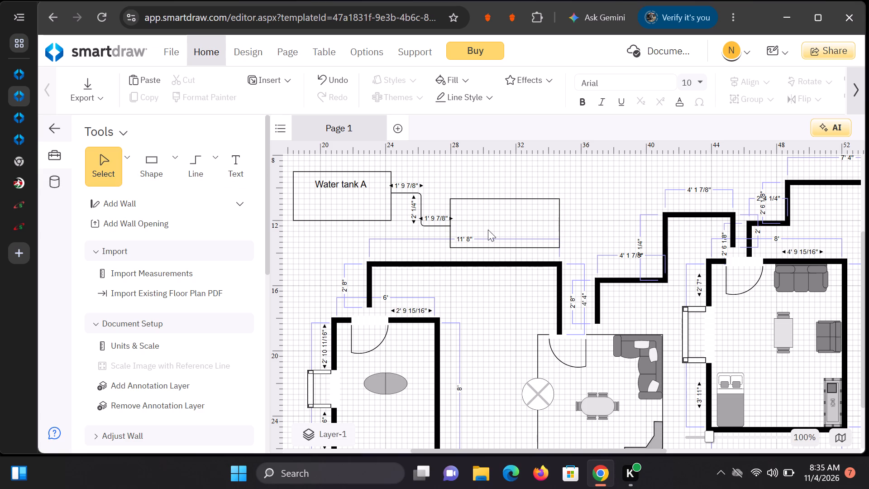
left_click(481, 212)
left_click(244, 170)
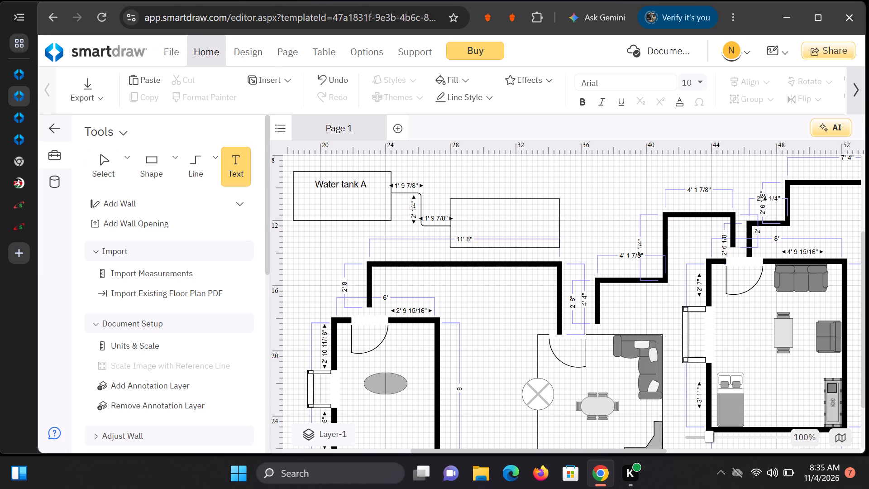
left_click(477, 217)
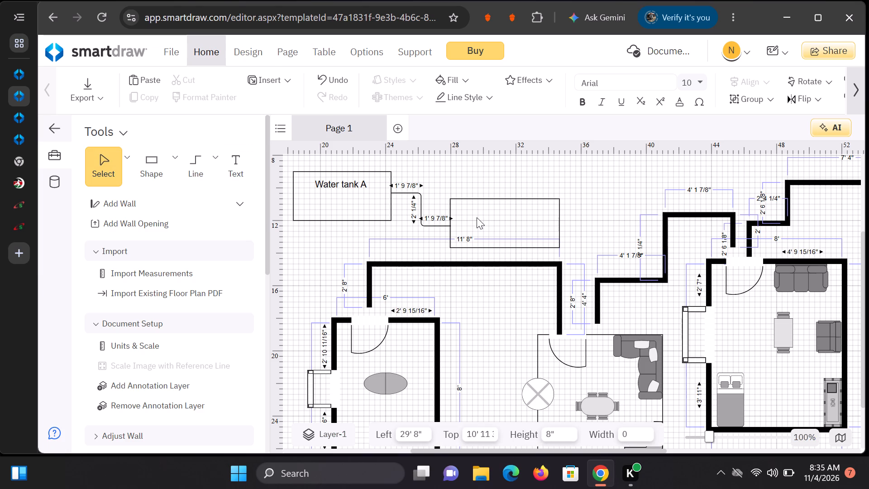
type("Water")
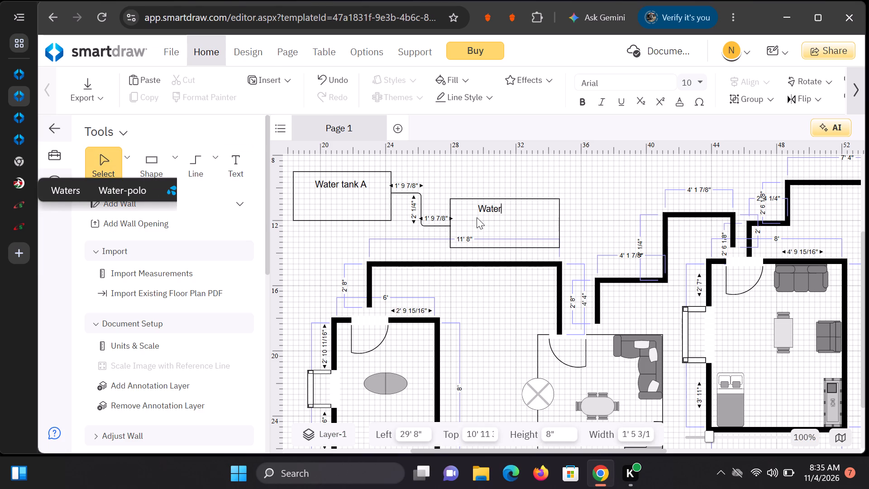
key("space")
type("Tank")
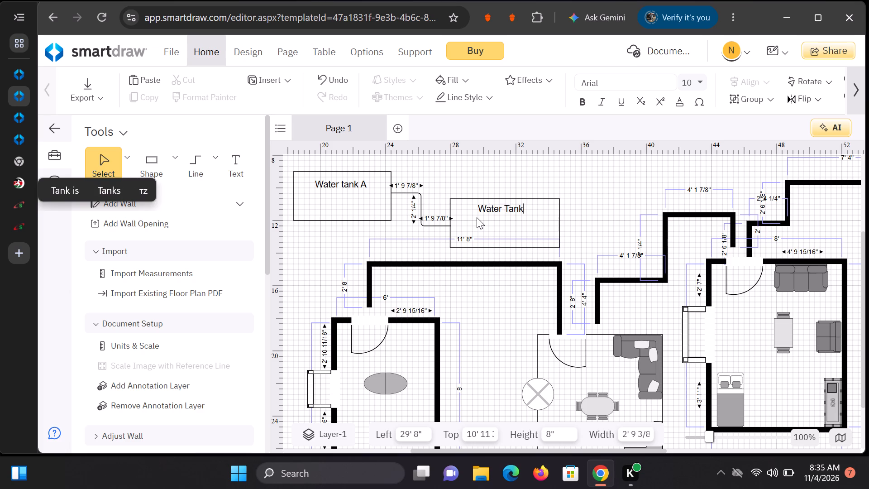
key("space")
type("B")
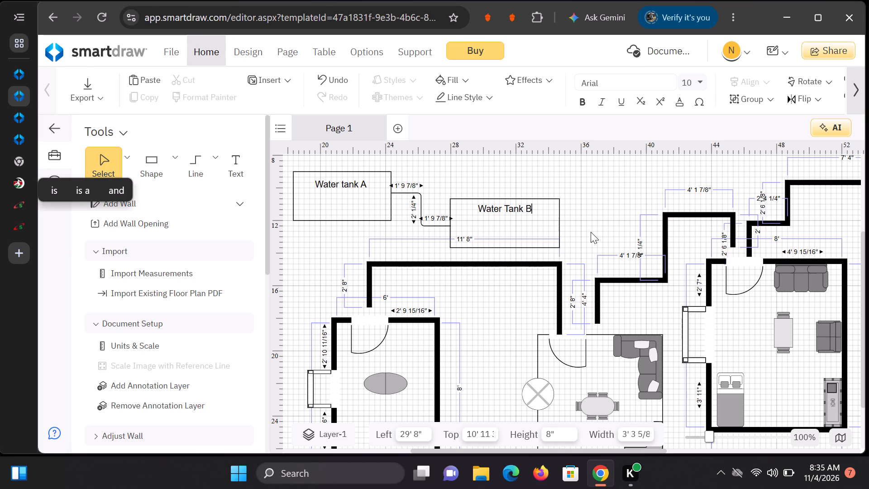
Place a 3' high rectangle near the top of the page, above the water tanks, and widen it to about 31'.
scroll(561, 292, "up", 3)
scroll(559, 295, "down", 1)
scroll(559, 295, "up", 2)
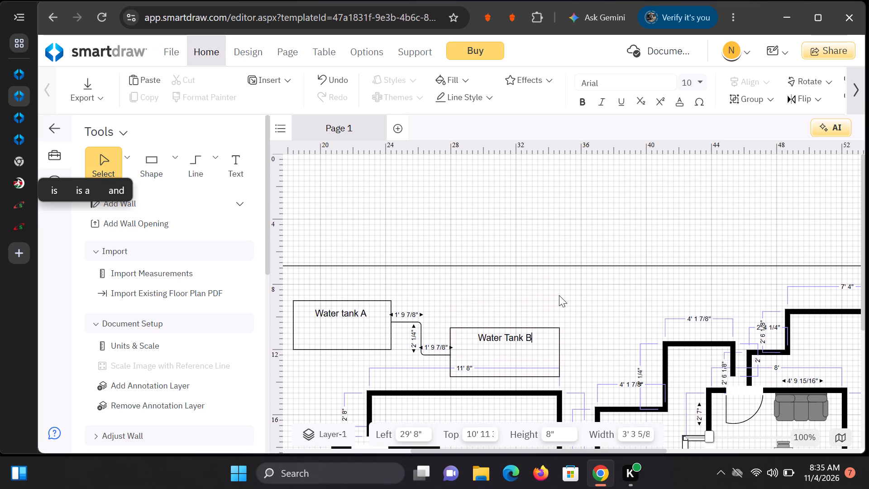
scroll(563, 297, "up", 1)
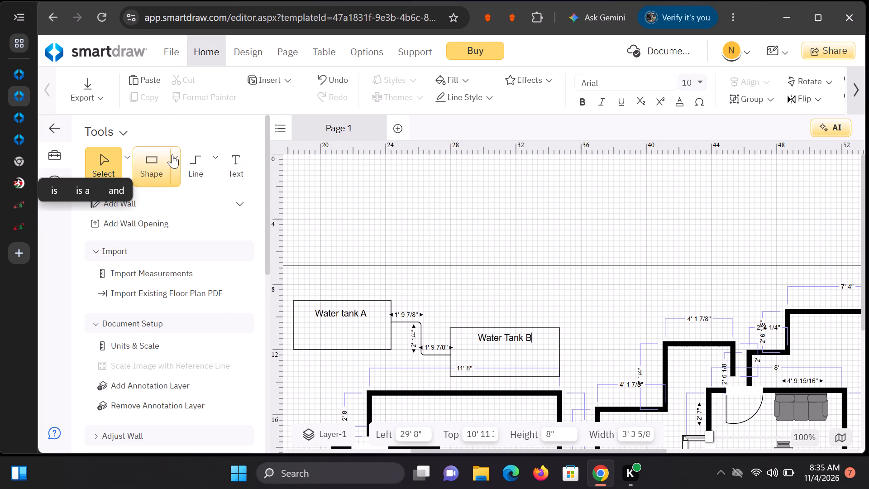
left_click(176, 157)
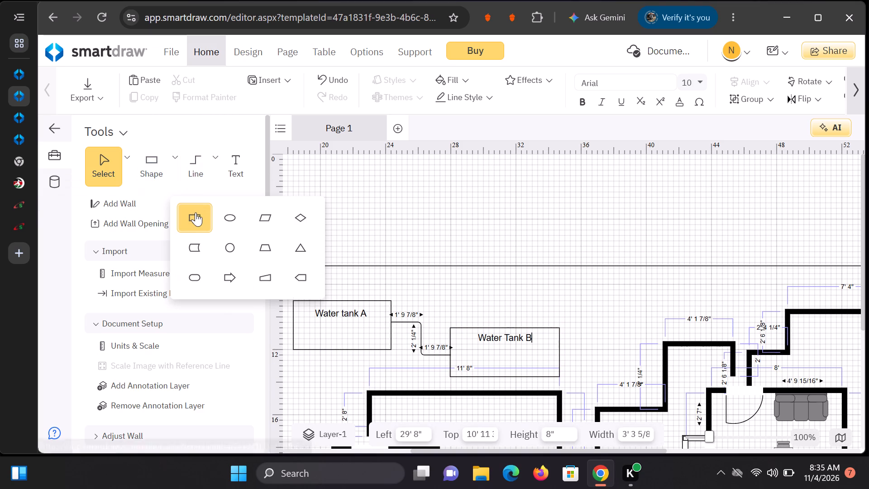
left_click(196, 212)
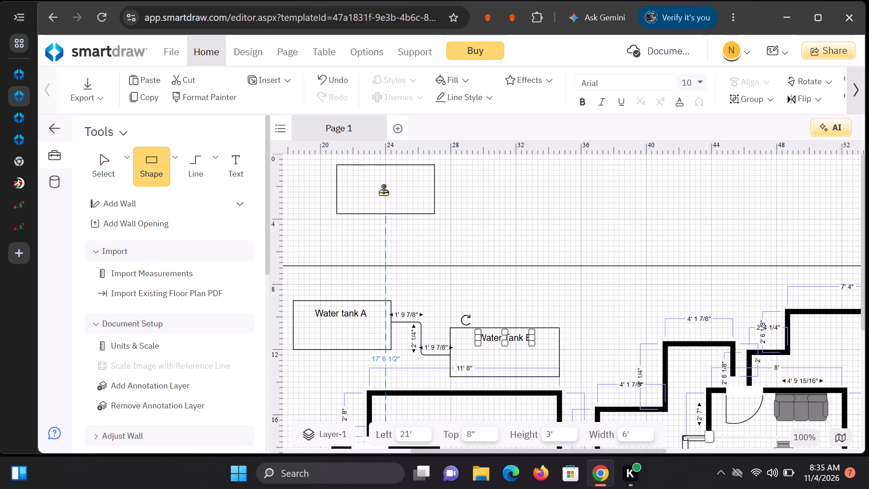
left_click(383, 191)
left_click_drag(434, 188, 485, 188)
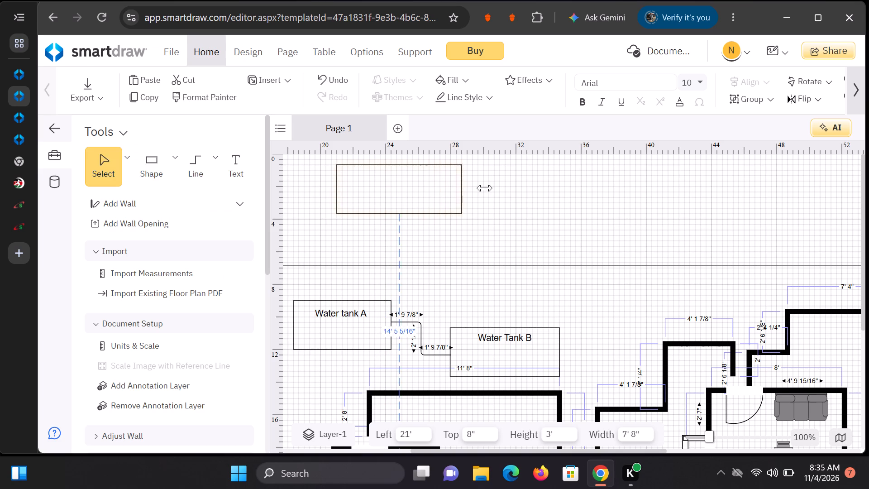
left_click_drag(485, 188, 811, 179)
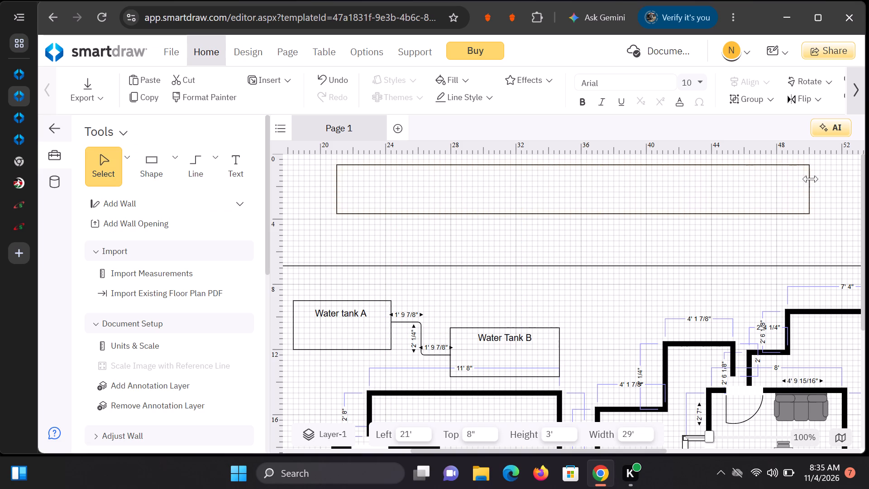
left_click_drag(811, 179, 811, 178)
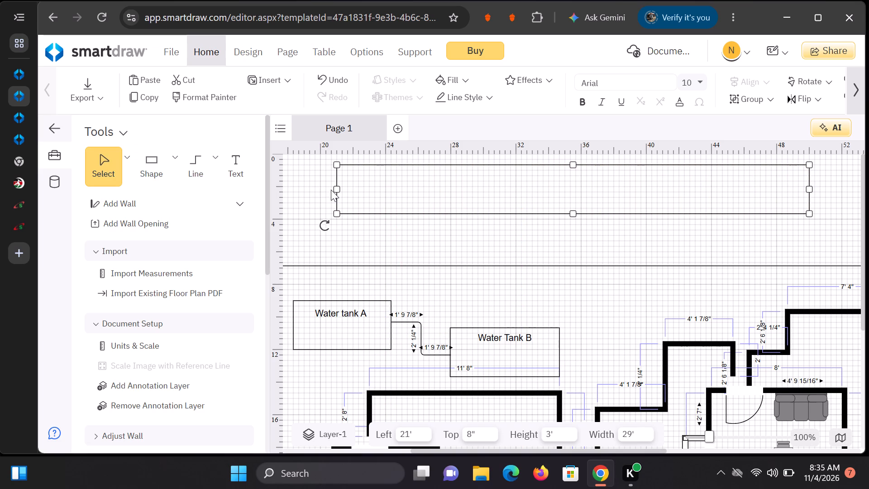
left_click_drag(344, 189, 326, 187)
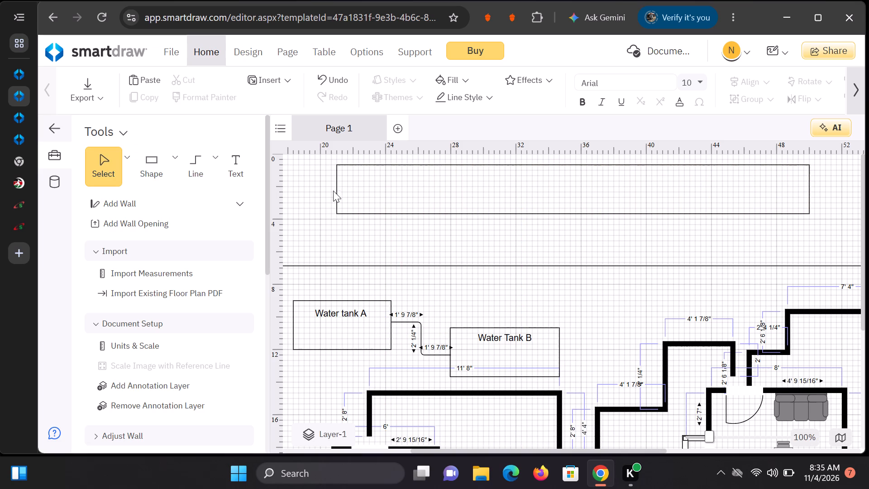
left_click(338, 190)
left_click_drag(338, 190, 303, 187)
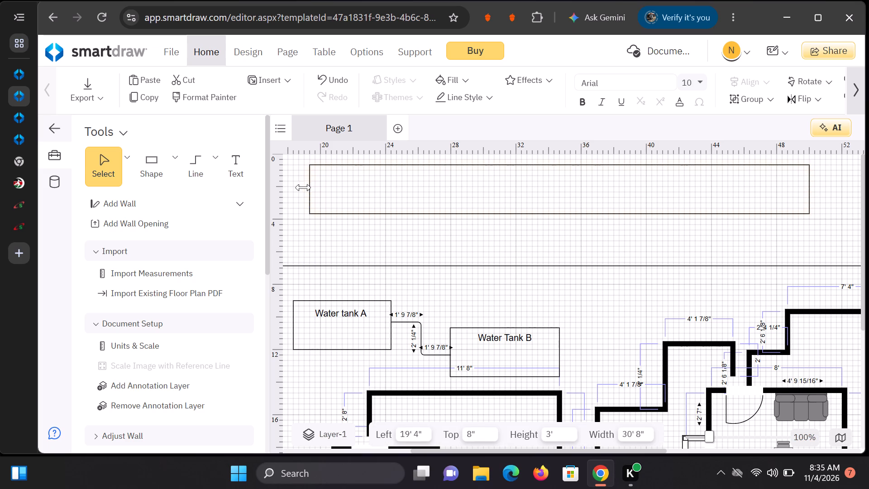
left_click_drag(303, 187, 301, 187)
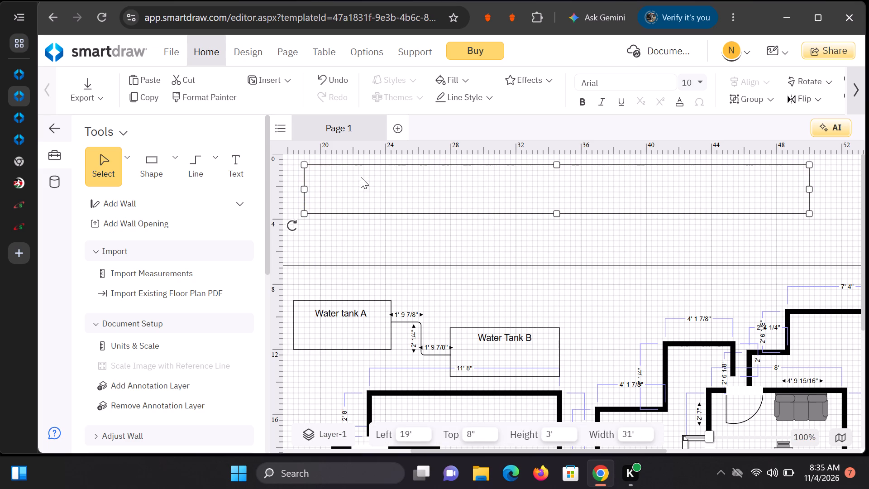
left_click(361, 176)
left_click(395, 183)
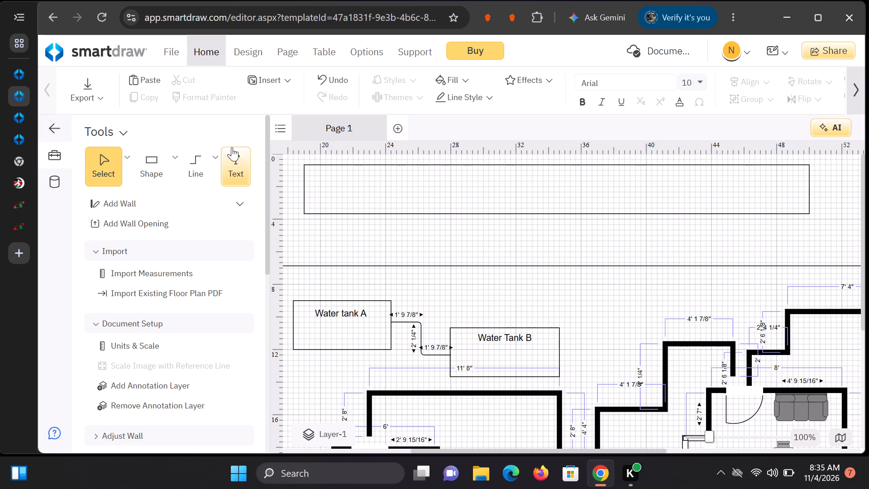
Add the text label "Nevillle Apartments" inside the wide rectangle.
left_click(218, 151)
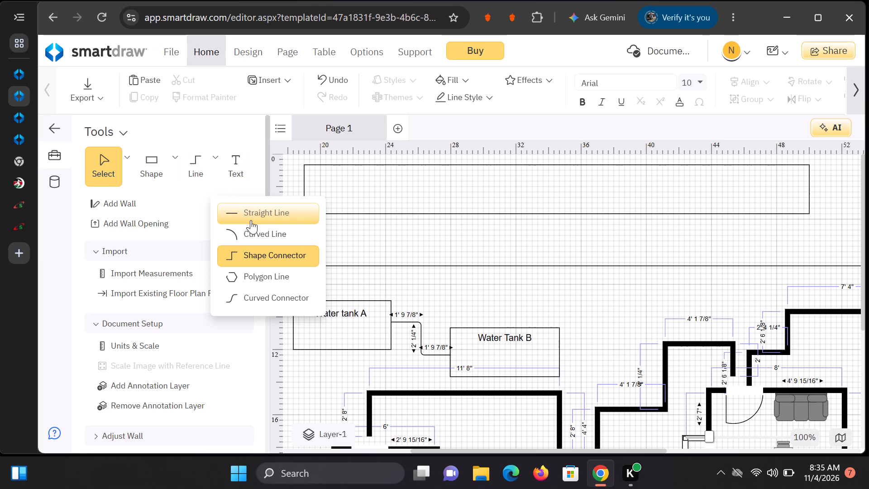
left_click(246, 174)
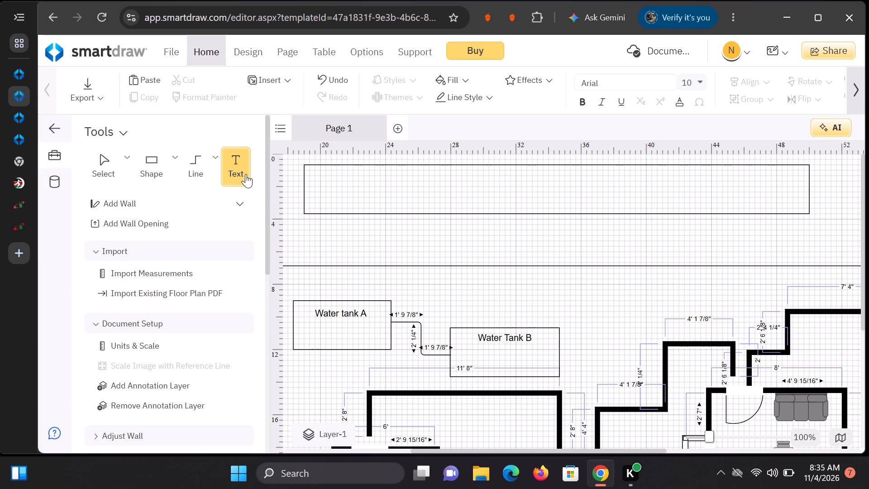
left_click(360, 187)
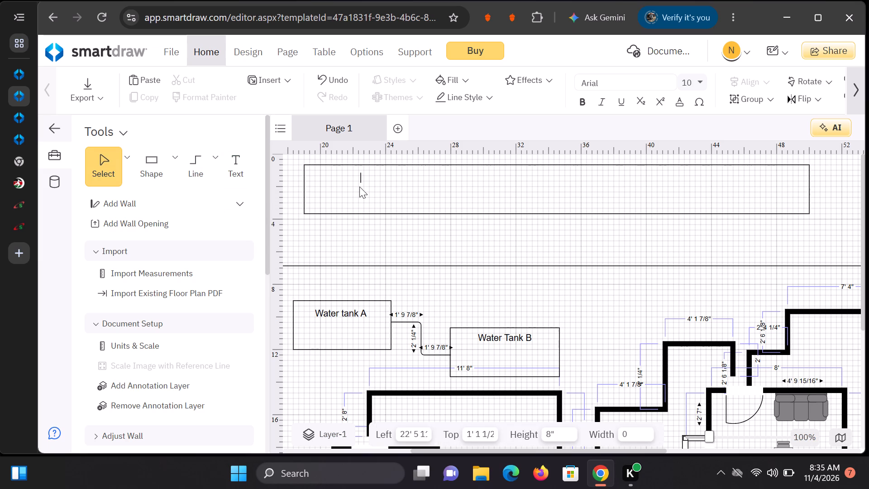
type("Nevillle")
key("space")
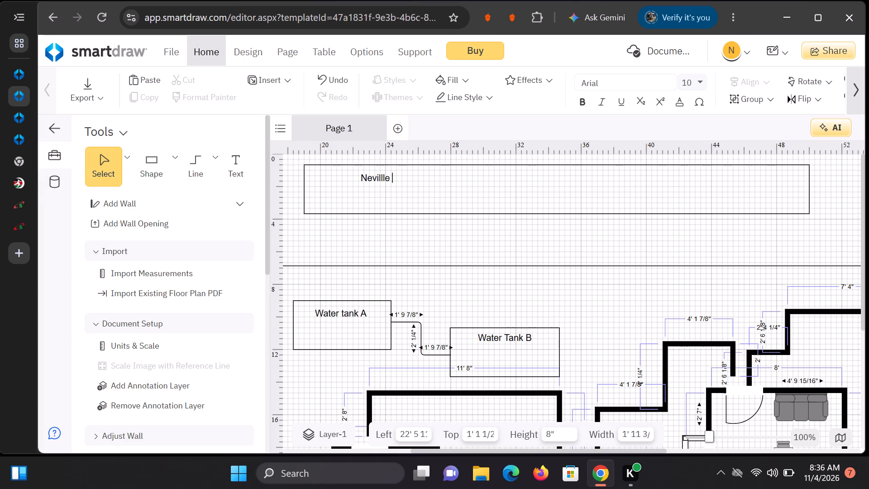
type("apartments")
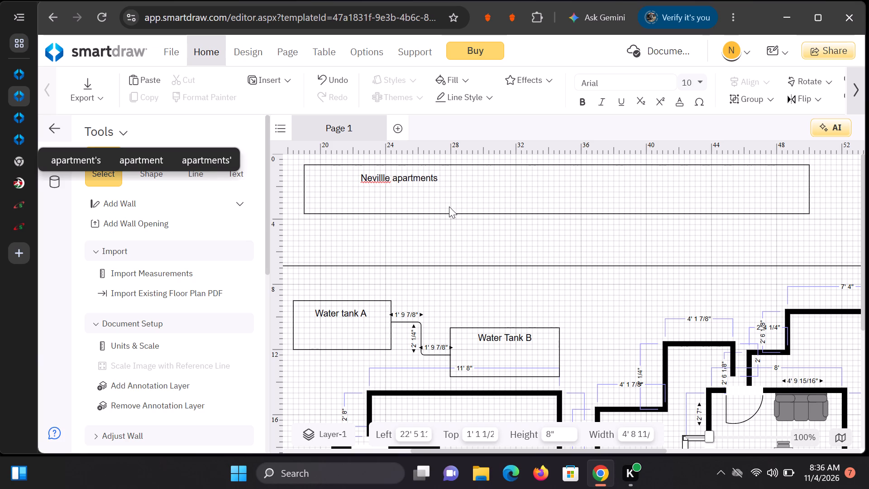
left_click(396, 177)
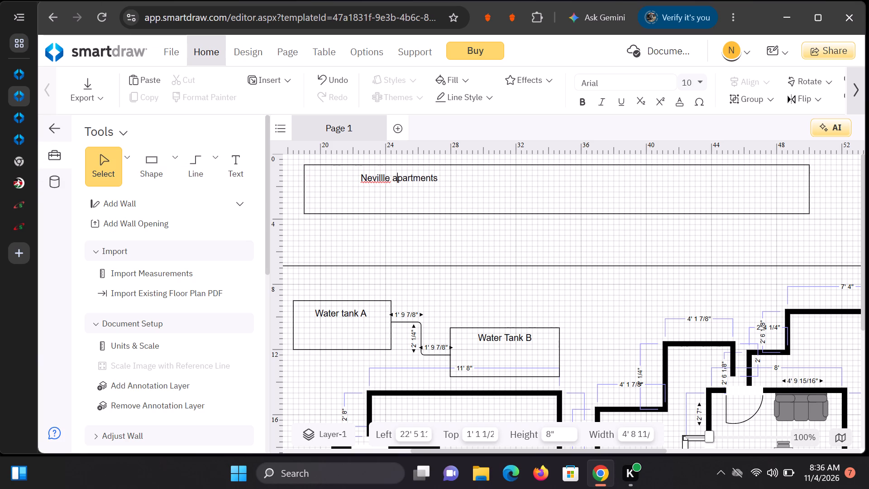
key("BackSpace")
key("shift+a")
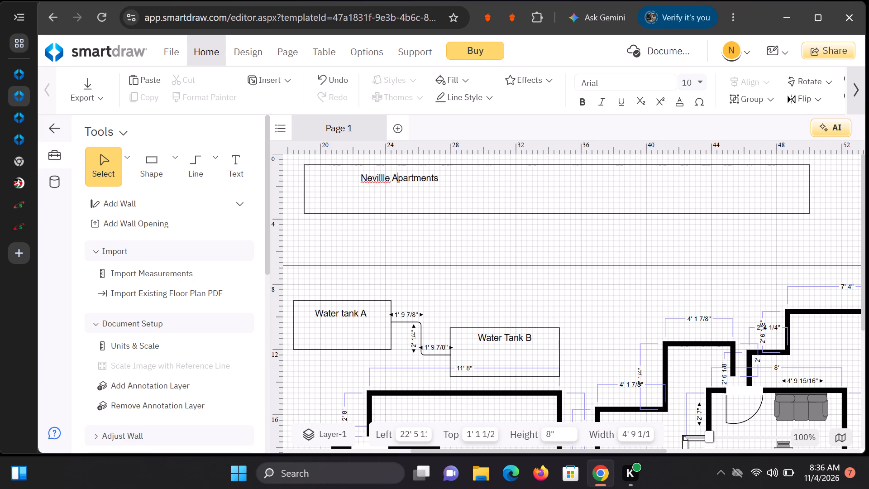
Move the "Nevillle Apartments" label to the centre of the wide rectangle.
left_click(389, 179)
left_click(411, 183)
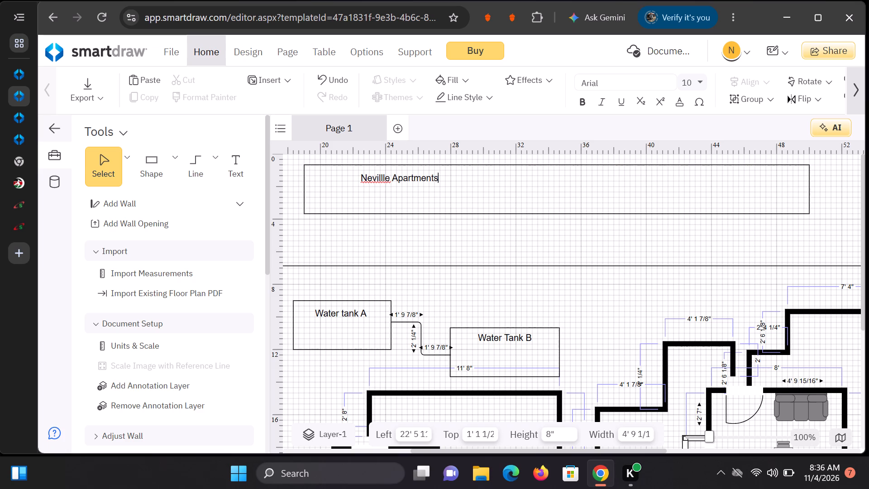
left_click(420, 181)
left_click(432, 182)
left_click(392, 182)
left_click(379, 184)
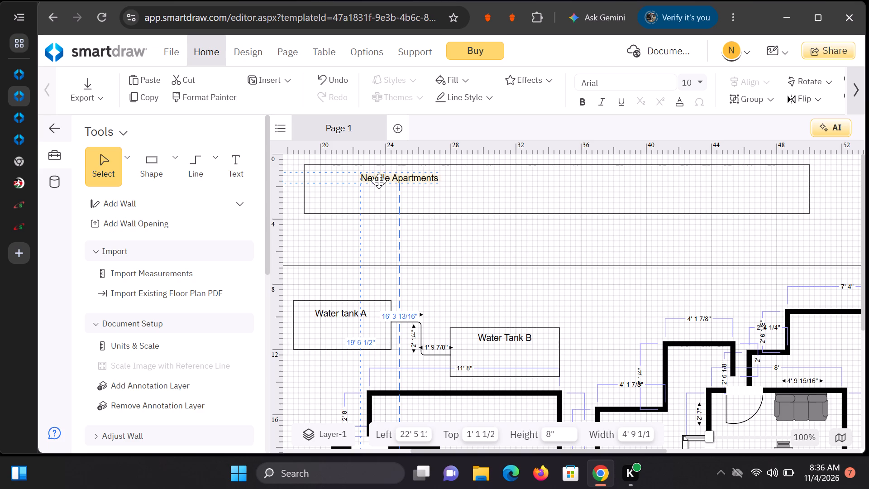
left_click_drag(379, 181, 487, 188)
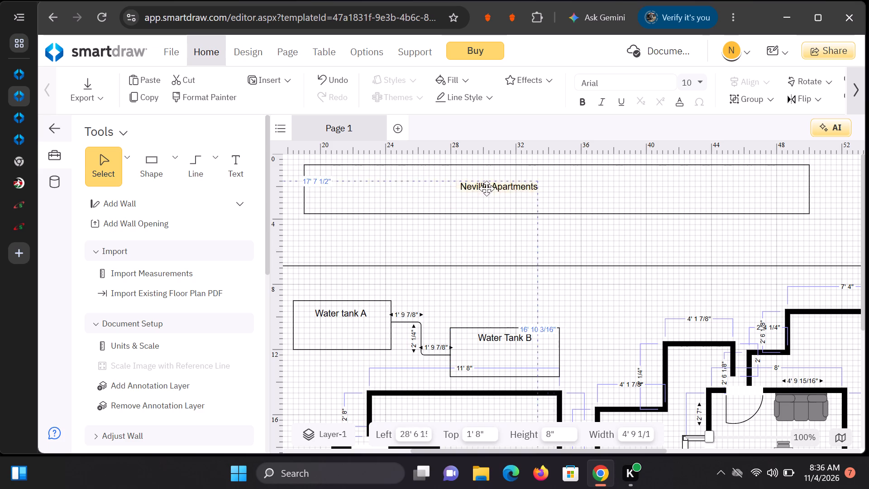
left_click_drag(487, 188, 544, 192)
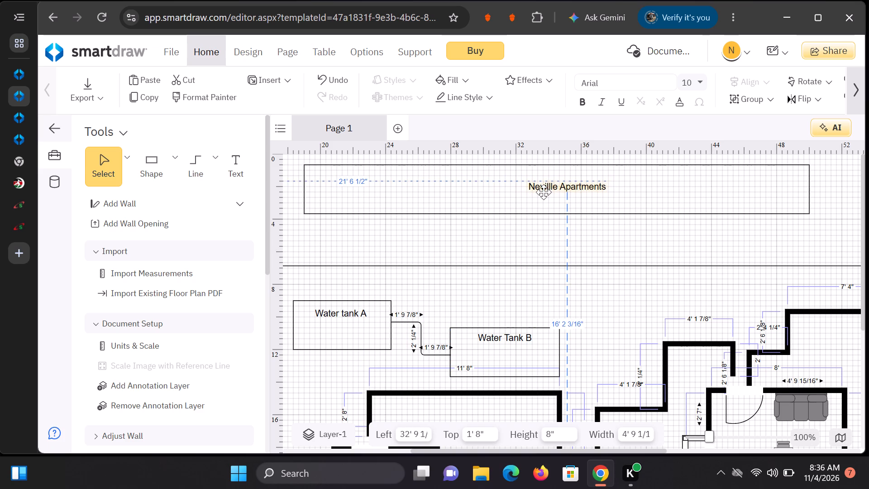
left_click_drag(544, 192, 541, 192)
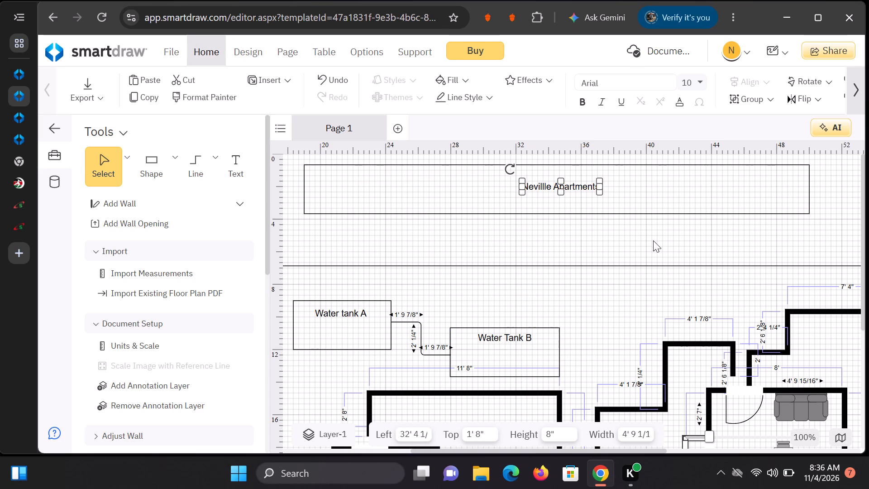
left_click(652, 243)
Draw a vertical 3' straight line across the wide rectangle, joining its top and bottom edges a quarter of the way from its left end.
scroll(555, 286, "up", 2)
scroll(559, 284, "down", 1)
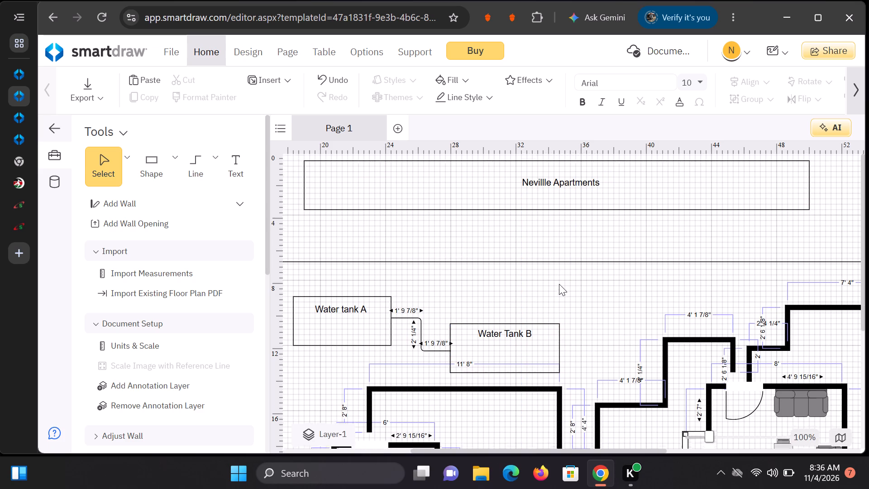
scroll(559, 284, "up", 2)
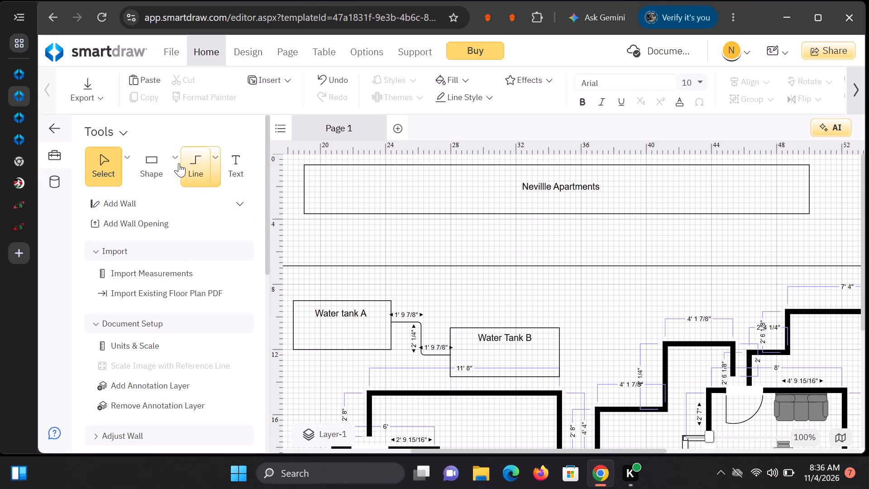
left_click(212, 161)
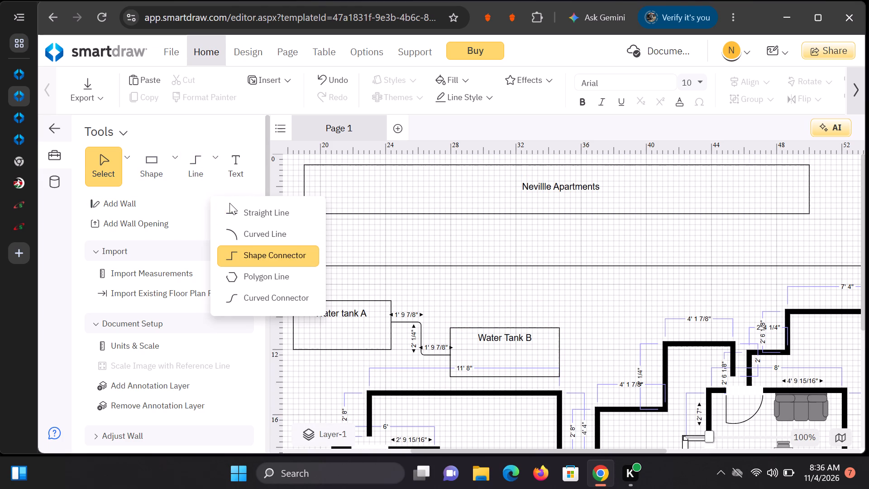
left_click(236, 211)
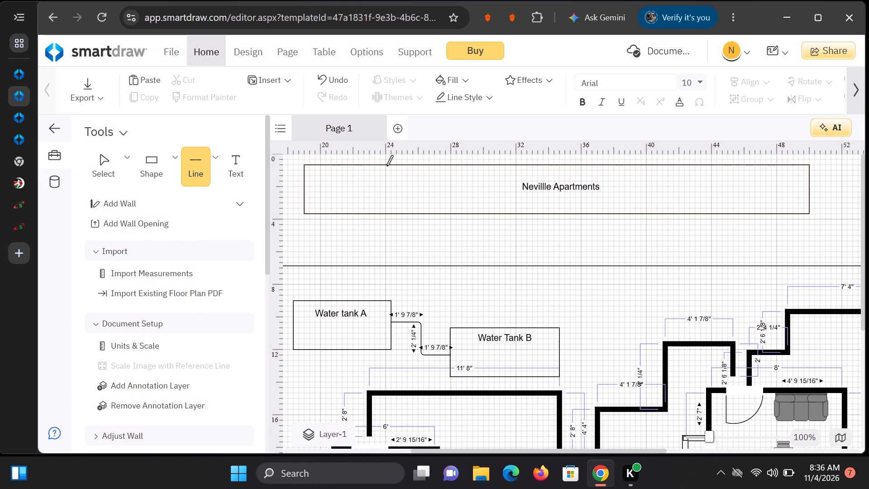
left_click_drag(385, 165, 386, 183)
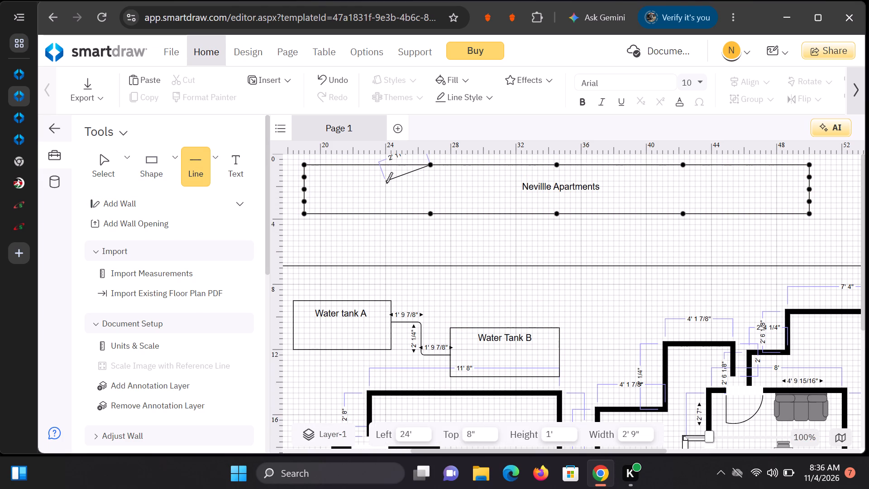
left_click_drag(386, 183, 429, 212)
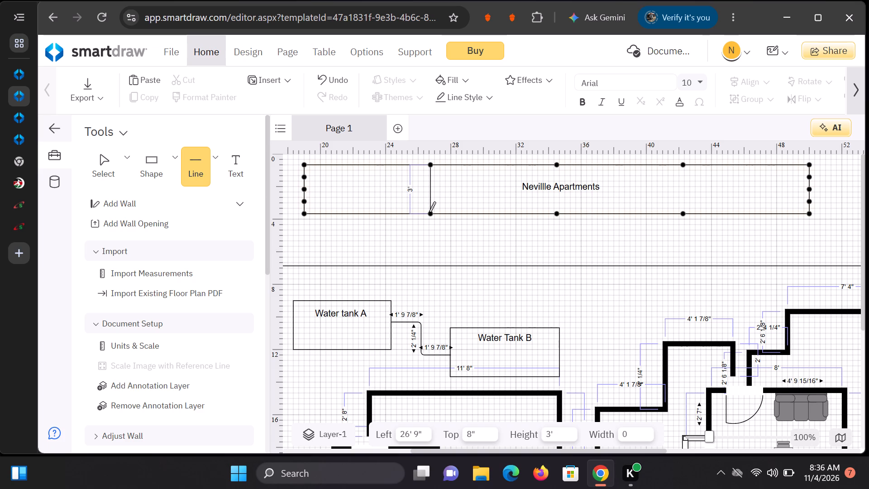
left_click_drag(429, 212, 428, 212)
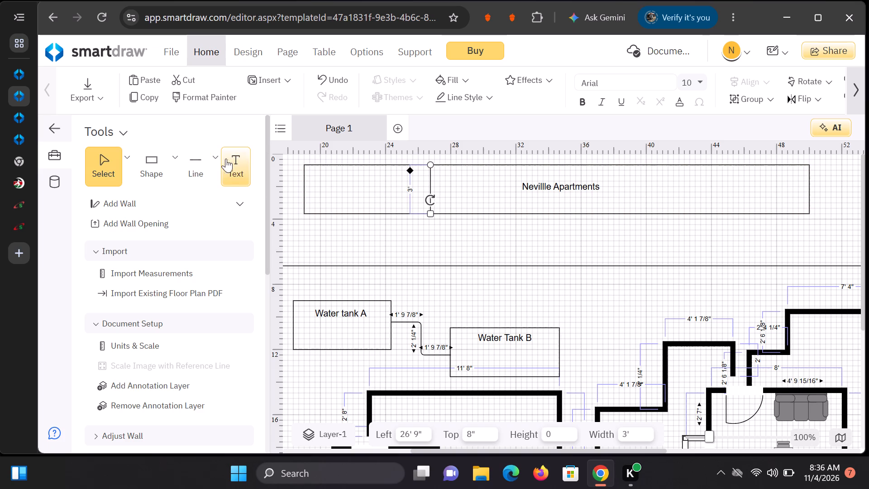
Draw a straight line about 3' long across the middle of the wide rectangle, from its top edge to its bottom edge.
left_click(216, 161)
left_click(251, 213)
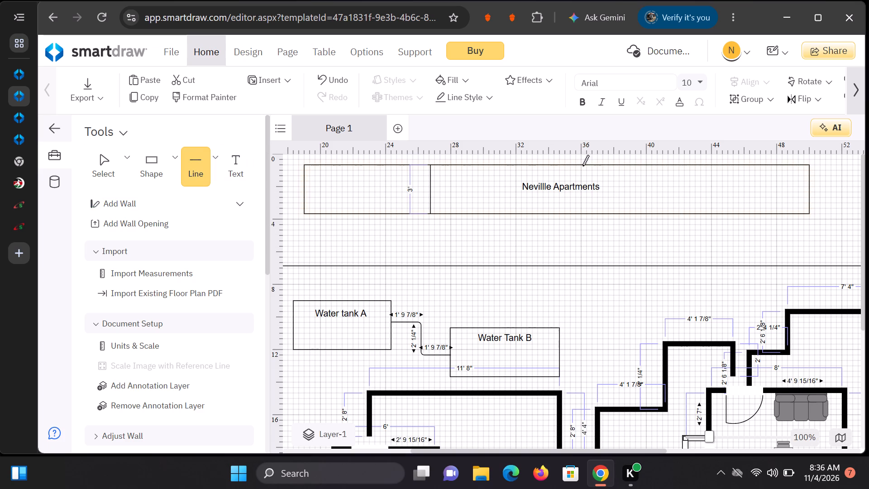
left_click_drag(583, 166, 558, 212)
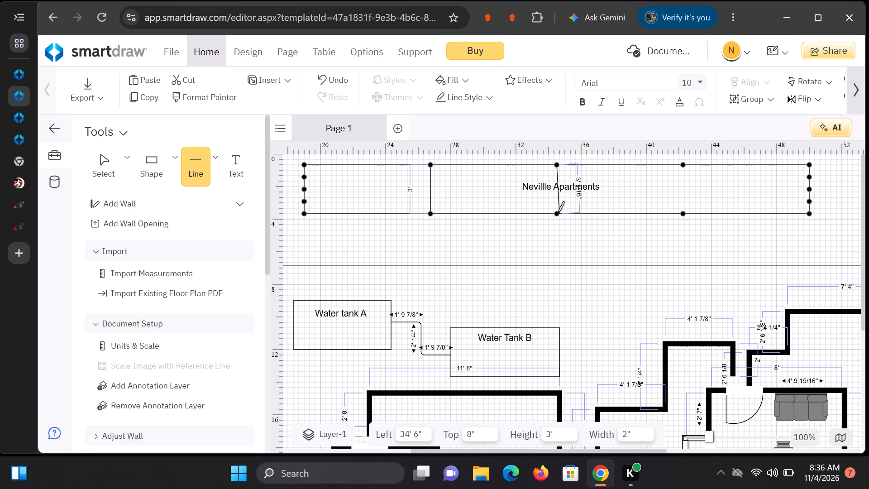
left_click_drag(558, 212, 557, 213)
left_click_drag(557, 213, 557, 214)
left_click_drag(557, 214, 556, 215)
left_click_drag(556, 215, 556, 215)
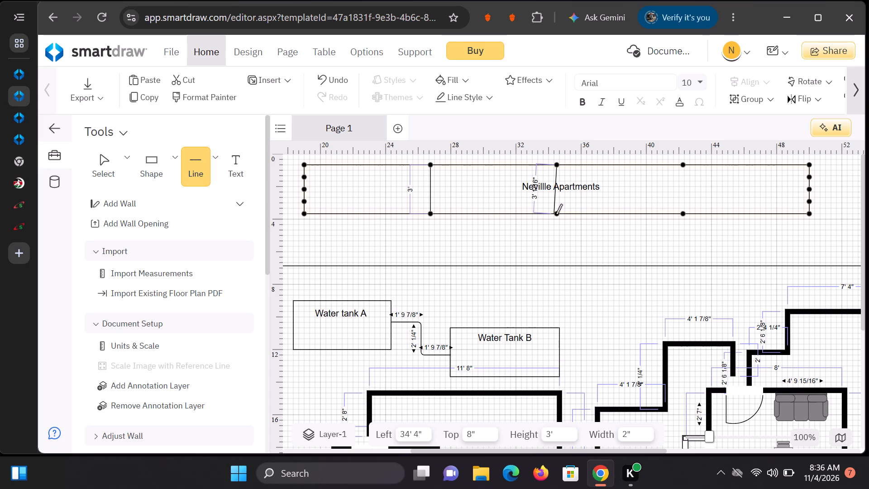
left_click_drag(556, 215, 557, 215)
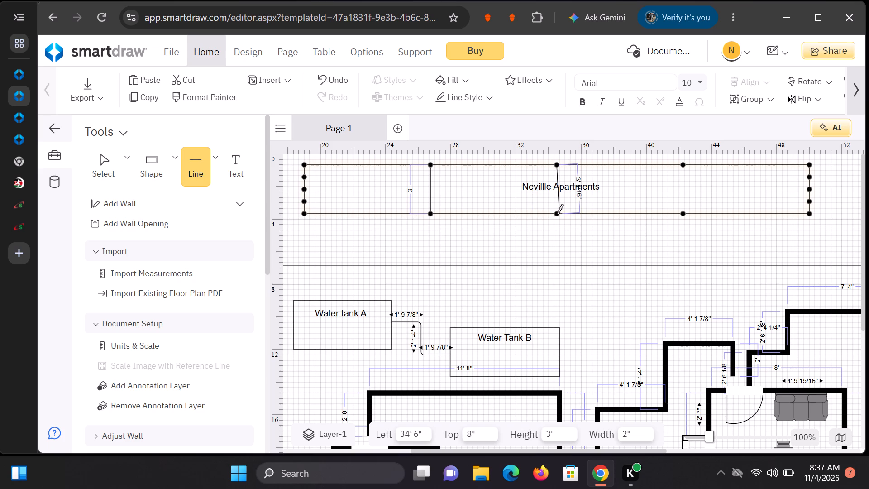
left_click_drag(557, 215, 554, 218)
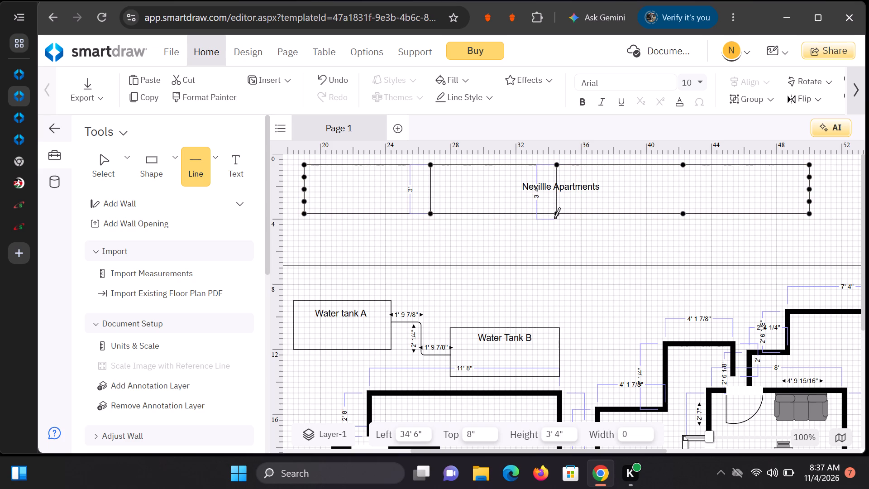
left_click_drag(554, 218, 556, 214)
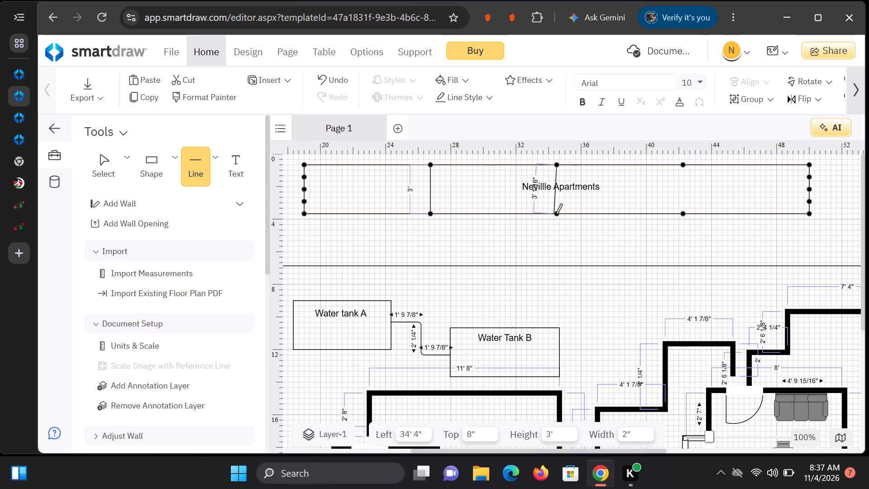
left_click_drag(556, 214, 557, 214)
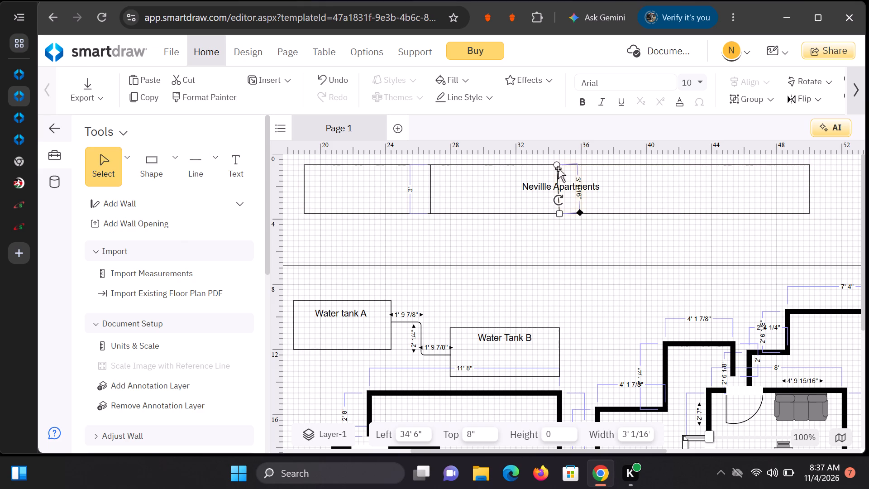
Shift the middle line's lower end about 2" left of its upper end, keeping it on the wide rectangle's bottom edge.
left_click_drag(558, 165, 559, 164)
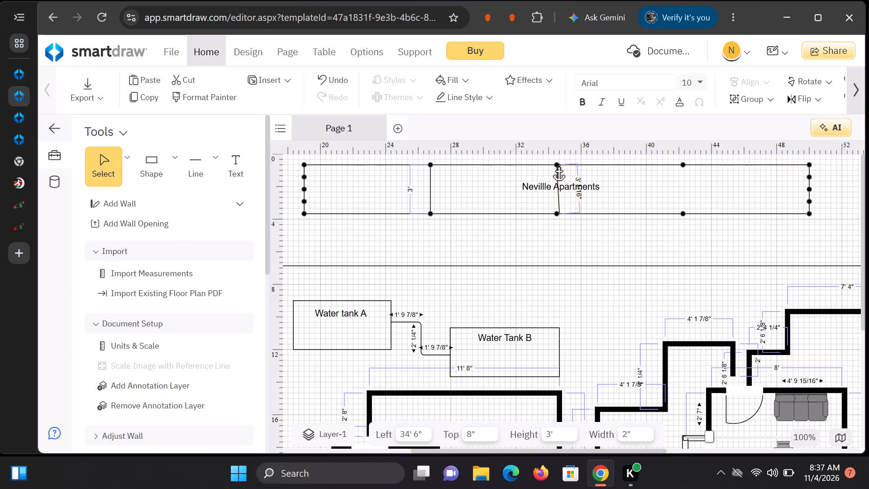
left_click_drag(559, 164, 549, 165)
left_click_drag(559, 215, 556, 215)
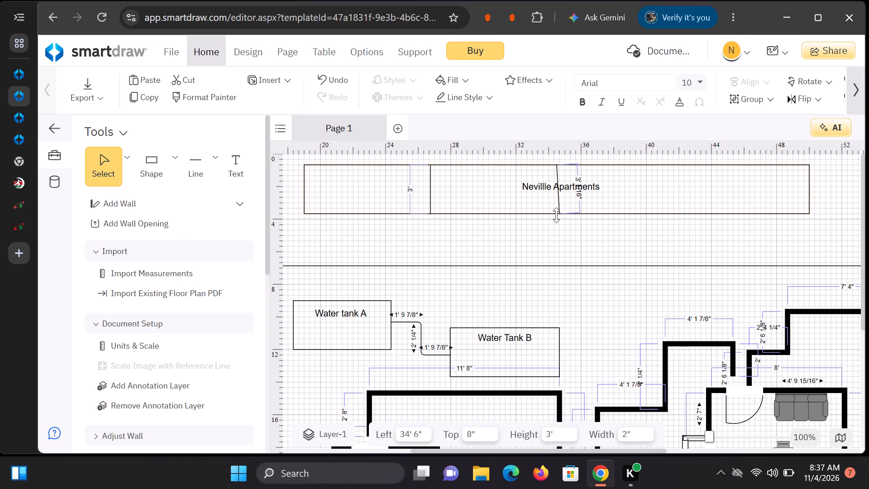
left_click_drag(556, 215, 556, 211)
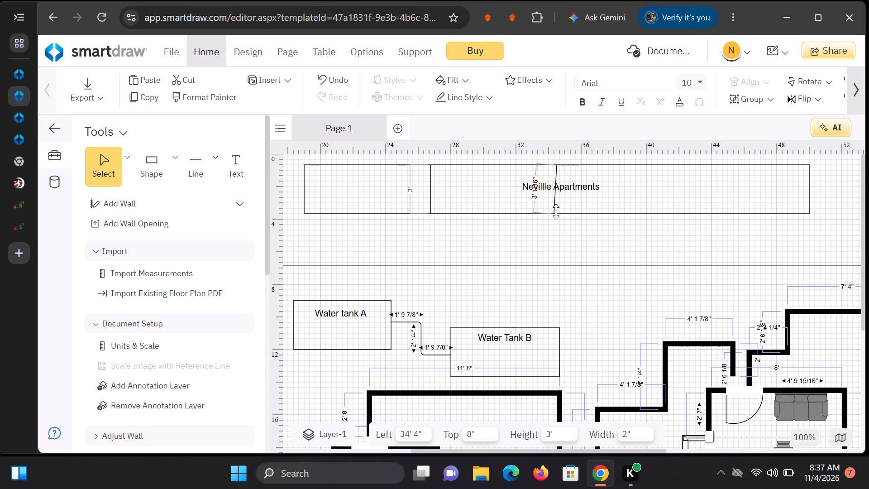
left_click_drag(556, 211, 556, 211)
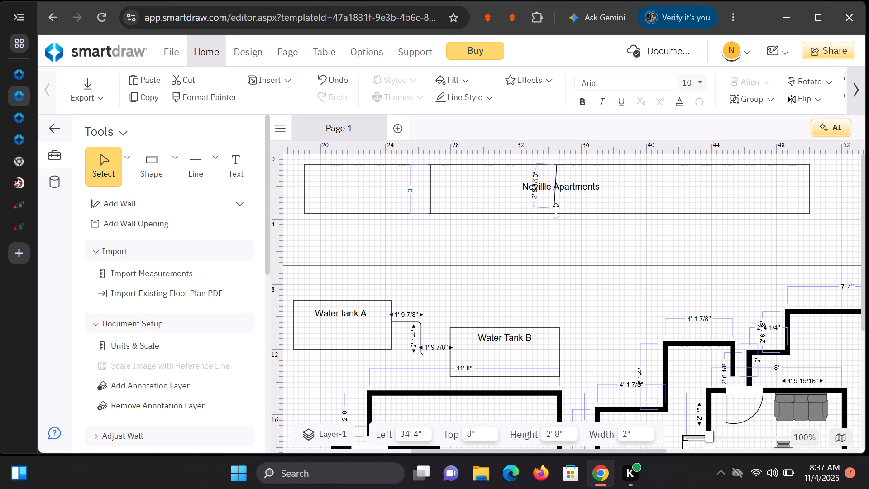
left_click_drag(556, 211, 556, 212)
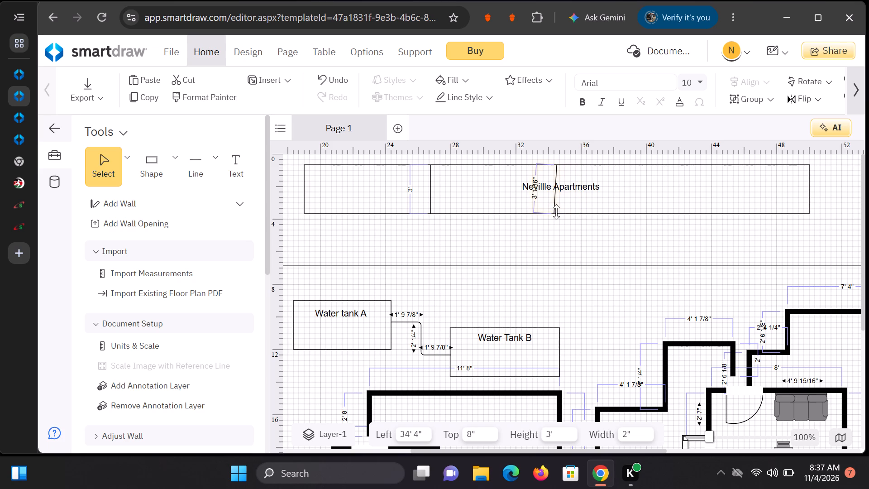
left_click_drag(556, 212, 556, 213)
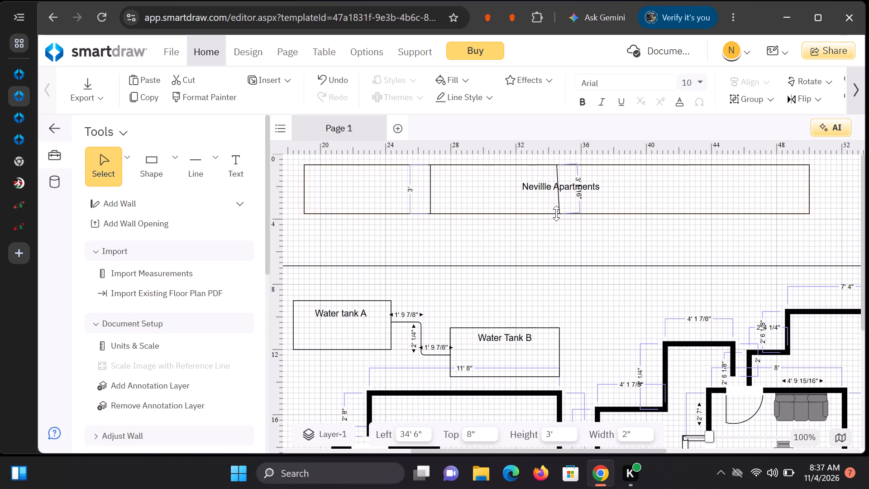
left_click_drag(556, 213, 555, 213)
left_click(567, 240)
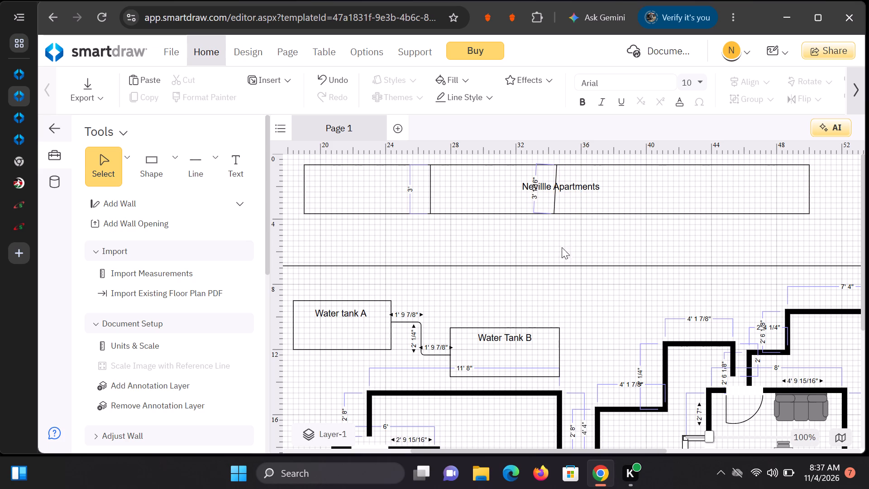
Draw a vertical straight line about 1' 4" long down from the wide rectangle's top edge at the 40' mark.
left_click(210, 160)
left_click(227, 209)
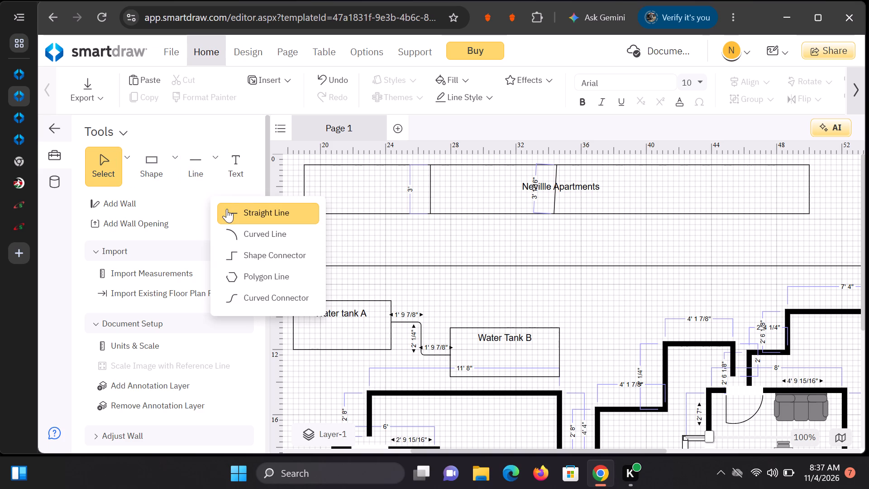
left_click_drag(648, 163, 648, 168)
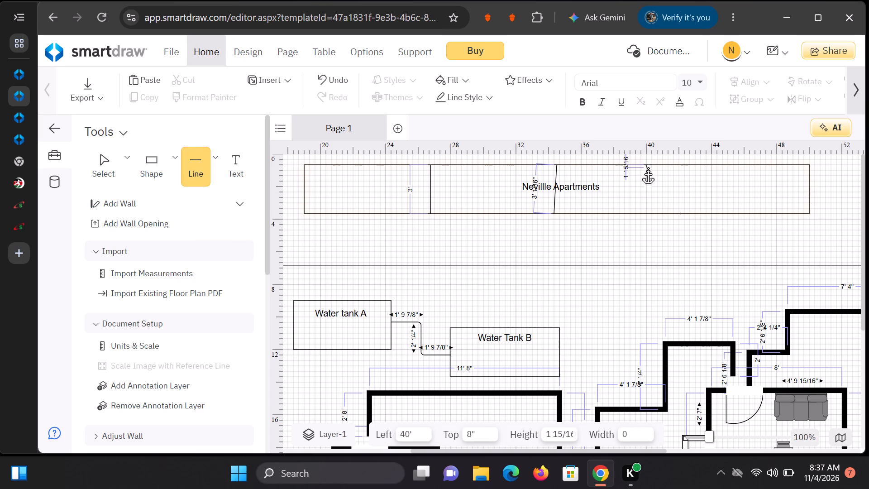
left_click_drag(648, 168, 647, 207)
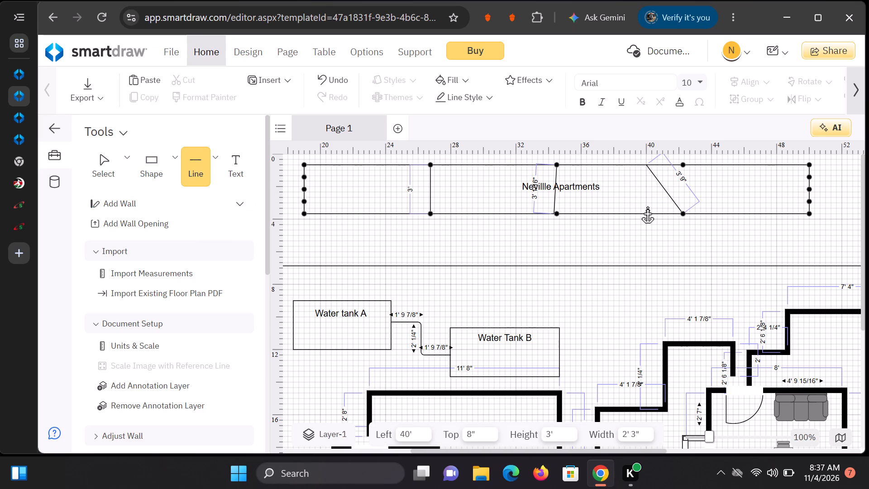
left_click_drag(647, 207, 675, 202)
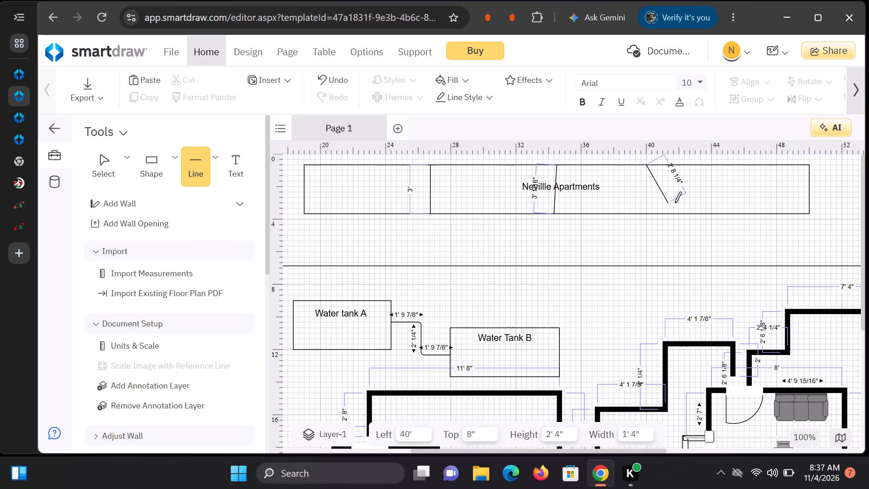
left_click_drag(675, 202, 671, 197)
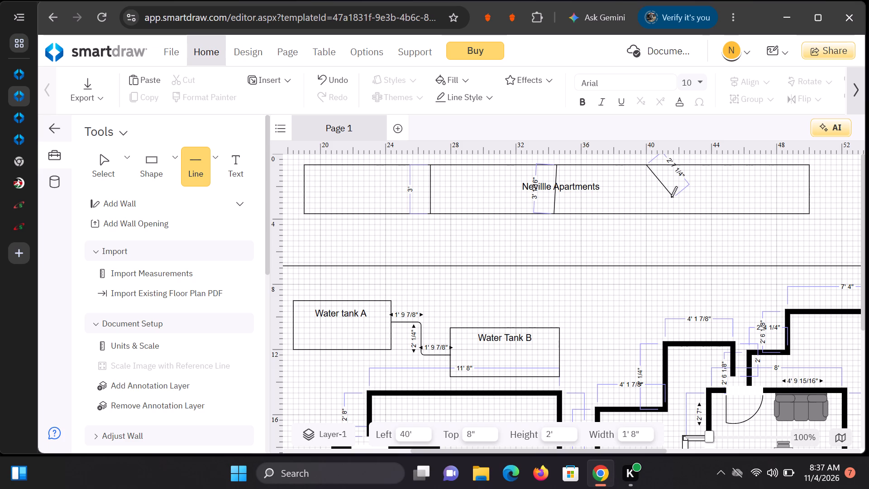
left_click_drag(671, 197, 647, 192)
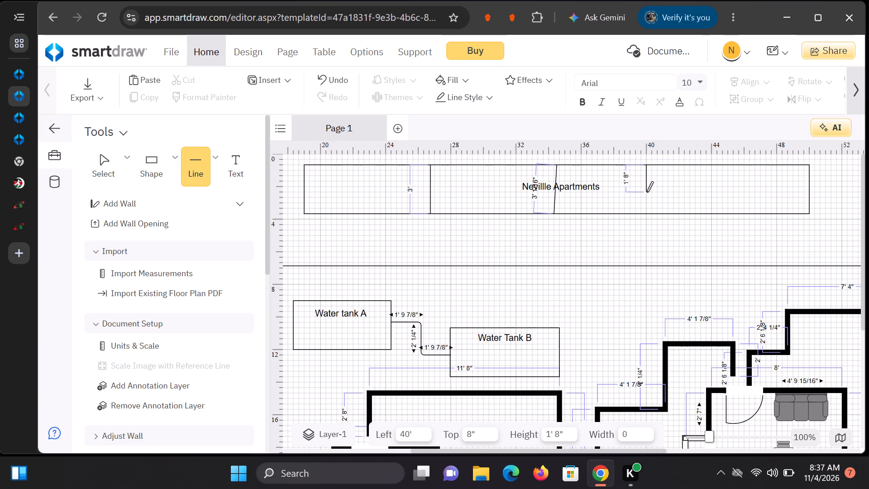
left_click_drag(647, 192, 636, 198)
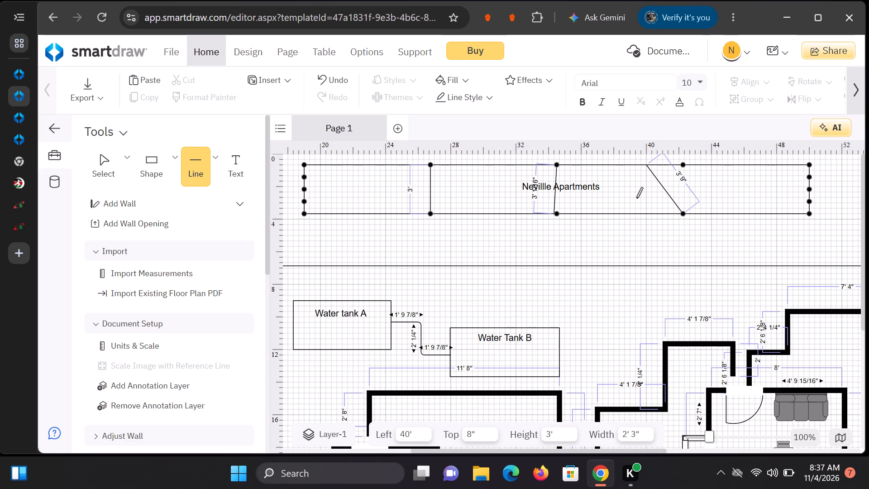
left_click_drag(636, 198, 632, 205)
left_click_drag(632, 205, 636, 203)
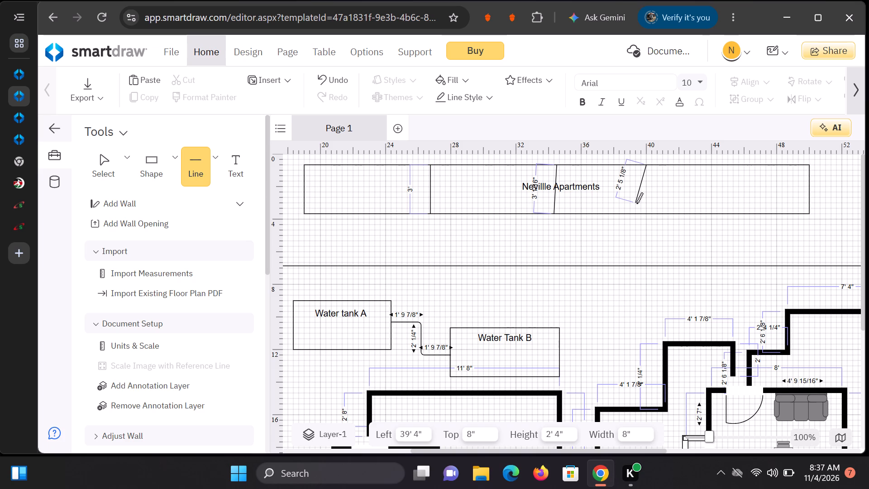
left_click_drag(636, 203, 645, 188)
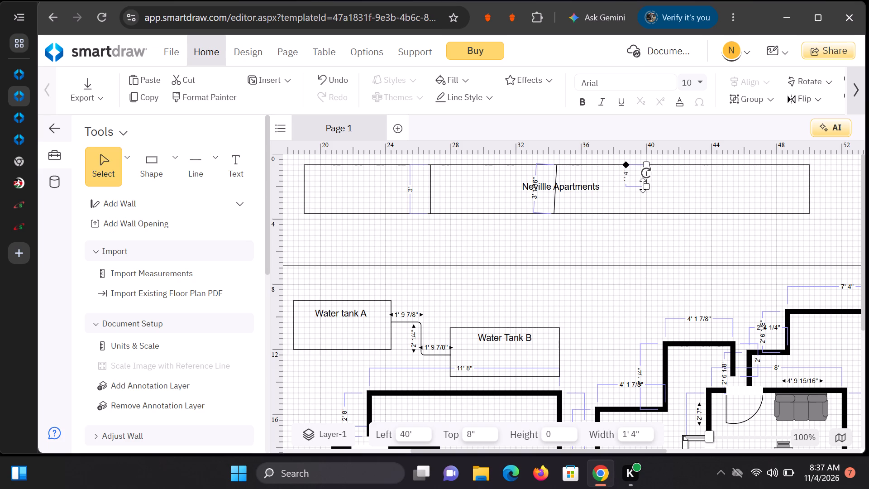
Extend the short line's lower end to the connection point three quarters along the wide rectangle's bottom edge, about 3' 10" long.
left_click_drag(646, 188, 646, 190)
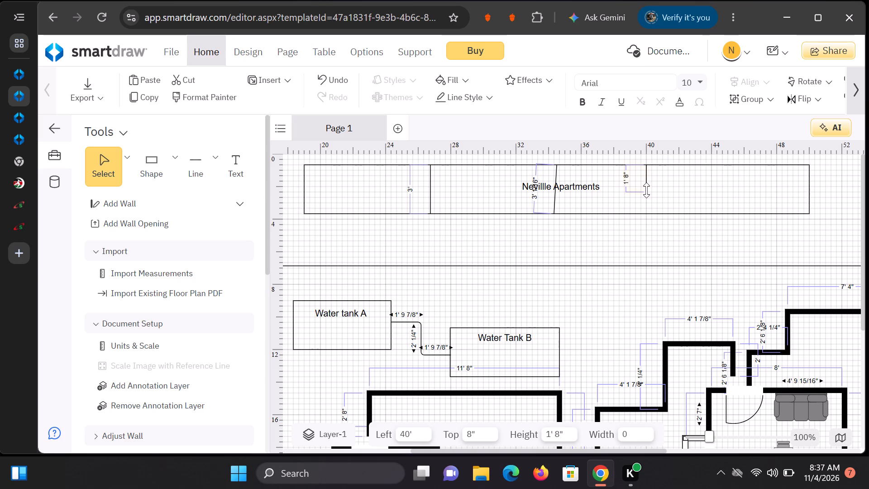
left_click_drag(646, 190, 640, 208)
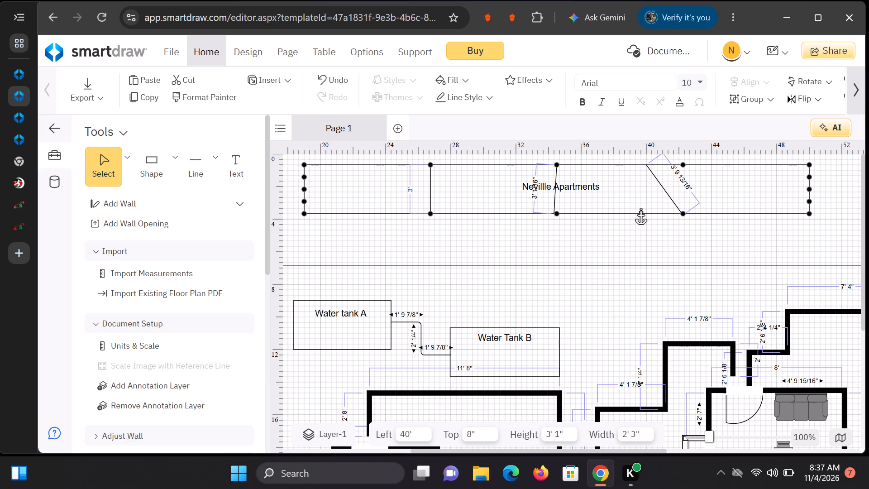
left_click_drag(640, 208, 659, 217)
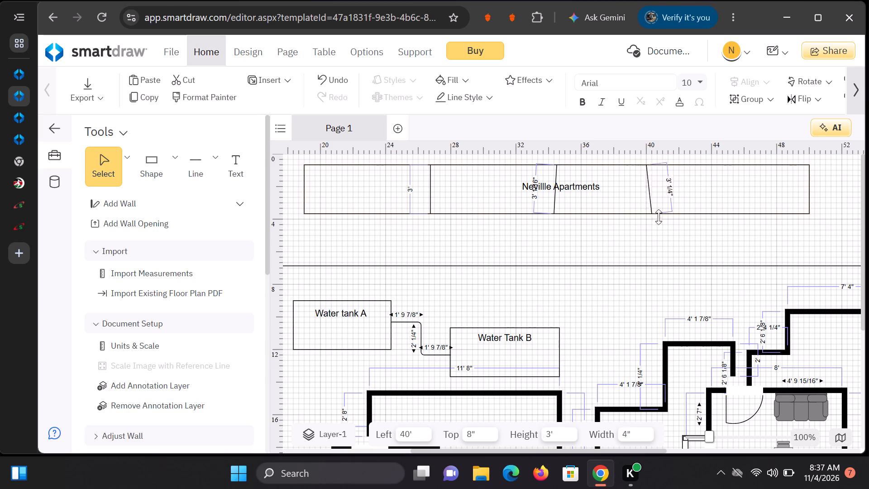
left_click_drag(659, 217, 645, 217)
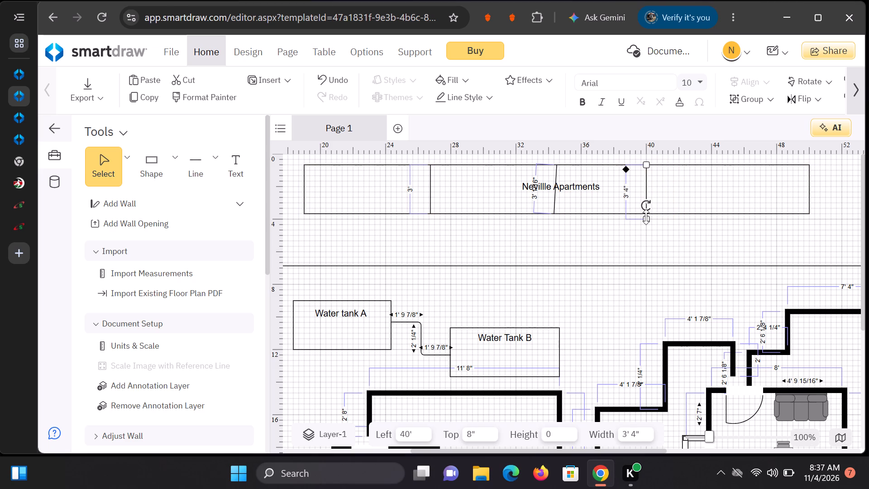
left_click_drag(646, 217, 633, 207)
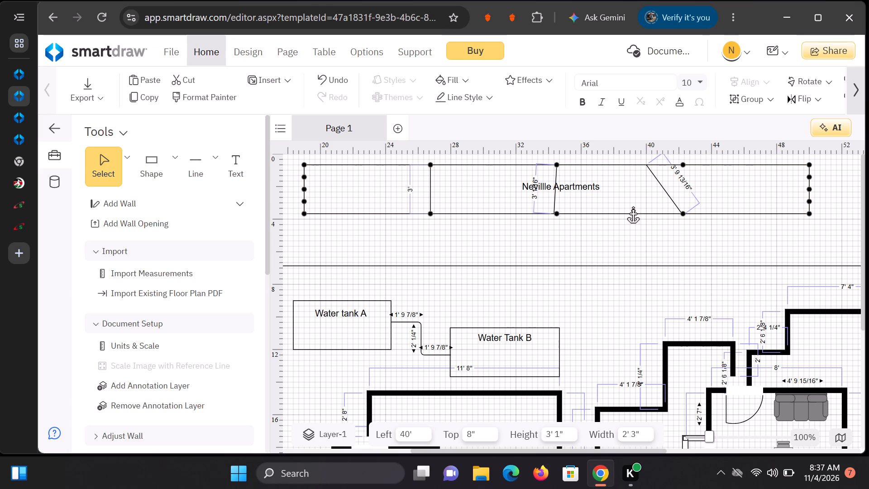
left_click_drag(633, 207, 621, 207)
left_click_drag(621, 207, 642, 208)
left_click_drag(642, 208, 636, 206)
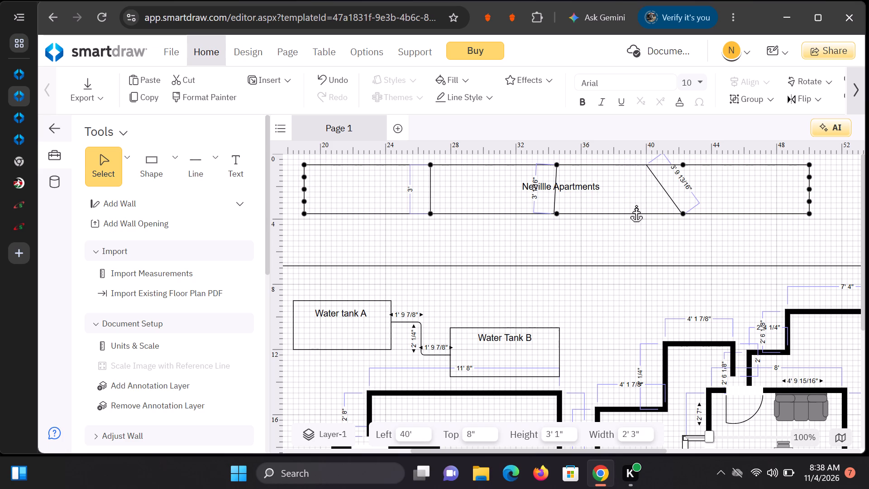
left_click_drag(636, 206, 645, 186)
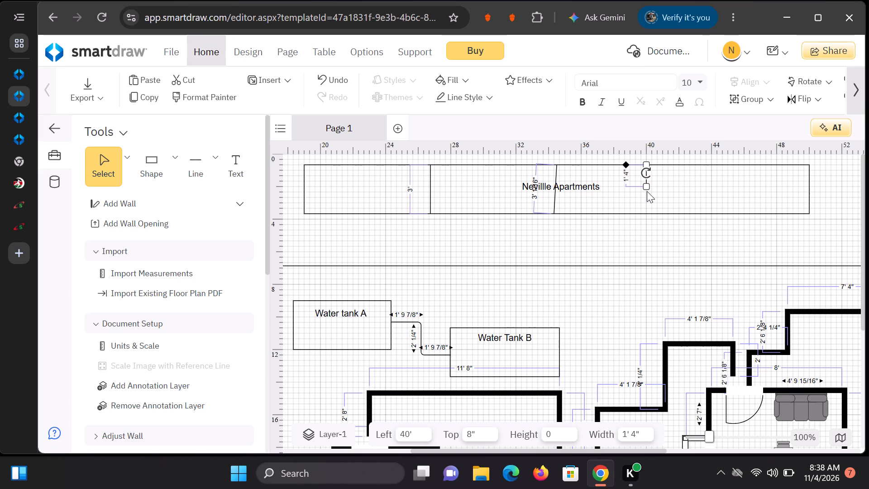
left_click_drag(646, 188, 645, 203)
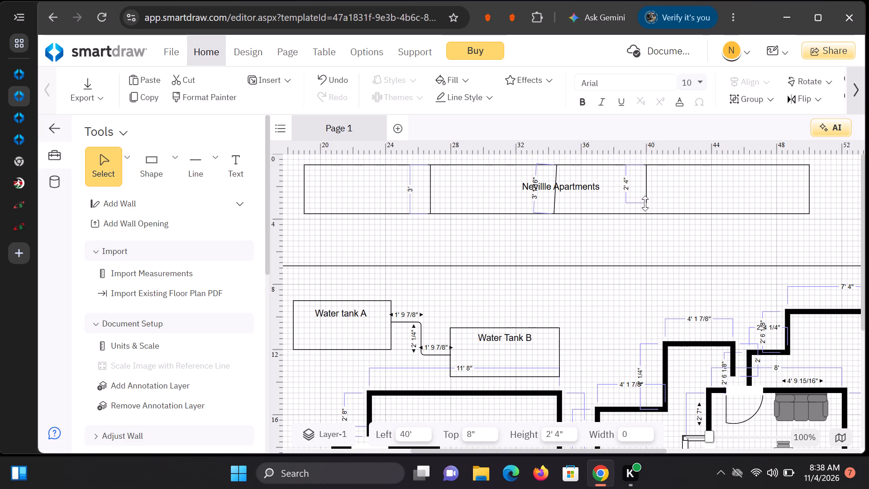
left_click_drag(645, 203, 631, 209)
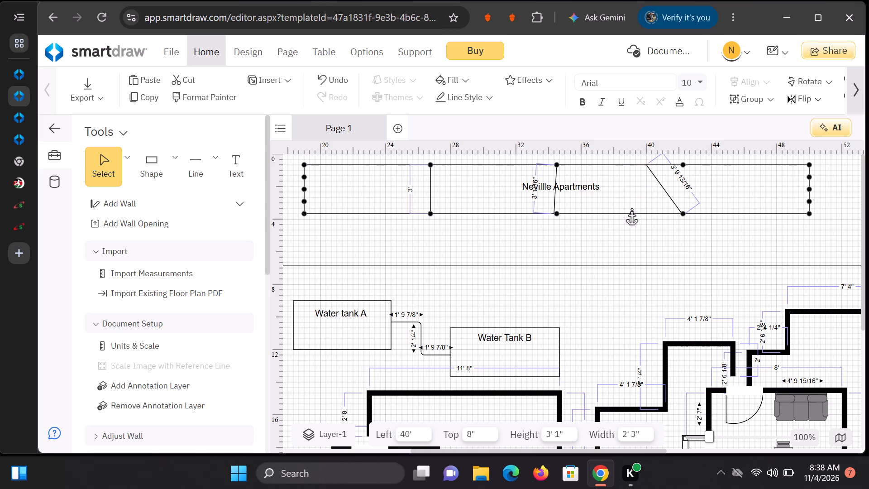
left_click_drag(631, 209, 634, 202)
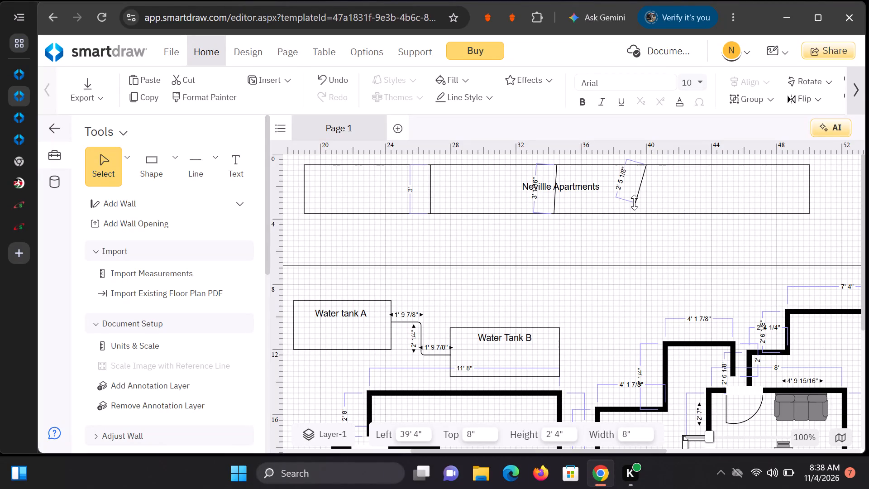
left_click_drag(634, 202, 635, 209)
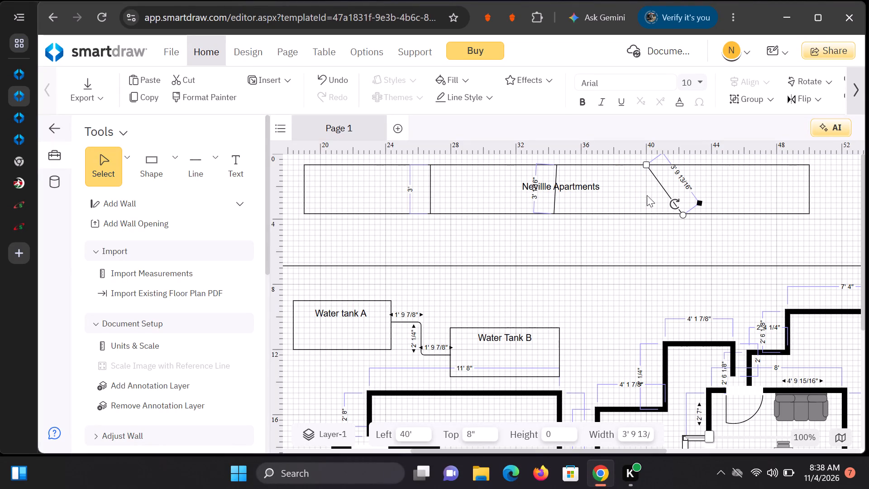
Move the slanted line's upper end directly above its lower end at the rectangle's top edge, making it vertical and about 3' 1" long.
left_click_drag(644, 162, 677, 170)
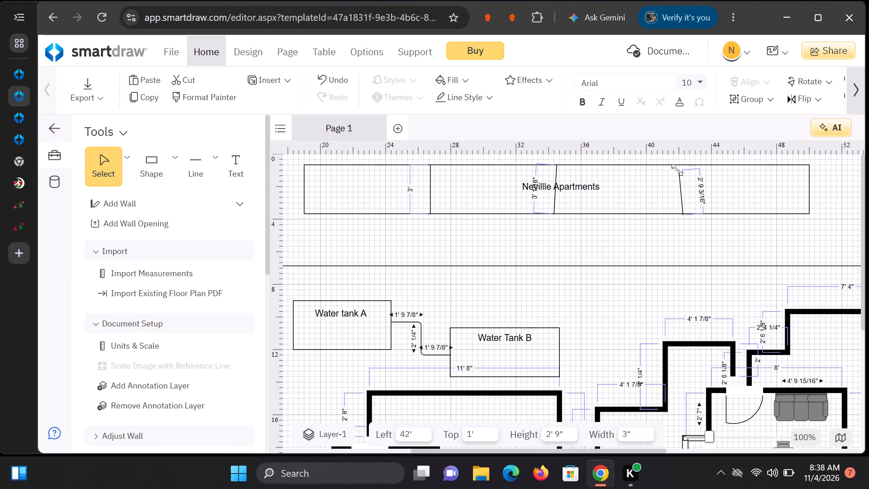
left_click_drag(677, 170, 681, 164)
left_click_drag(681, 164, 682, 165)
left_click(637, 254)
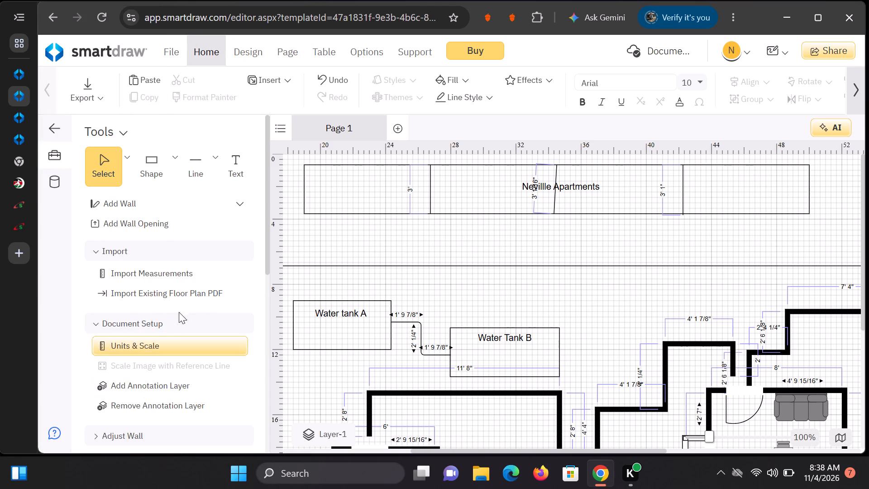
Move the furnished 8' by 10' middle room to about 44' 8" from the left and 15' 4" from the top.
scroll(266, 283, "down", 1)
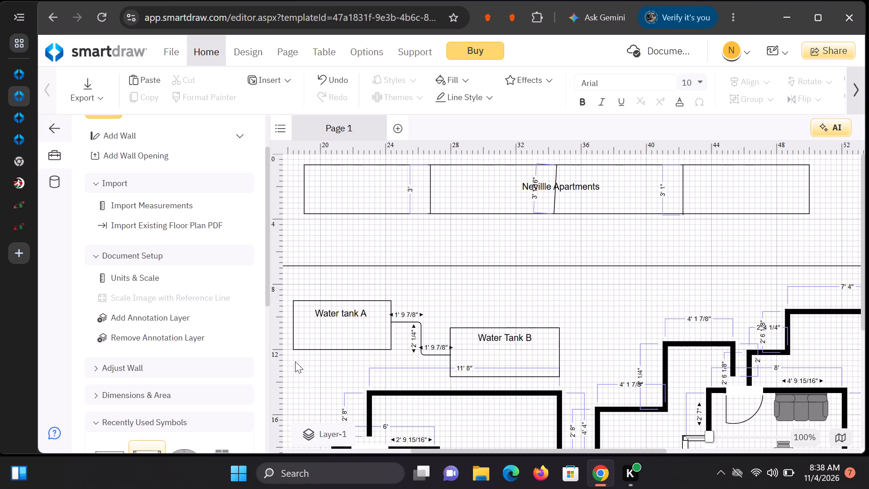
scroll(505, 246, "down", 1)
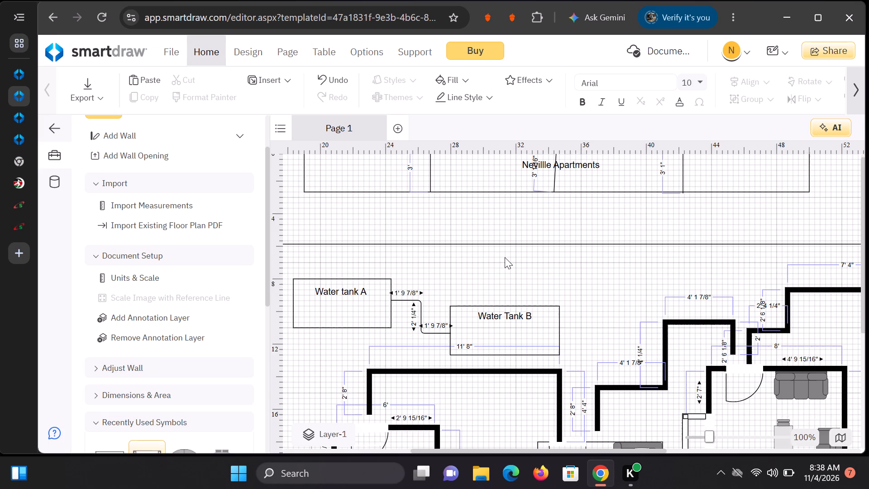
scroll(505, 257, "down", 2)
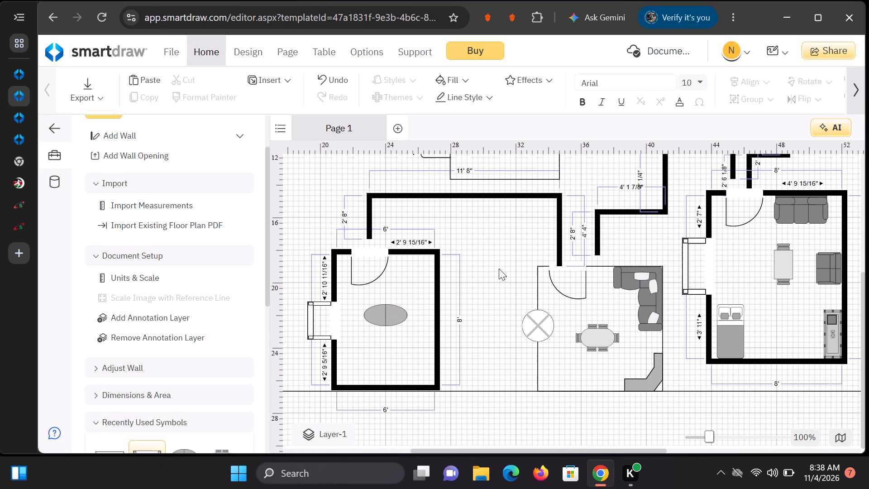
left_click_drag(856, 196, 867, 197)
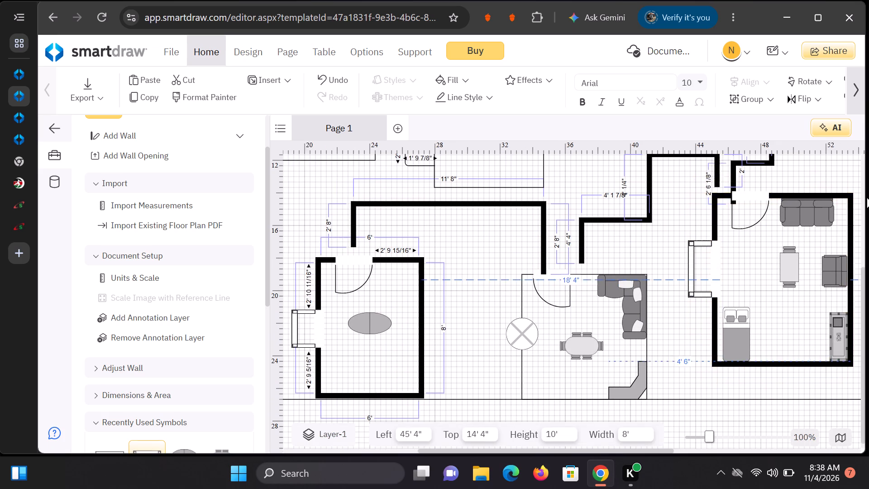
left_click_drag(867, 197, 724, 227)
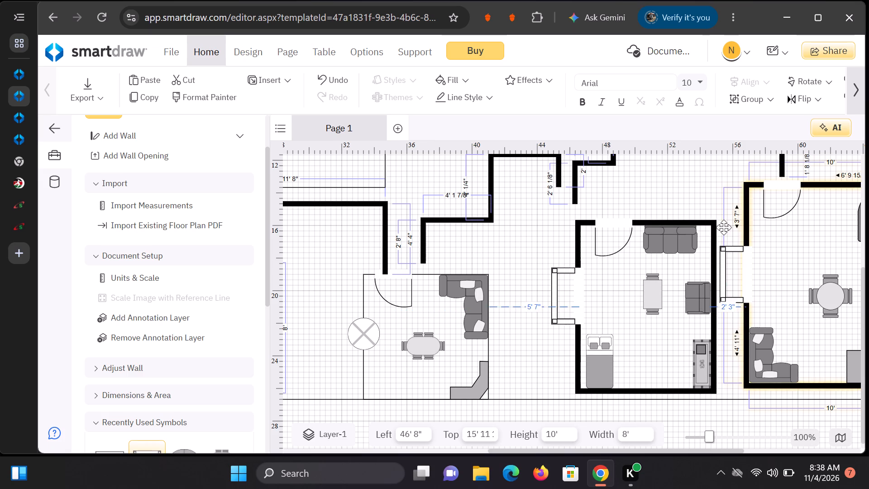
left_click_drag(724, 227, 690, 217)
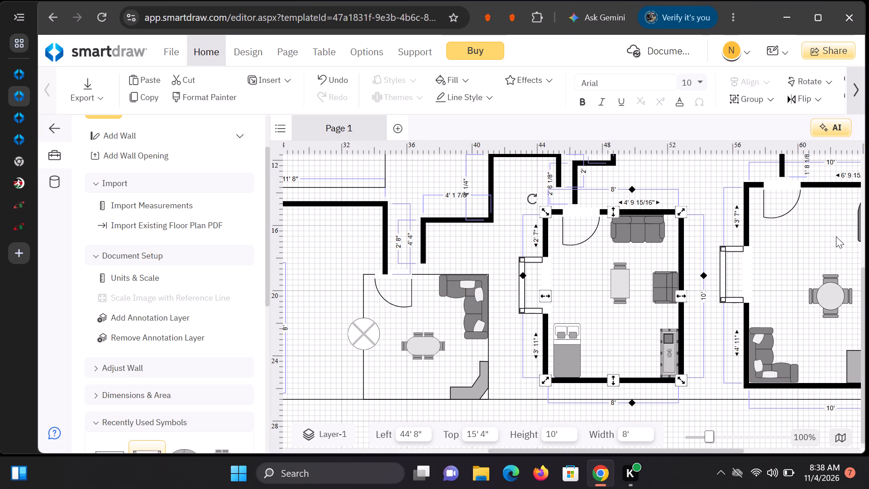
left_click(867, 235)
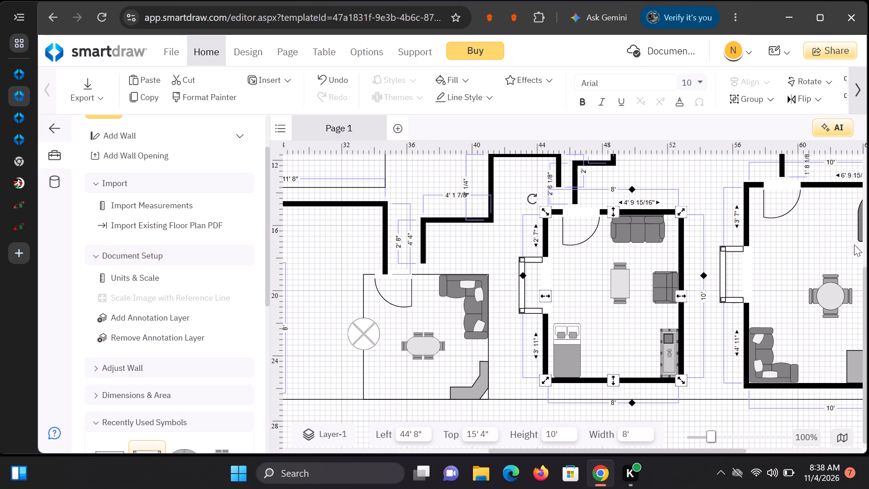
left_click(862, 251)
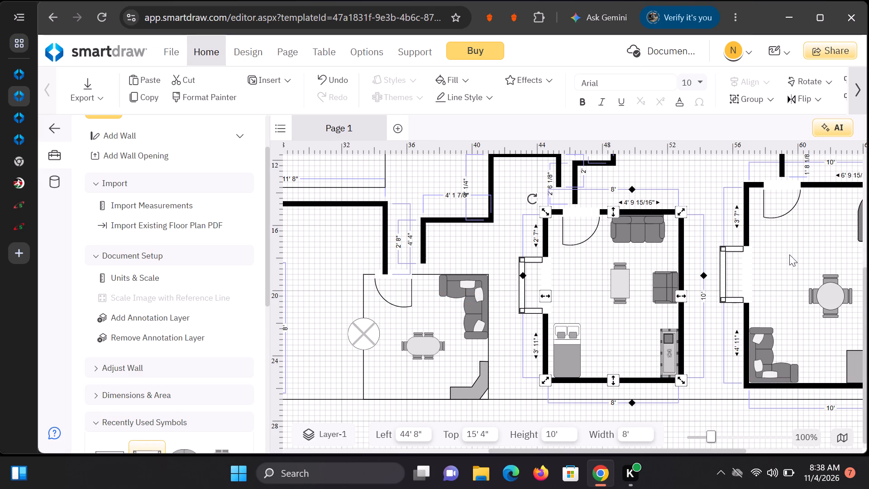
left_click(837, 242)
Look over the floor plan from the 10' by 12' room back to the water tanks and the plain boxes at the page's left edge.
left_click_drag(804, 260, 868, 248)
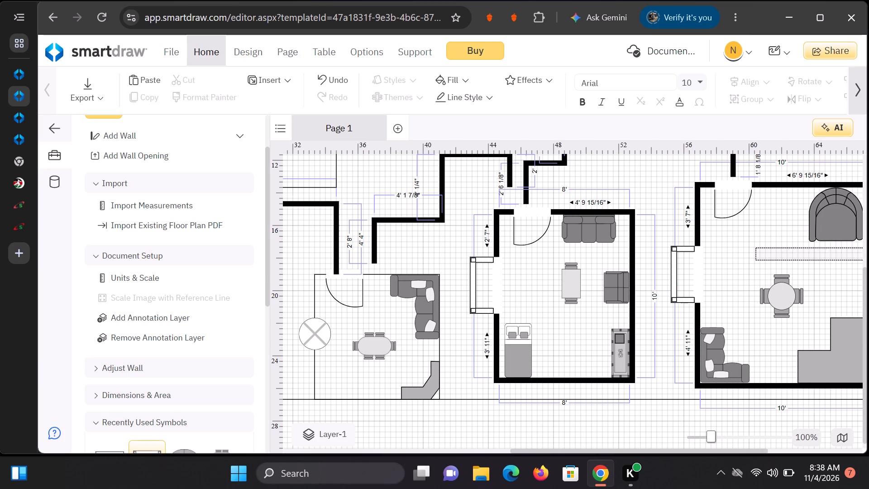
left_click_drag(868, 248, 843, 251)
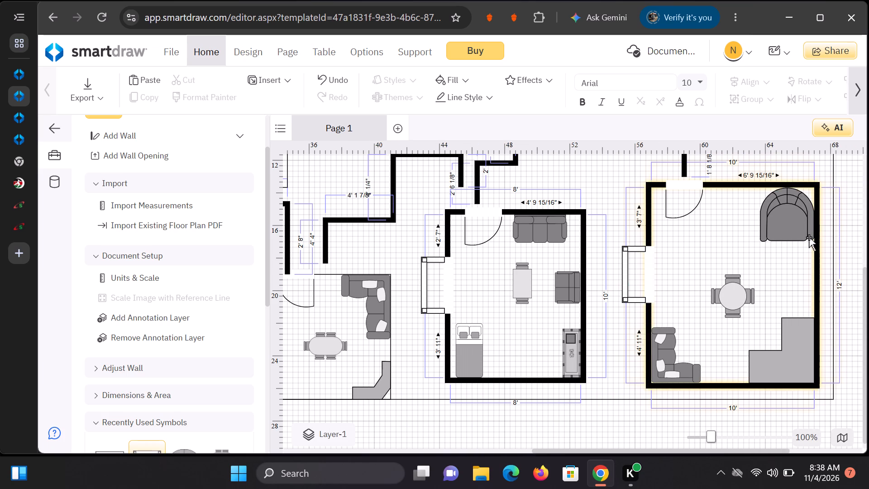
scroll(778, 278, "up", 2)
scroll(767, 279, "down", 2)
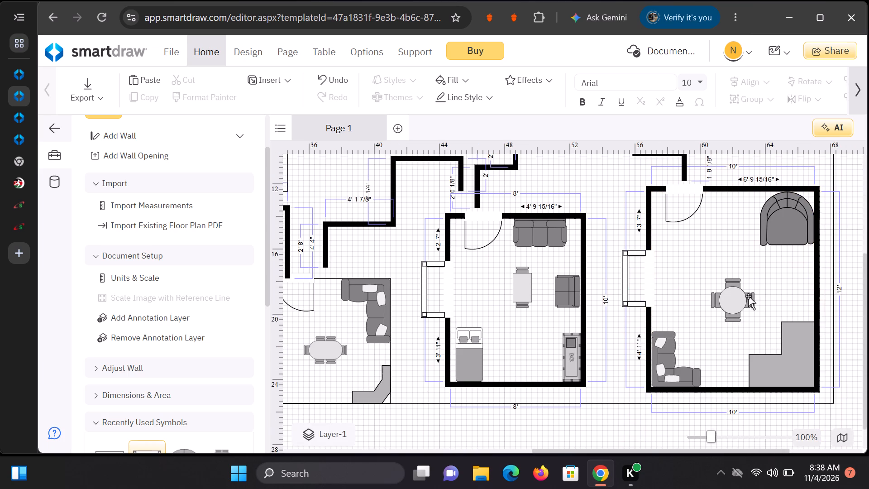
scroll(748, 296, "down", 1)
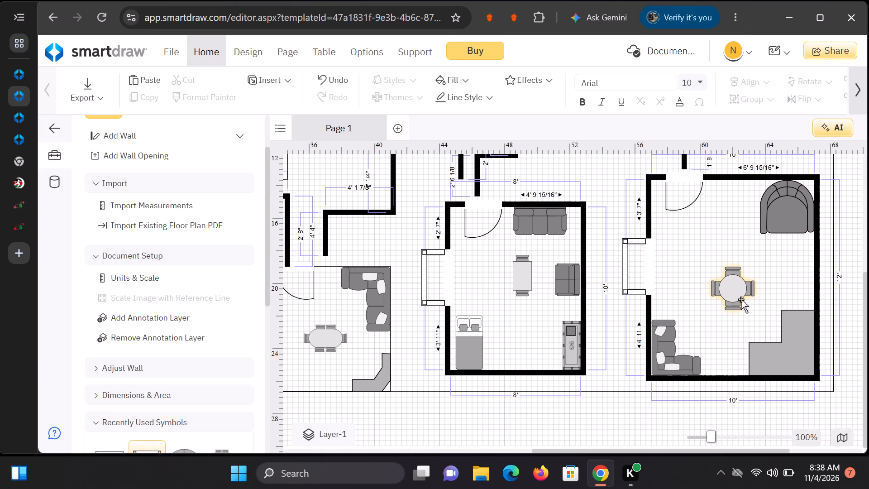
scroll(741, 299, "up", 2)
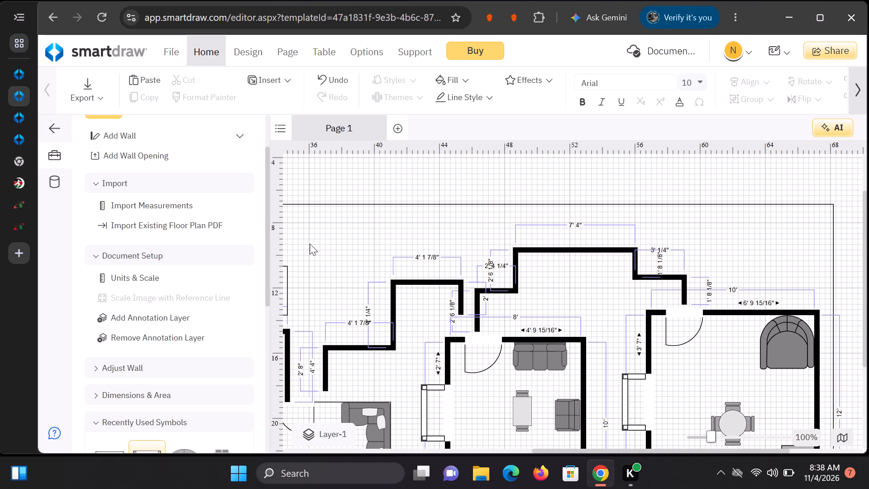
left_click_drag(321, 186, 330, 186)
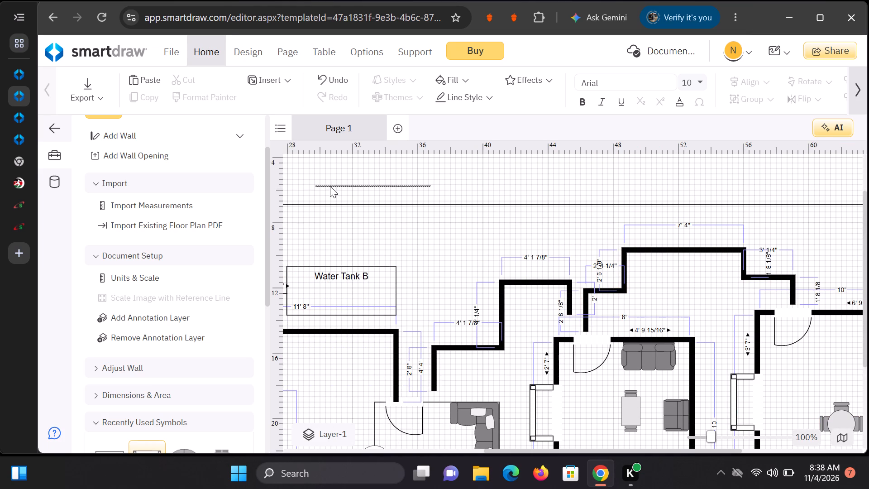
left_click_drag(330, 186, 280, 191)
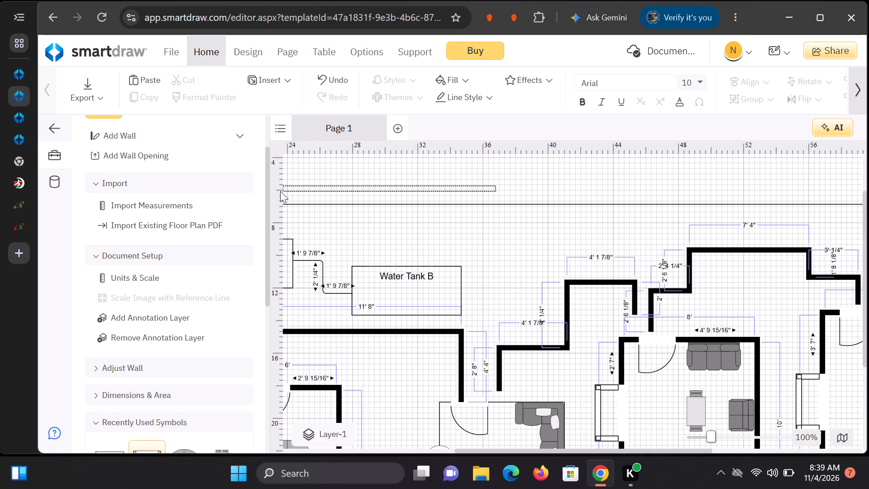
left_click_drag(280, 191, 278, 195)
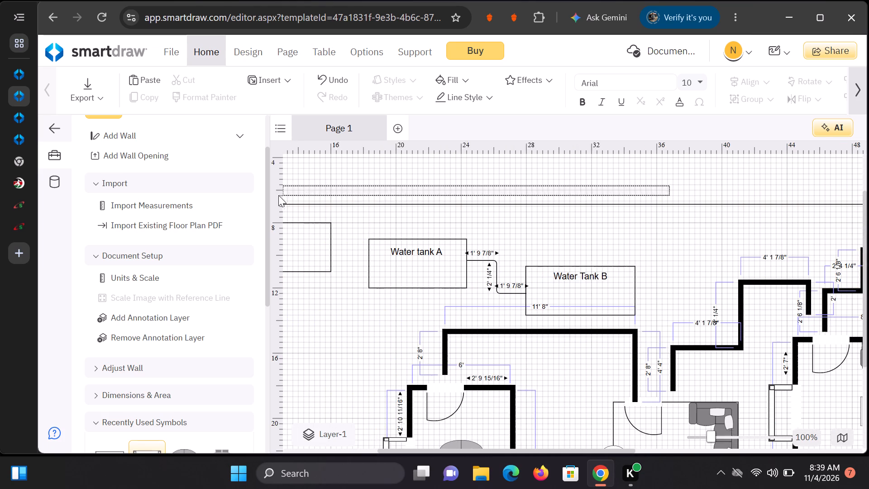
left_click_drag(278, 195, 271, 192)
left_click_drag(315, 187, 306, 187)
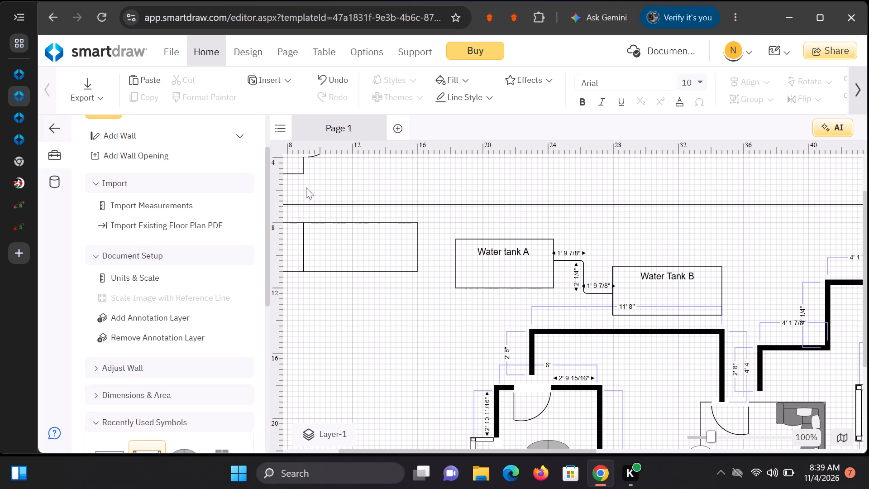
left_click_drag(306, 187, 282, 187)
left_click_drag(304, 188, 286, 189)
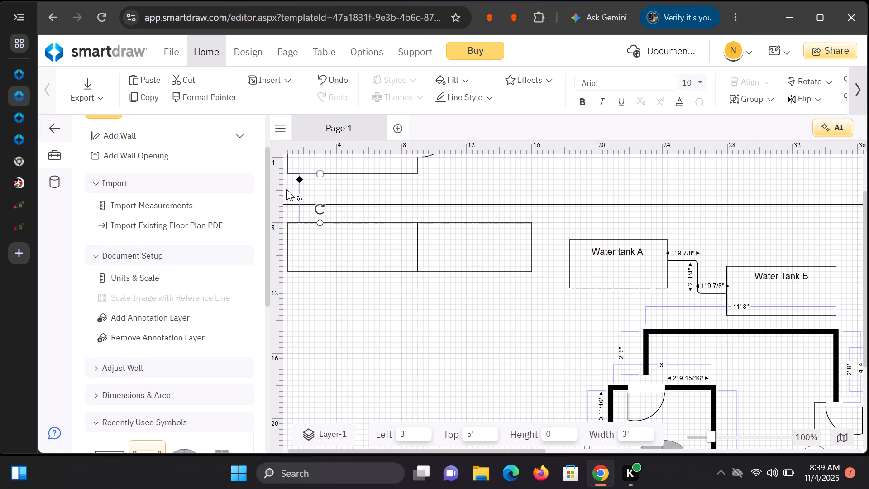
left_click(406, 325)
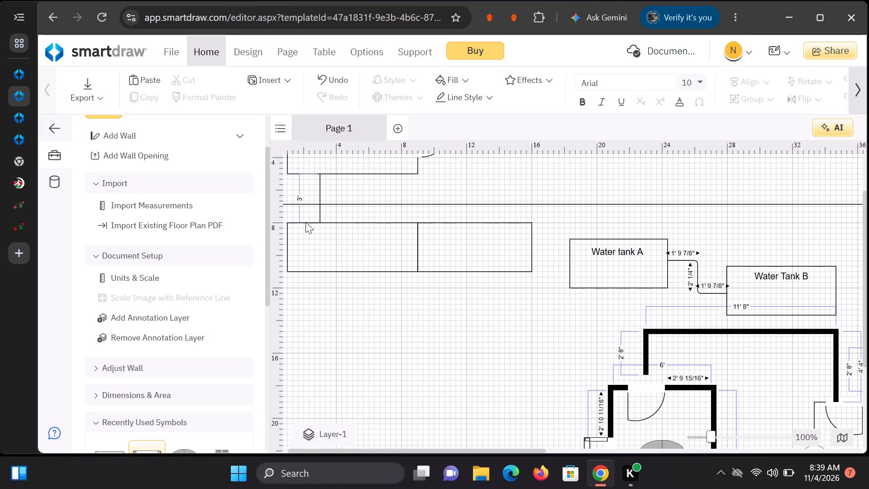
scroll(456, 198, "up", 4)
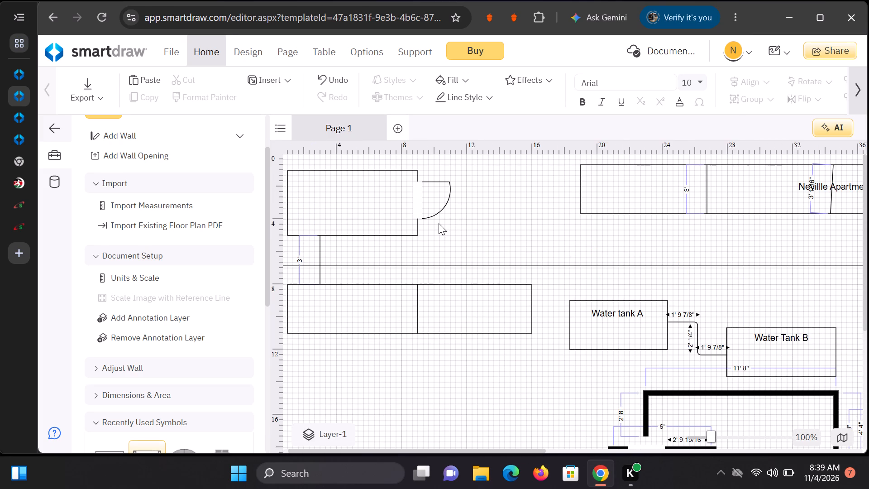
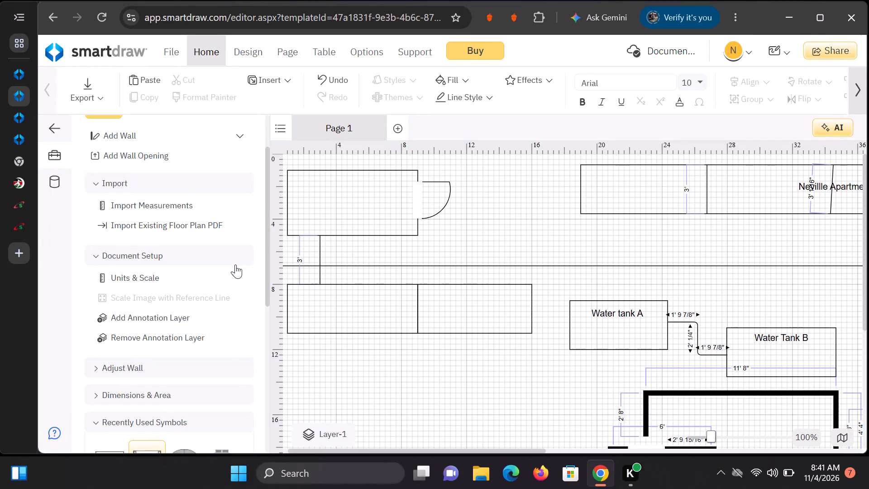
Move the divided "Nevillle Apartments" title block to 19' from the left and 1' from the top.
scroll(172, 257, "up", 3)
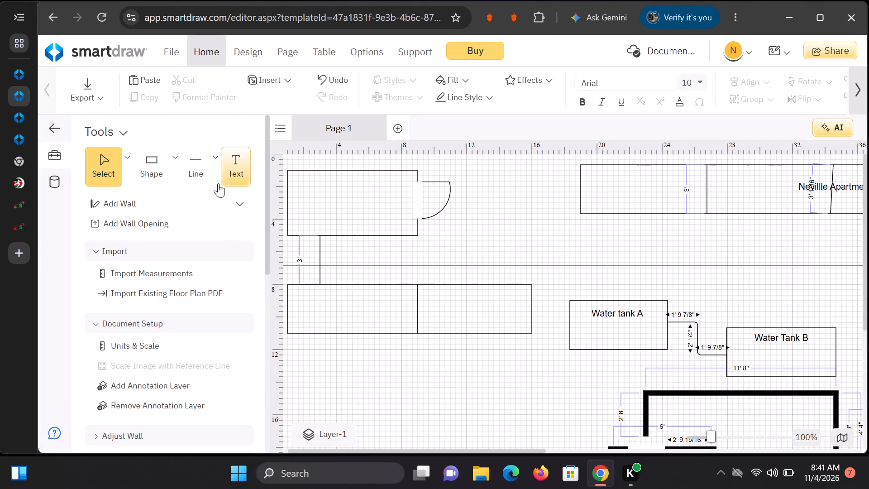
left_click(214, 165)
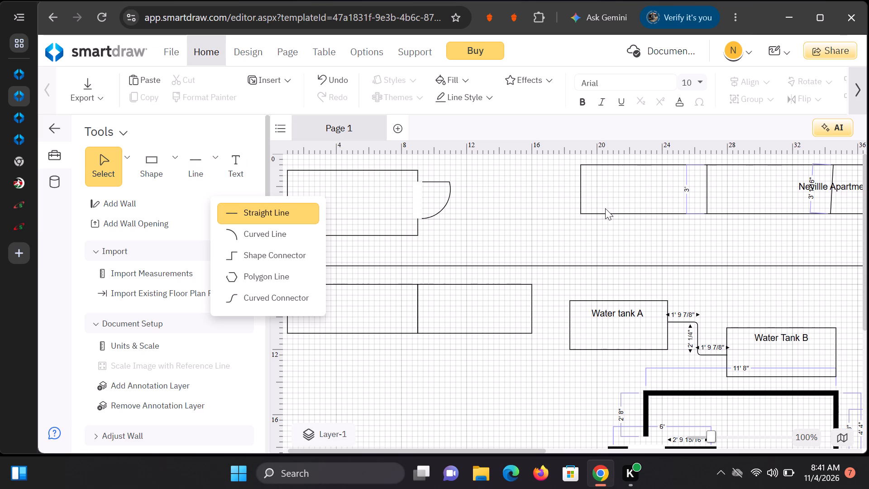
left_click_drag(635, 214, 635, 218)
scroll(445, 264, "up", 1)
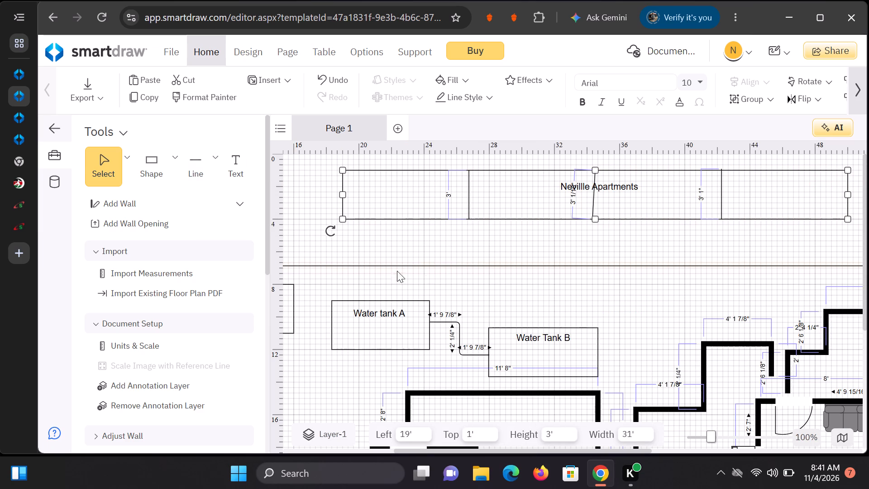
Draw a shape connector from the top of Water tank A to the title block's lower-left corner, about 5' high and 3' 4" wide.
left_click(211, 170)
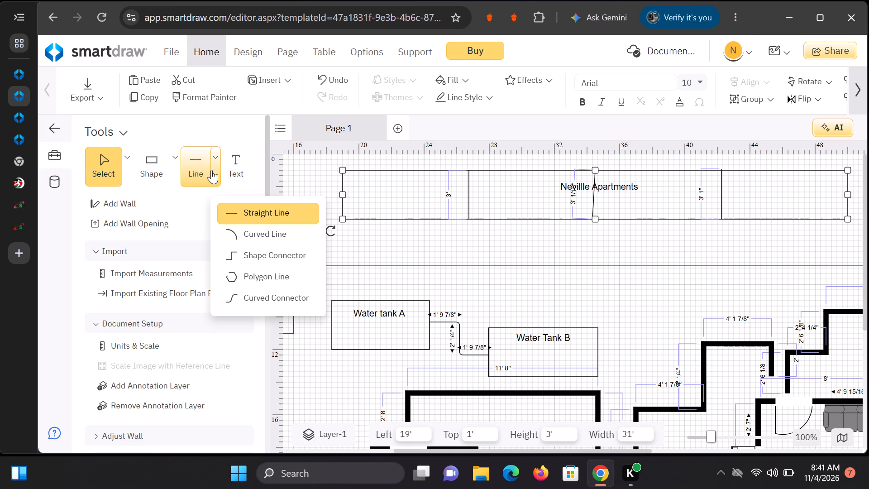
left_click(251, 257)
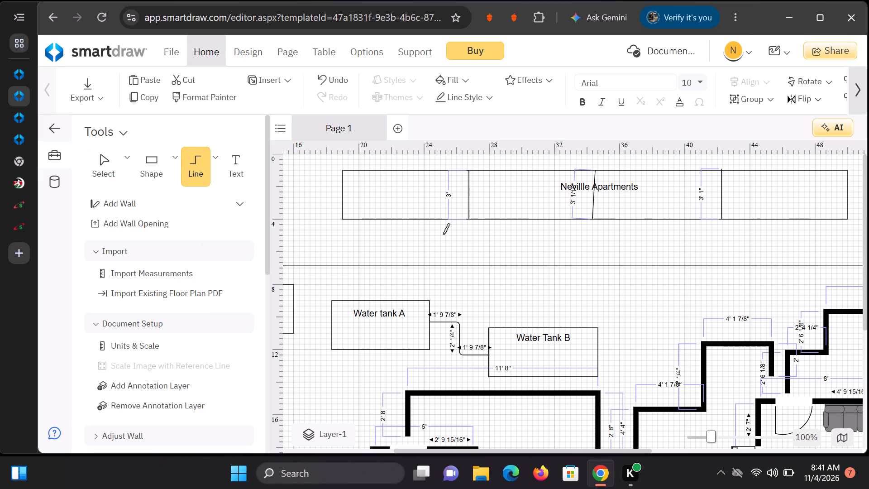
left_click_drag(385, 303, 382, 290)
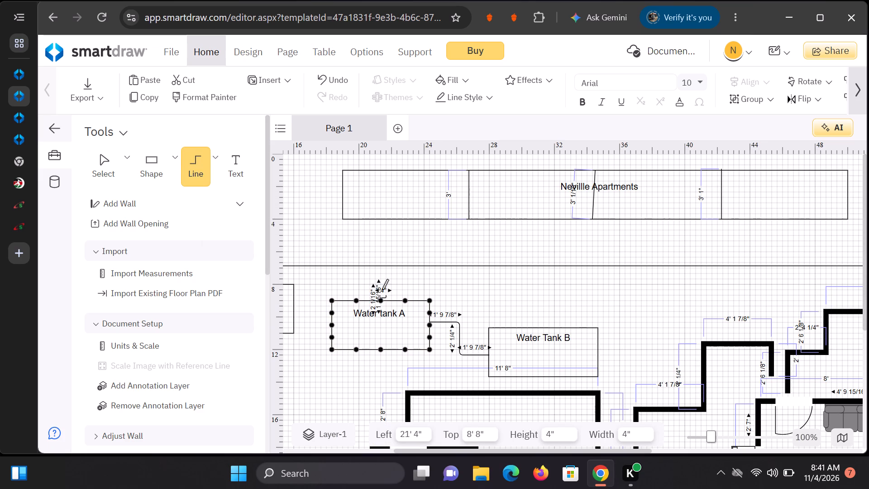
left_click_drag(382, 290, 430, 239)
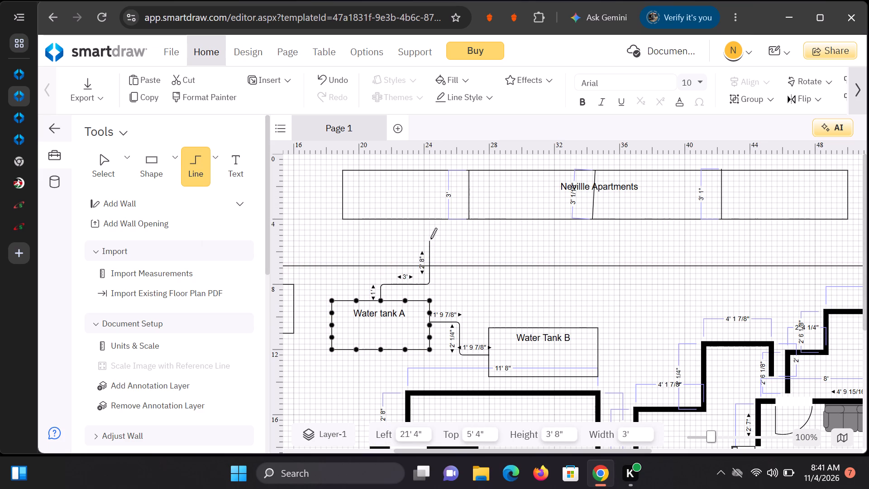
left_click_drag(430, 239, 404, 223)
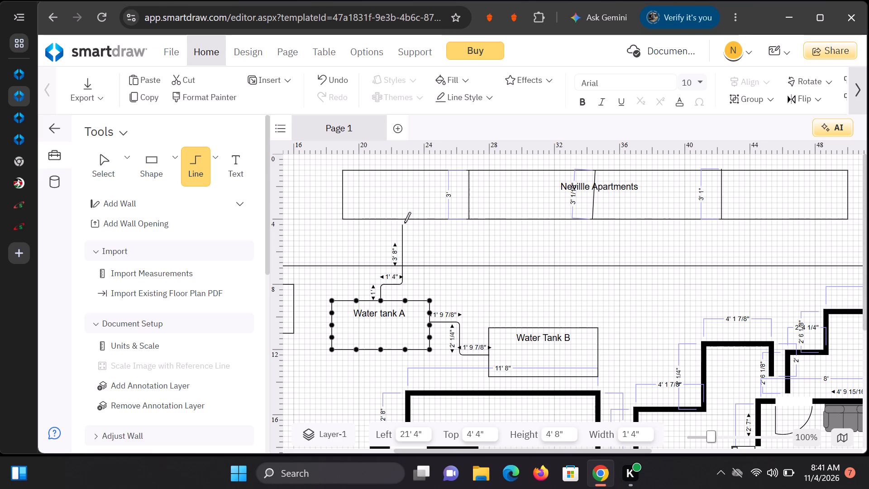
left_click_drag(404, 223, 405, 219)
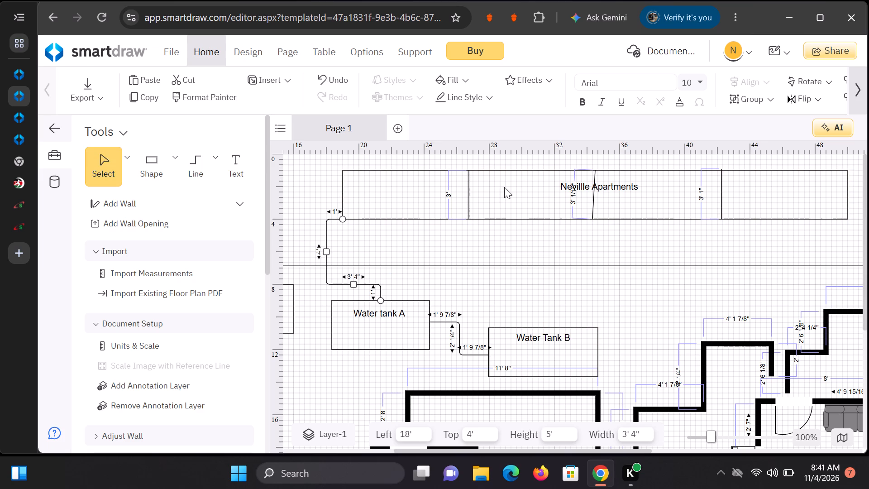
Move the divided title block to about 18' 4" from the left and 1' 1/2" from the top.
scroll(529, 230, "down", 1)
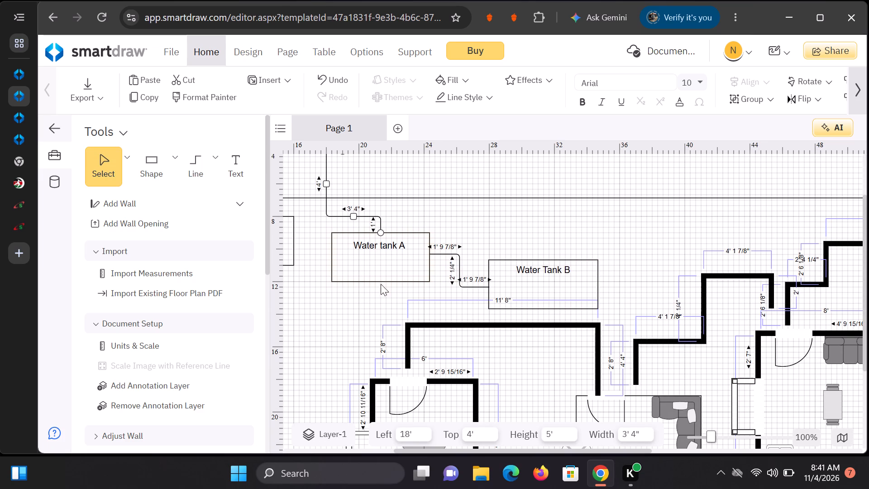
scroll(511, 323, "up", 1)
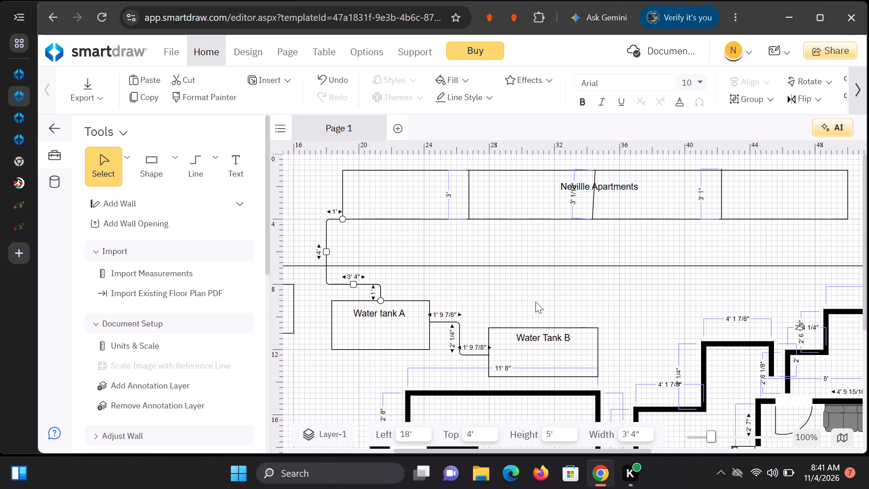
scroll(535, 302, "up", 1)
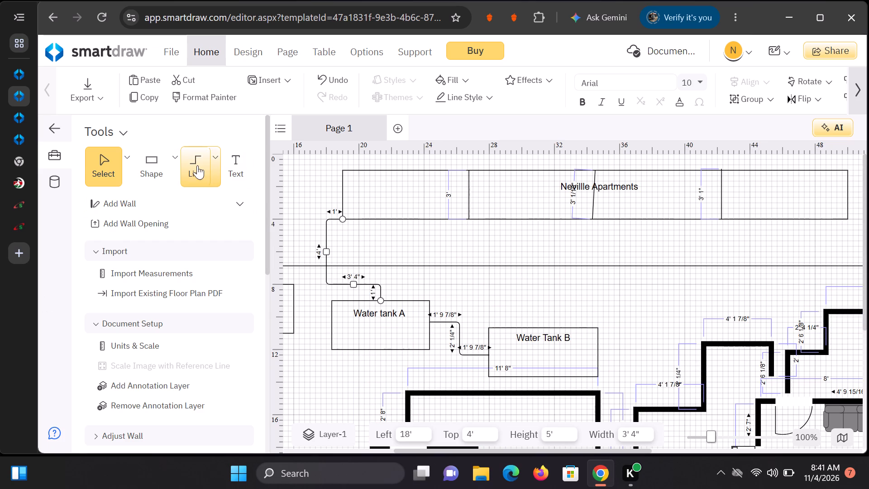
left_click(213, 163)
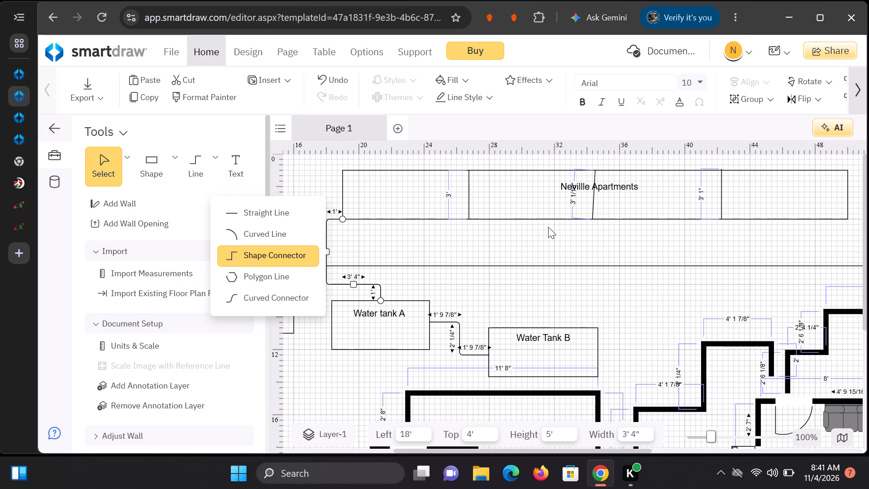
left_click_drag(537, 220, 534, 236)
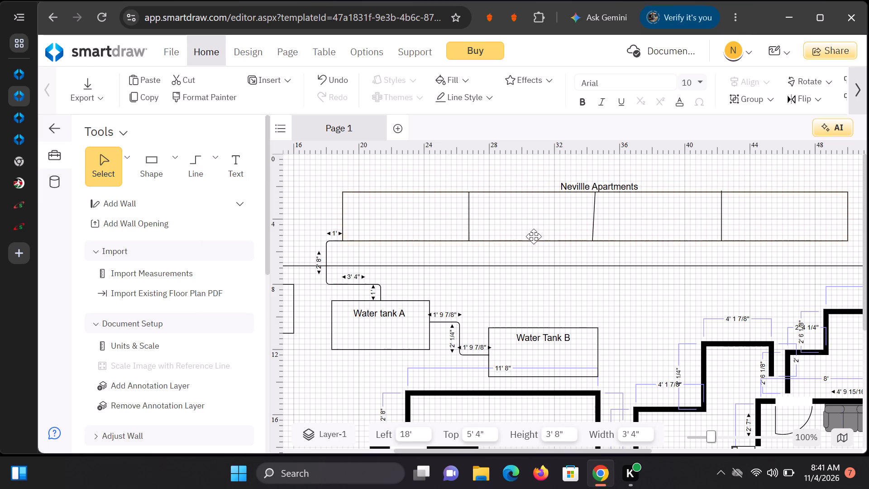
left_click_drag(534, 236, 526, 221)
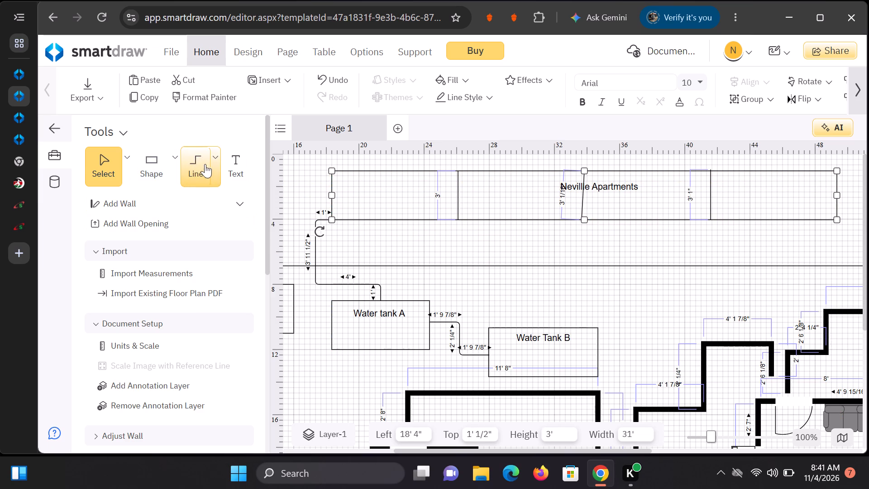
Draw a vertical straight line about 6' 8" long from the title block's bottom edge to the top of Water Tank B.
left_click(210, 168)
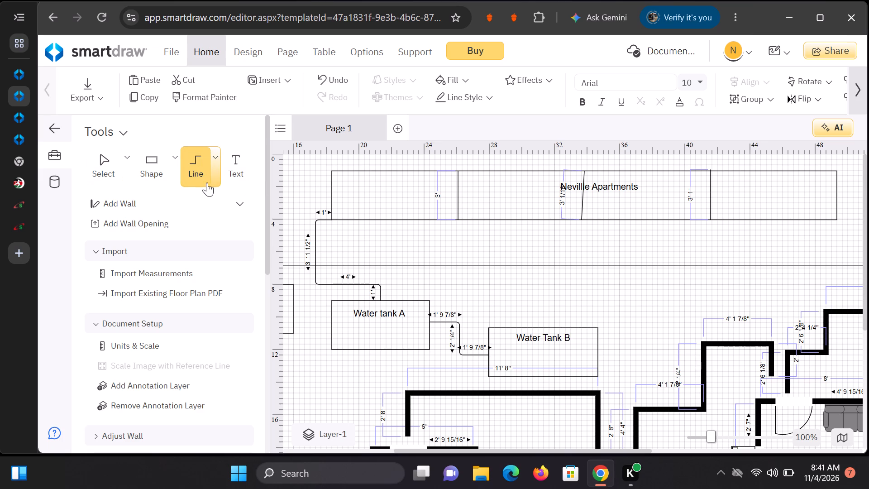
left_click(213, 177)
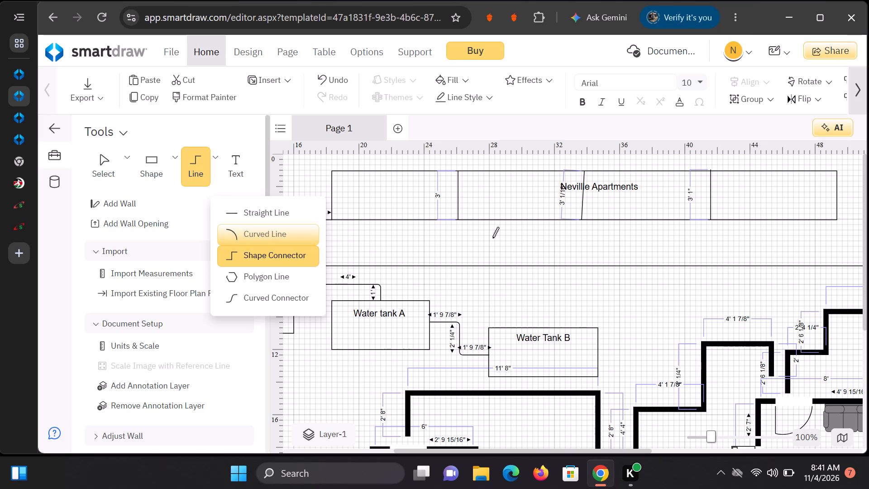
left_click(295, 211)
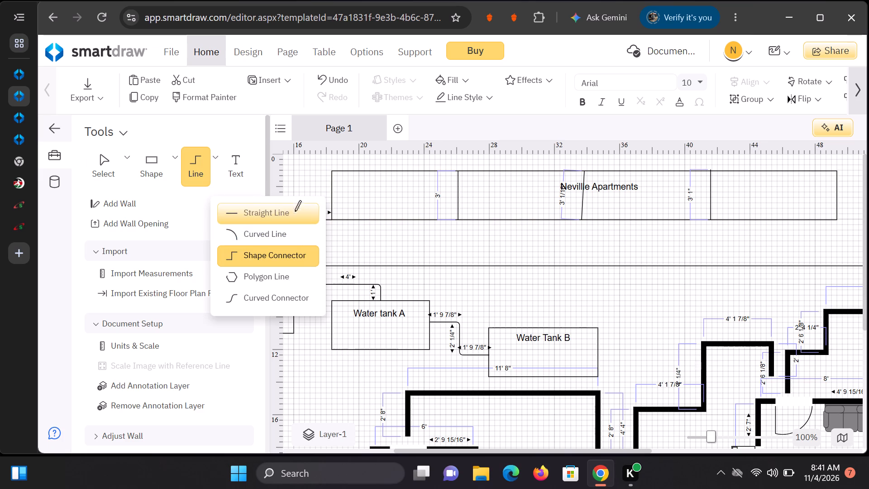
left_click_drag(520, 221, 531, 247)
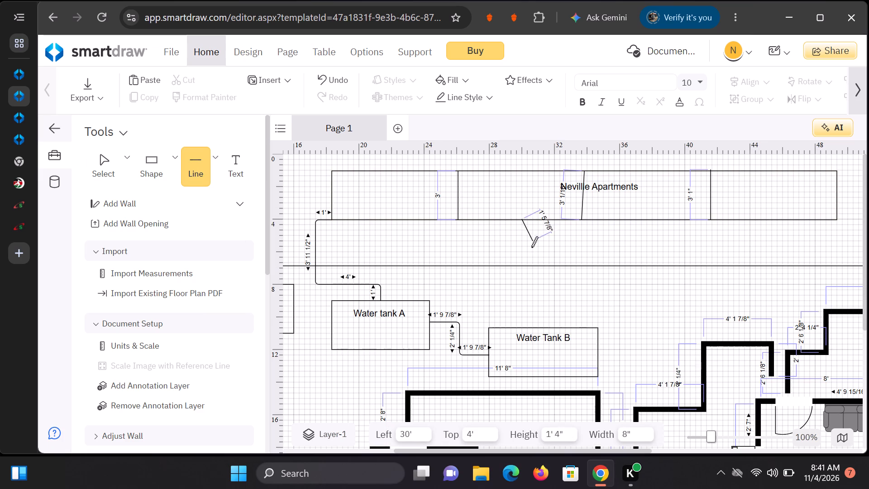
left_click_drag(531, 247, 527, 322)
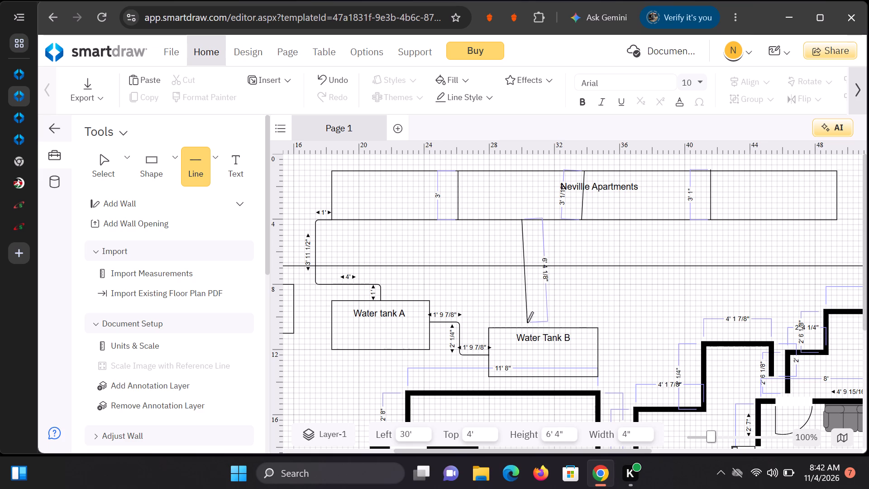
left_click_drag(527, 322, 521, 327)
left_click(564, 282)
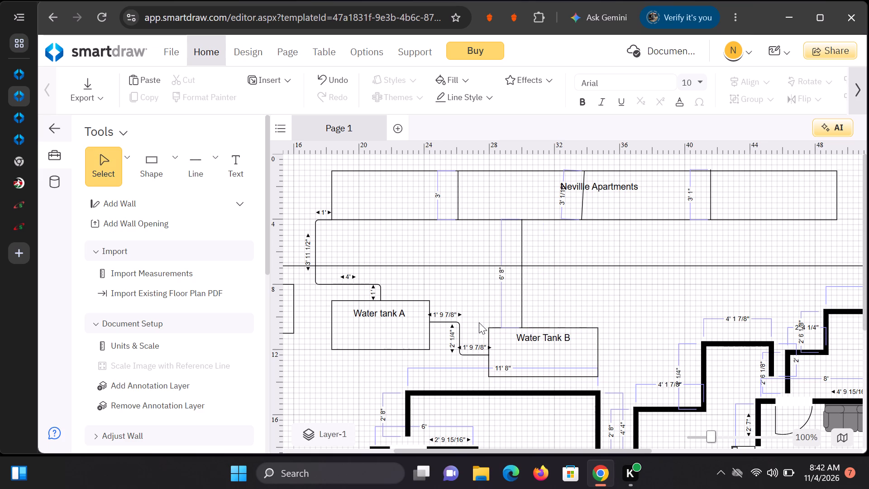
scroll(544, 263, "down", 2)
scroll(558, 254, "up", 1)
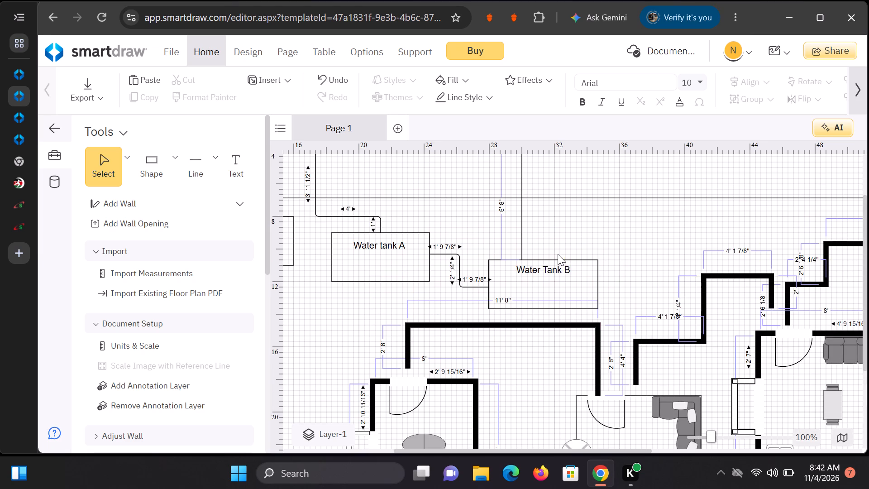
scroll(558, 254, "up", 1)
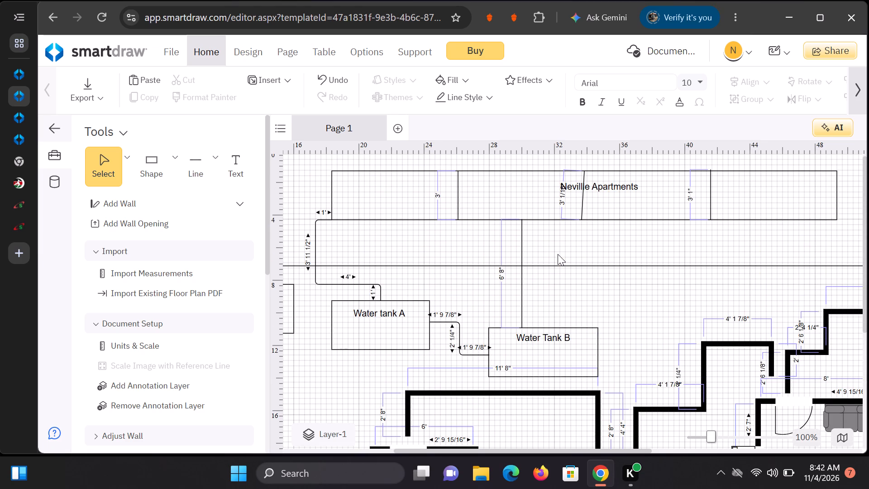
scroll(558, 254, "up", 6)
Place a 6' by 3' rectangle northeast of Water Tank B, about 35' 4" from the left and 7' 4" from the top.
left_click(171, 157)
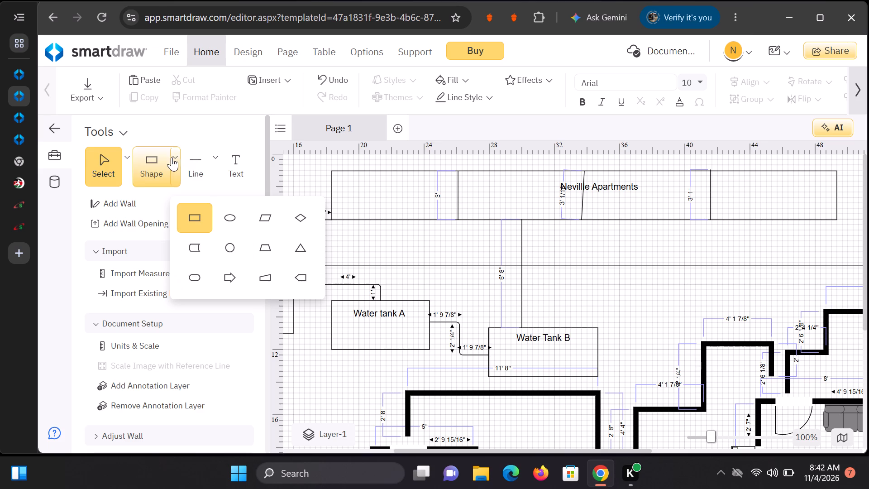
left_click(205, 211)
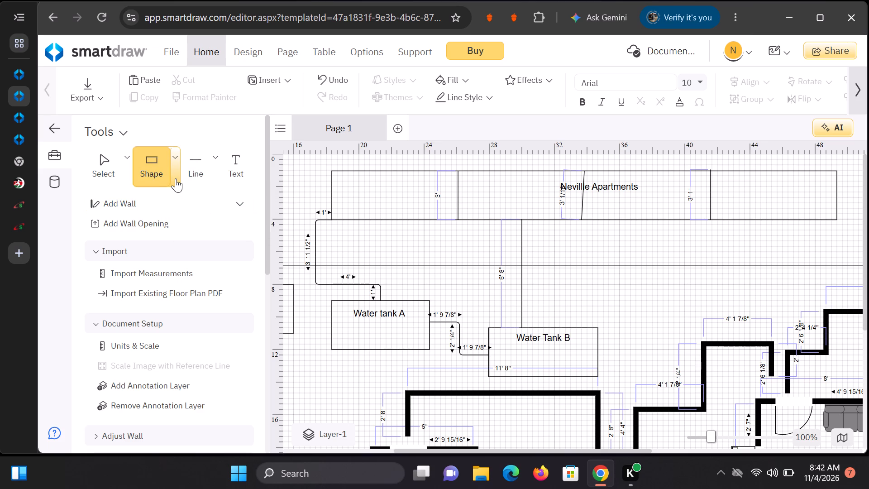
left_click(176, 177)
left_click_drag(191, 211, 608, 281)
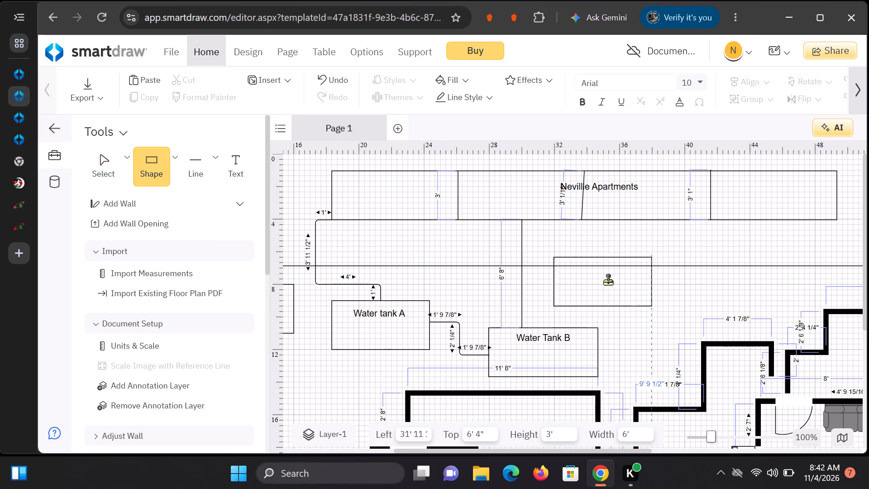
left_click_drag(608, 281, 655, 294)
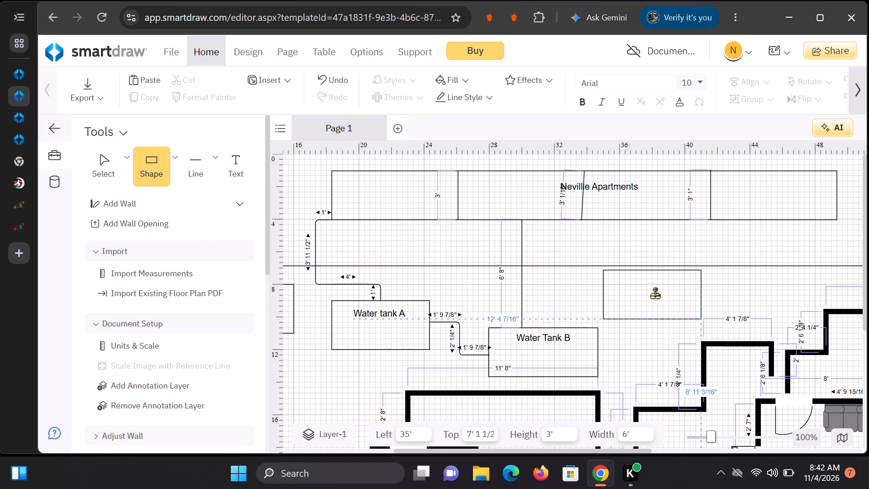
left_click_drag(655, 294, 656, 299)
Reload the floor plan page.
left_click(613, 299)
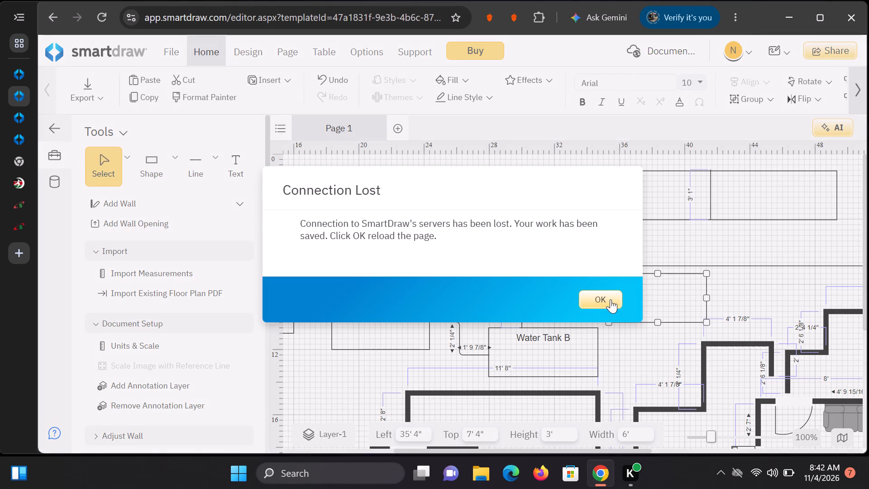
left_click(608, 302)
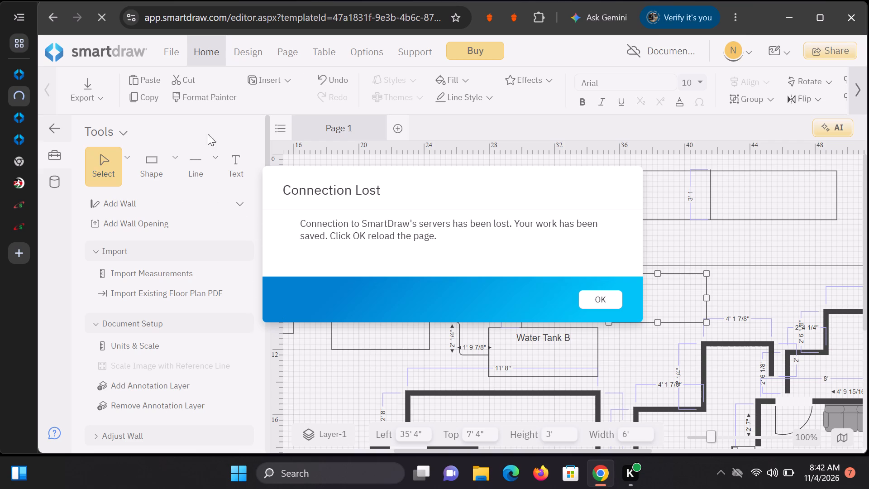
left_click(606, 299)
left_click(693, 235)
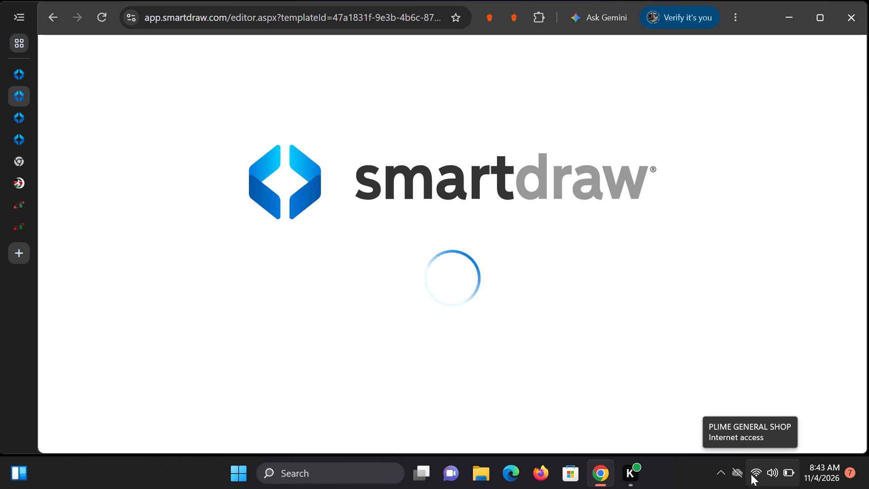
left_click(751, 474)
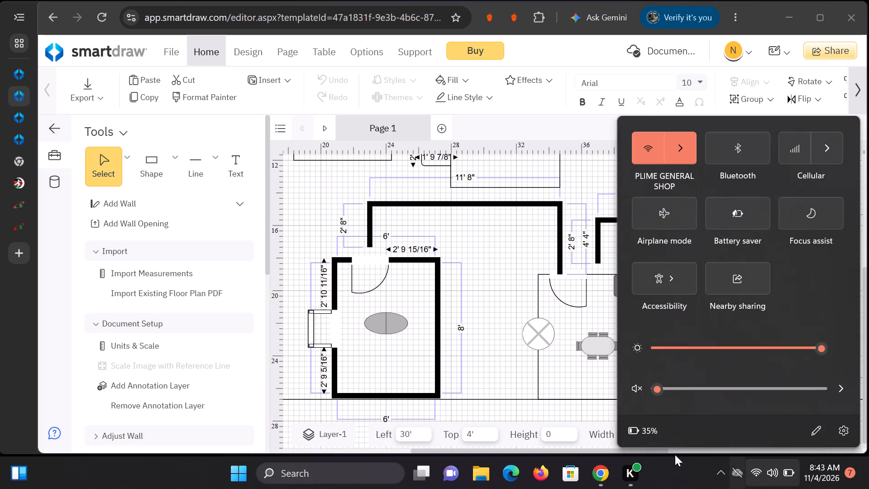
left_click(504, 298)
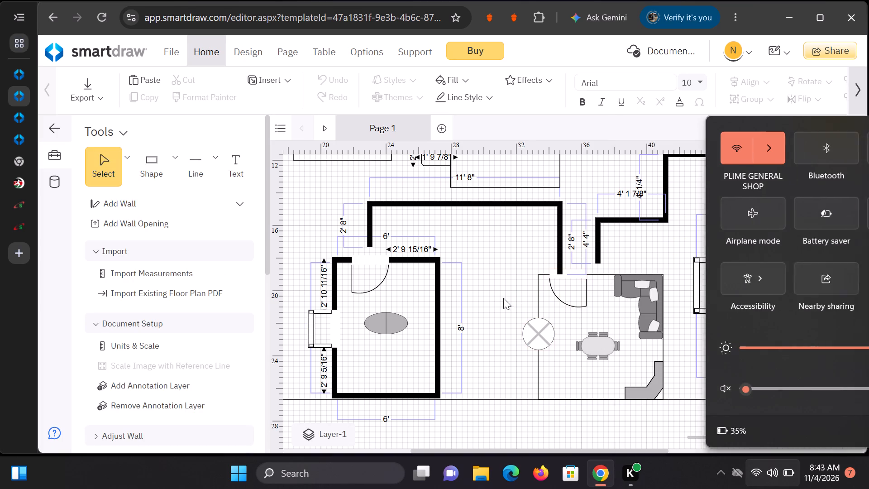
Place a 6' by 3' rectangle on the plan below the divided Neville Apartments title block.
scroll(690, 256, "up", 3)
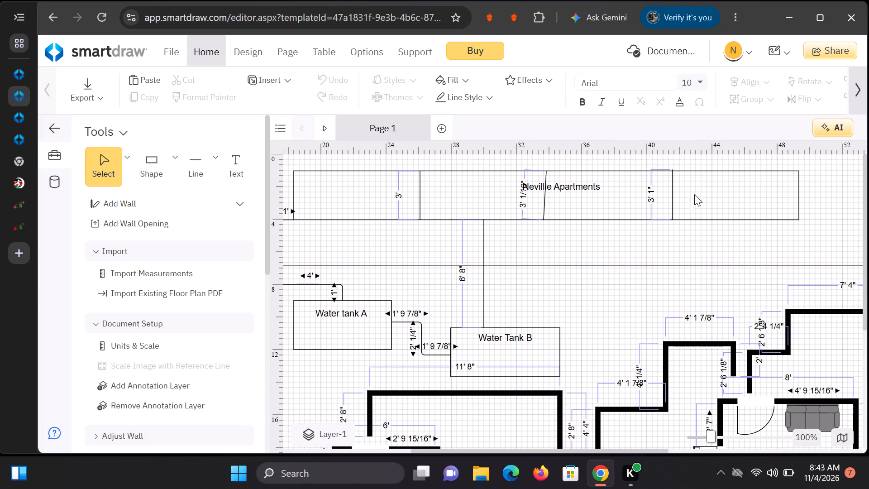
left_click(172, 168)
left_click_drag(197, 222, 392, 255)
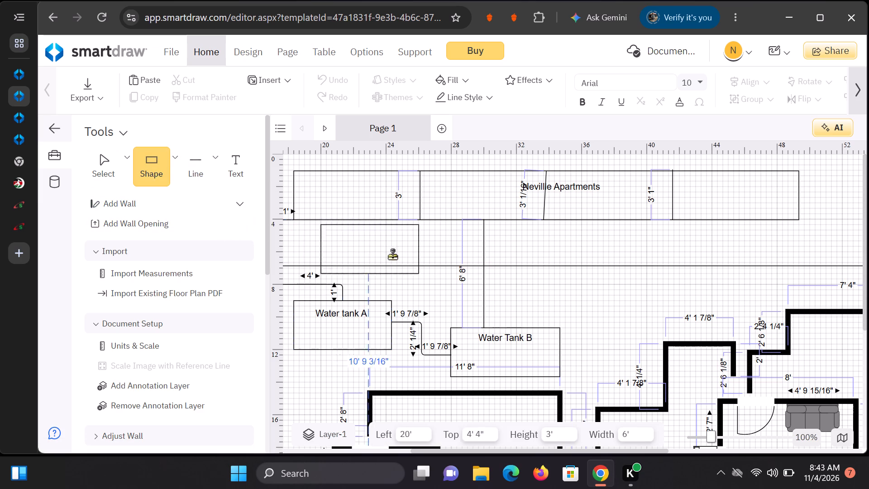
Place a 6' by 3' rectangle northeast of Water Tank B, 35' from the left and 7' 4" from the top.
left_click_drag(392, 255, 615, 300)
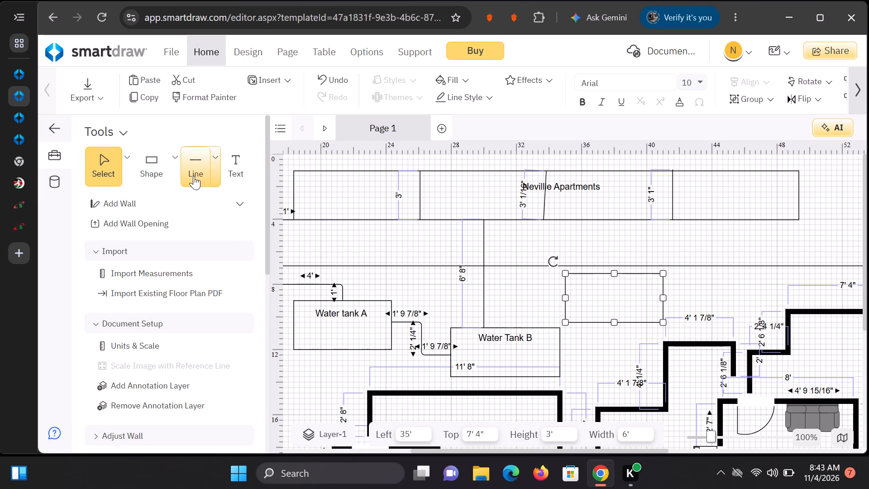
Draw a straight line about 5 11/16" long from the new rectangle's lower-left corner to Water Tank B's upper-right corner.
left_click(219, 170)
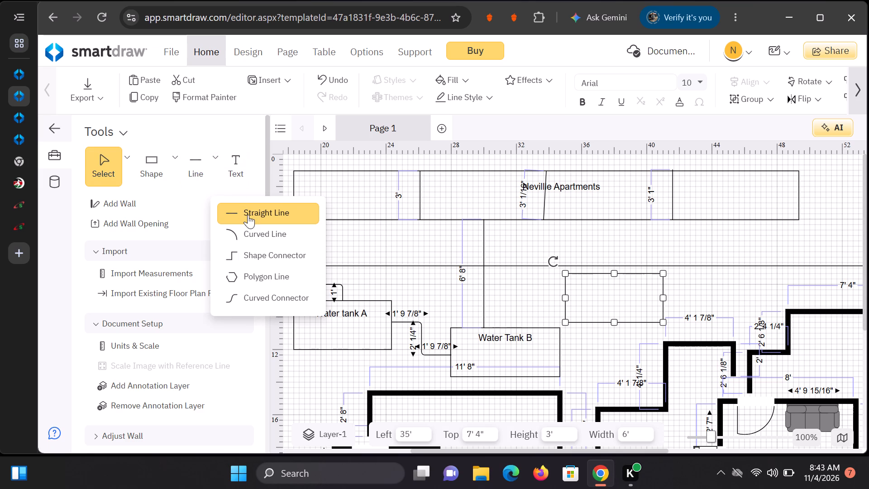
left_click(248, 215)
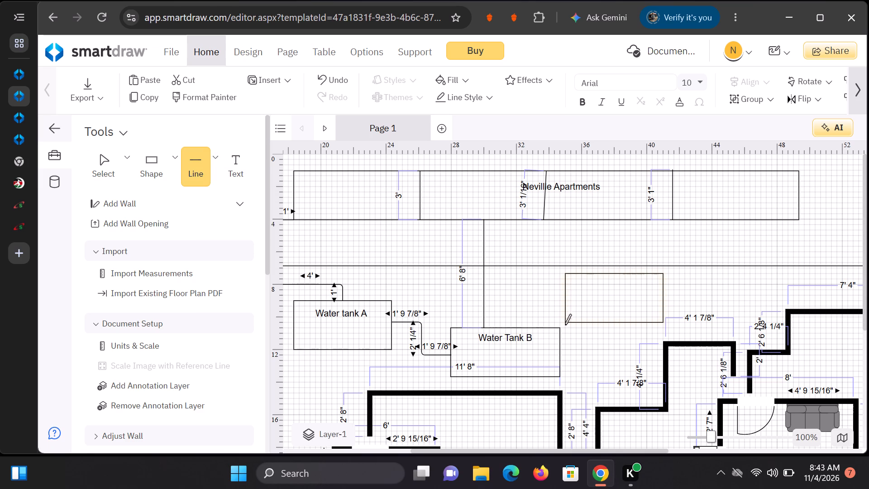
left_click_drag(565, 323, 558, 329)
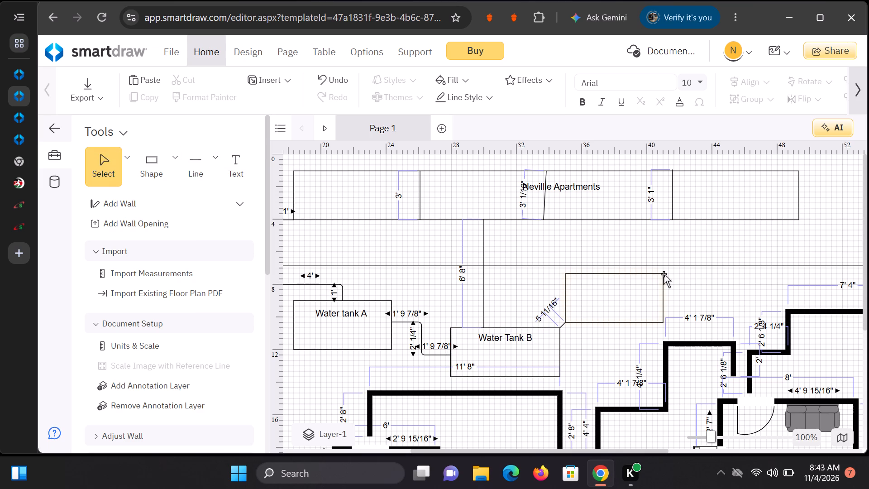
Draw a straight line about 8' 11 11/16" long from the unlabelled rectangle's upper-right corner to the title block's lower-right corner.
left_click(215, 160)
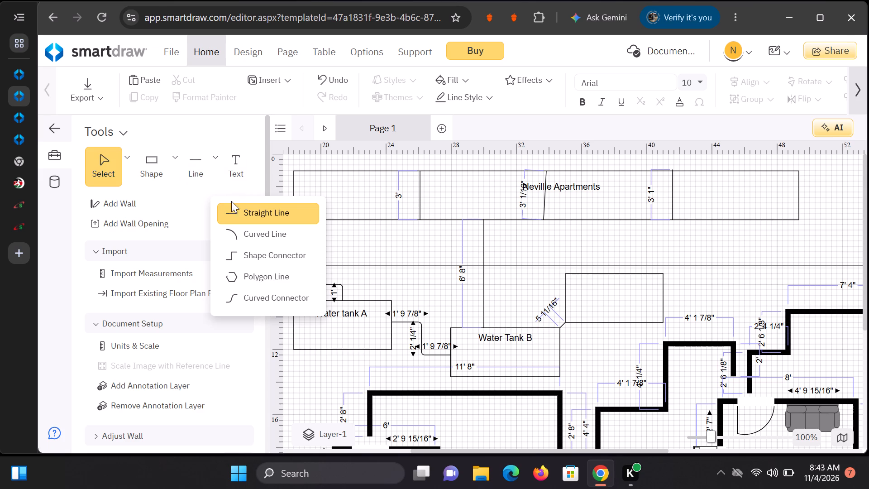
left_click(236, 208)
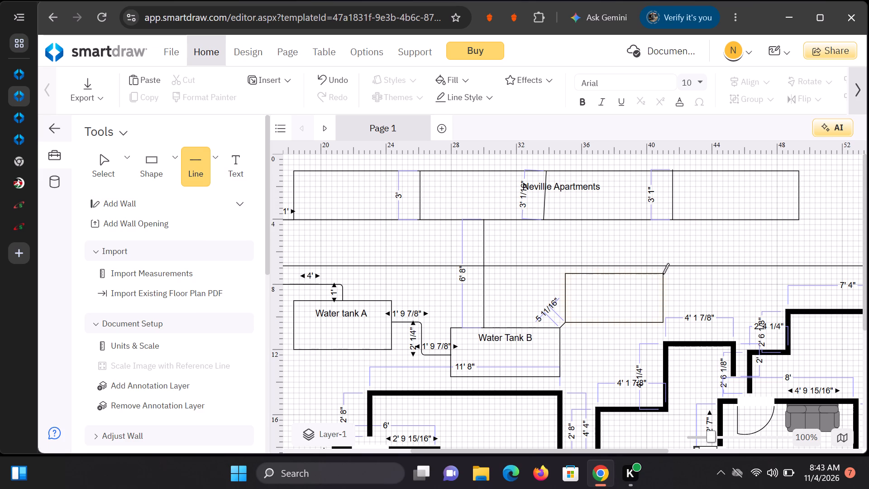
left_click_drag(663, 274, 722, 238)
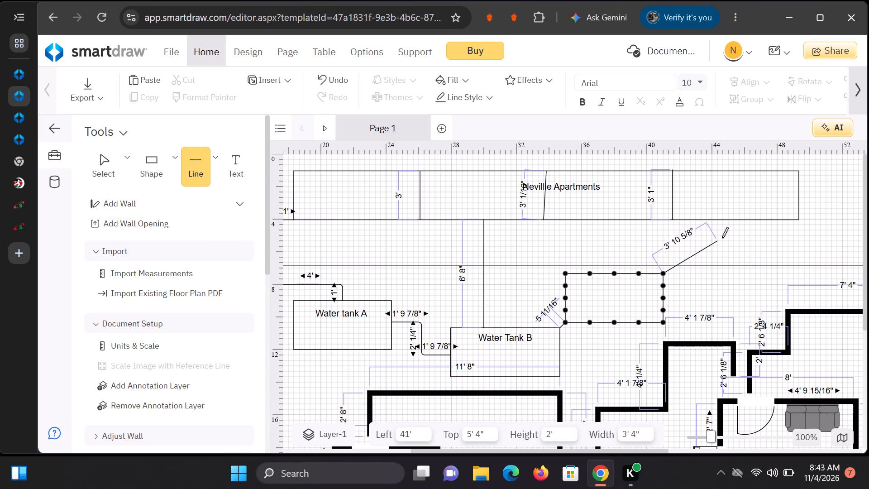
left_click_drag(722, 238, 796, 223)
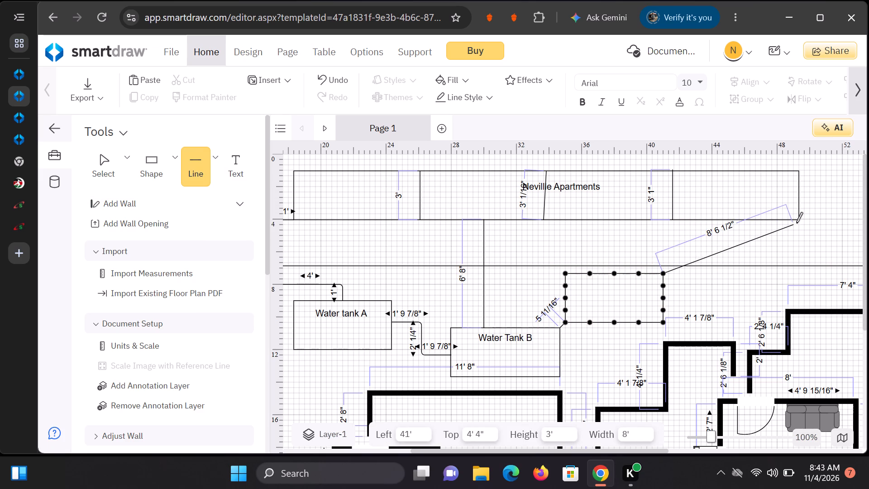
left_click_drag(796, 223, 799, 220)
left_click(829, 234)
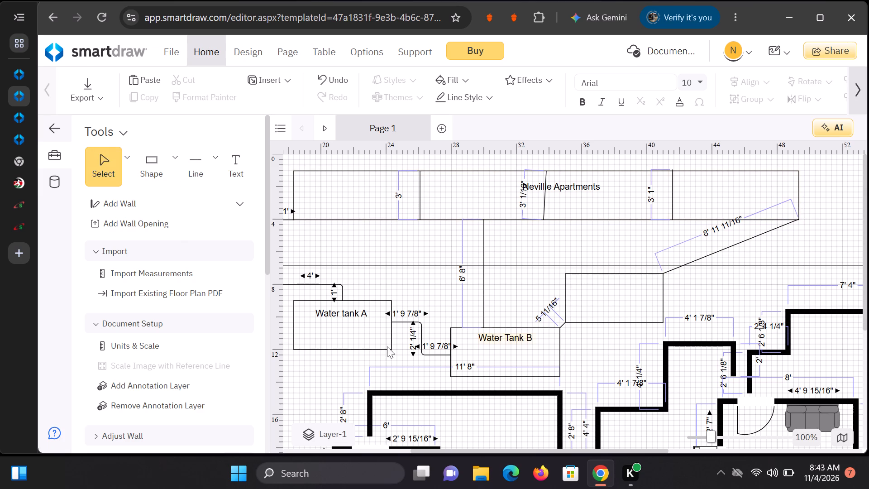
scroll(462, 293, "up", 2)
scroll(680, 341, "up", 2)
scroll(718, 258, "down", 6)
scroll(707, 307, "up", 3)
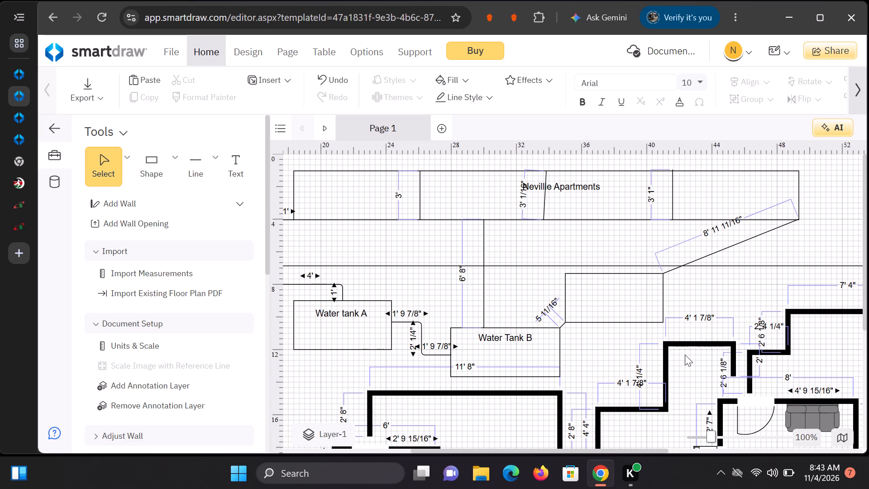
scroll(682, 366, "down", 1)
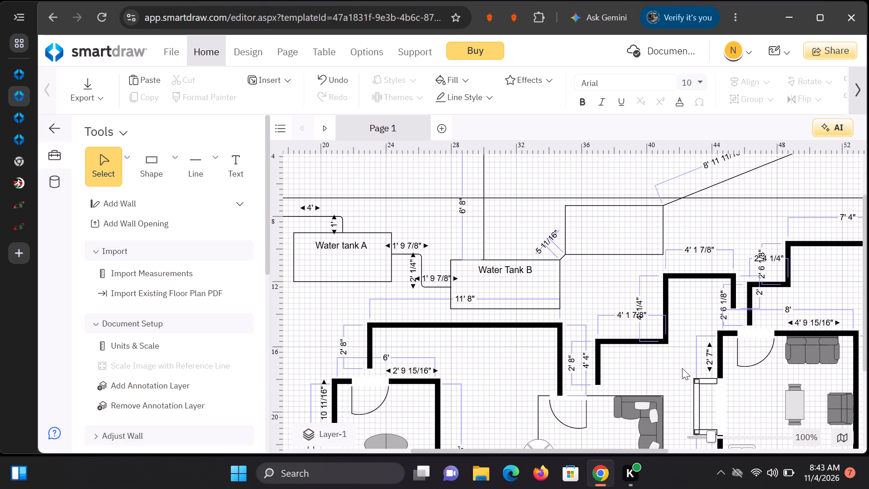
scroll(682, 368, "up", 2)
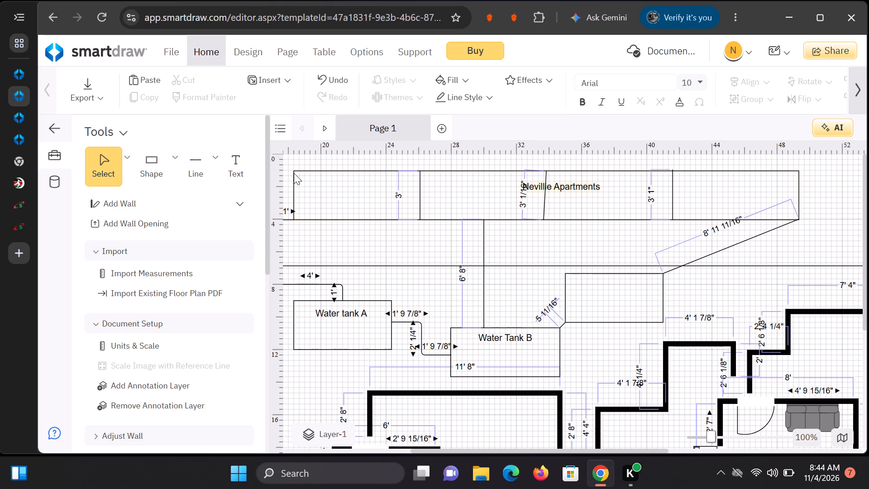
Draw a straight line about 3' 7 1/16" long from the title block's slanted divider's lower end to the unlabelled rectangle's upper-left corner.
left_click(209, 160)
left_click(214, 161)
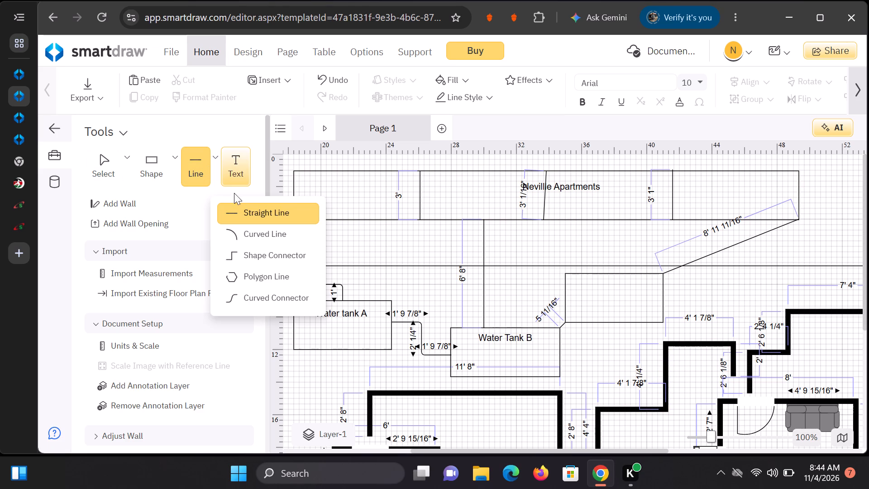
left_click(243, 214)
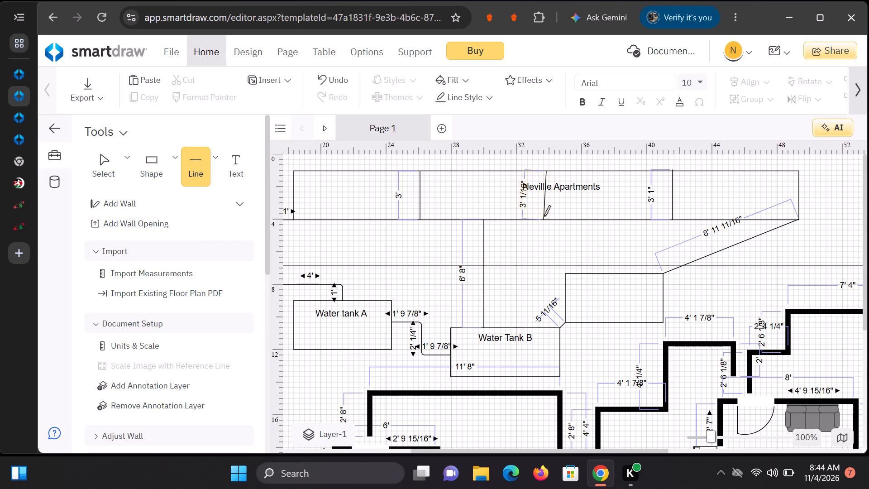
left_click_drag(543, 220, 554, 254)
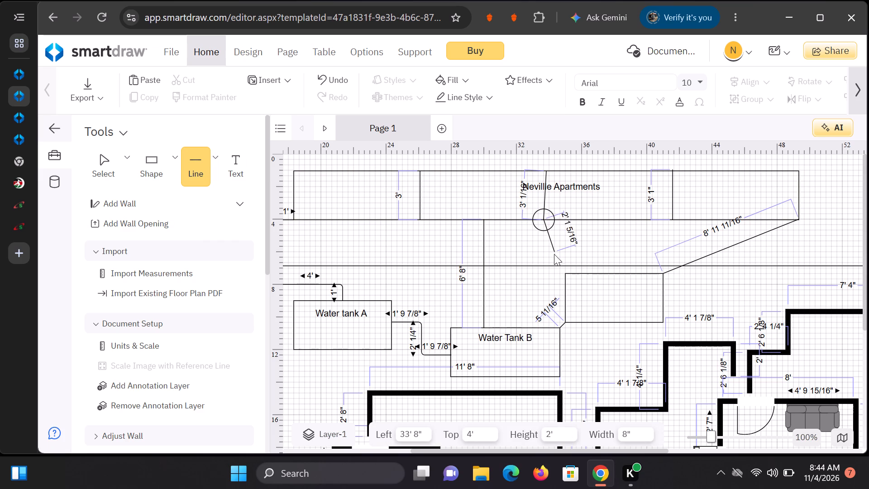
left_click_drag(554, 254, 567, 276)
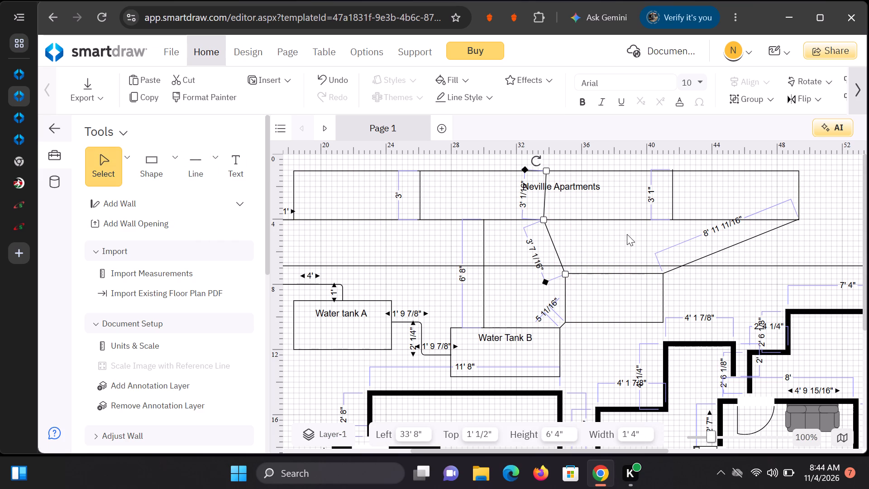
left_click(626, 234)
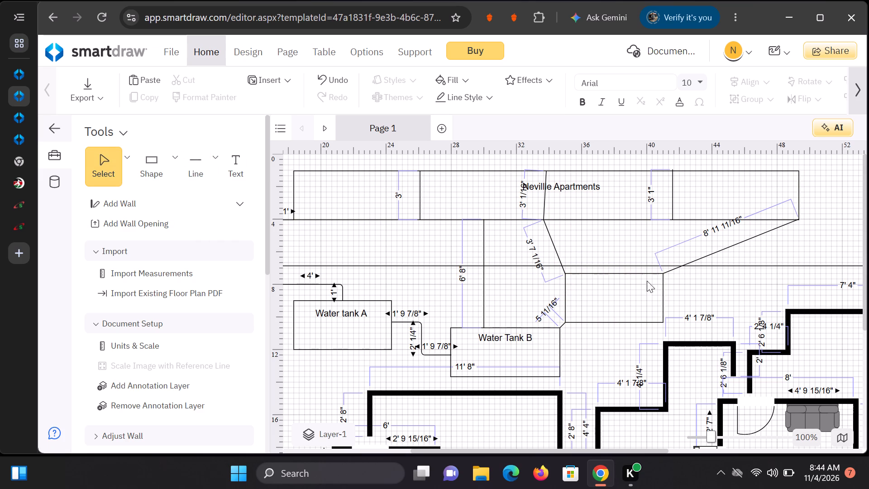
Stretch the right edge of the outer boundary rectangle around the rooms outward to a width of 68' 4".
scroll(657, 283, "down", 3)
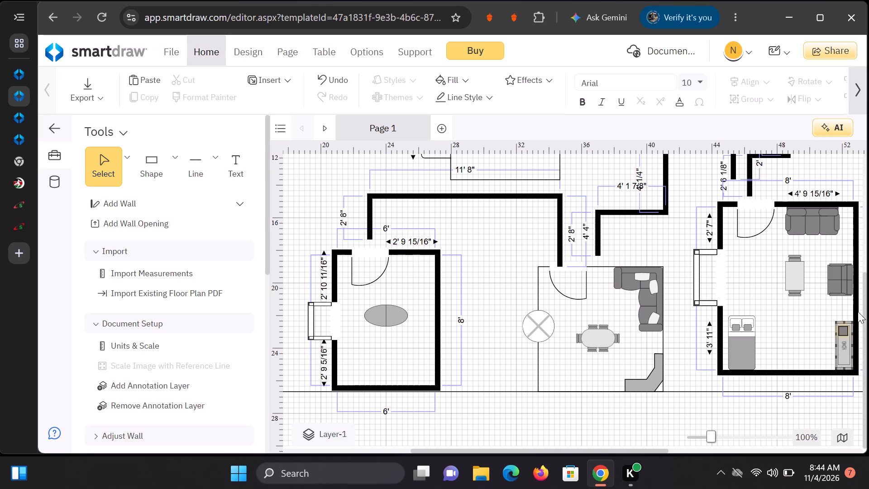
left_click_drag(848, 171, 868, 173)
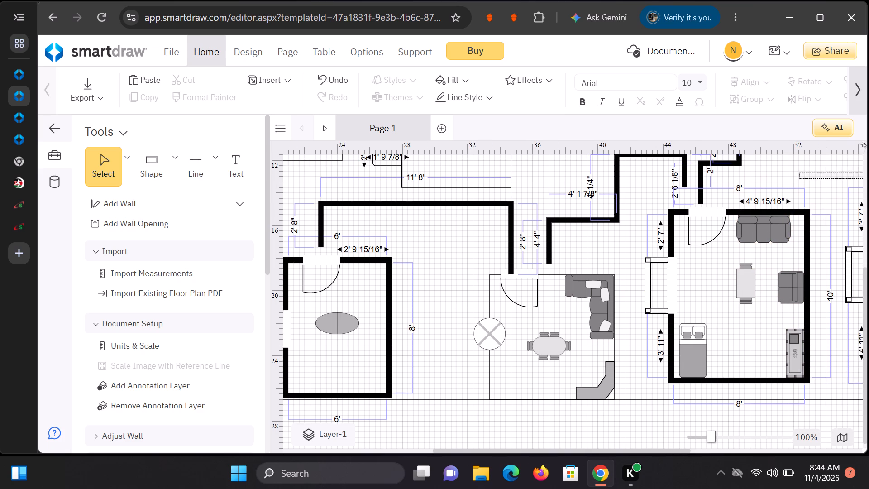
left_click_drag(868, 173, 868, 166)
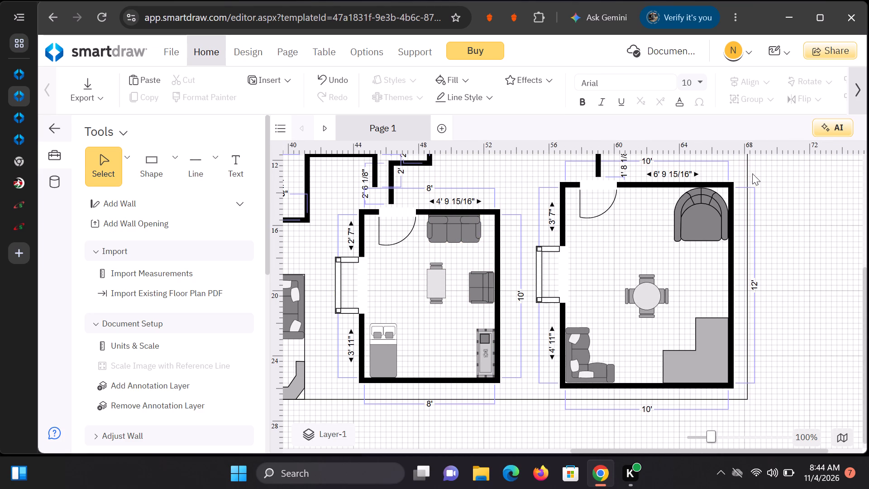
left_click(747, 375)
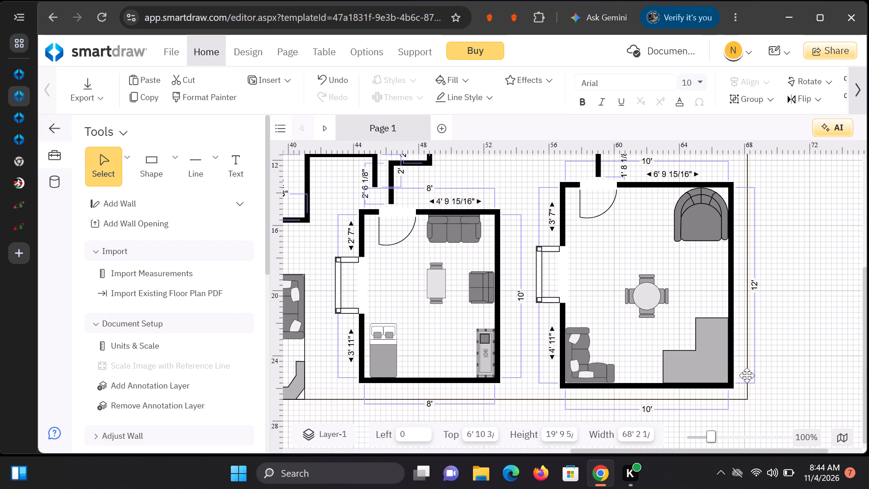
left_click_drag(750, 239, 753, 239)
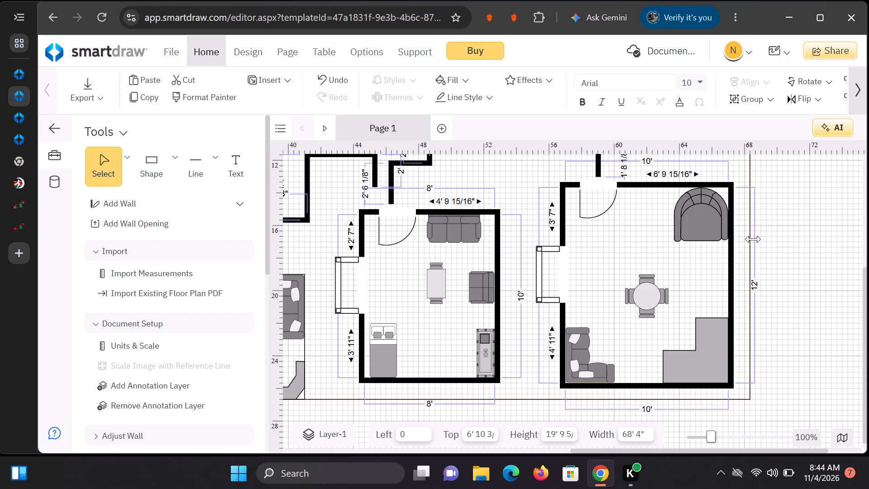
left_click_drag(753, 239, 796, 243)
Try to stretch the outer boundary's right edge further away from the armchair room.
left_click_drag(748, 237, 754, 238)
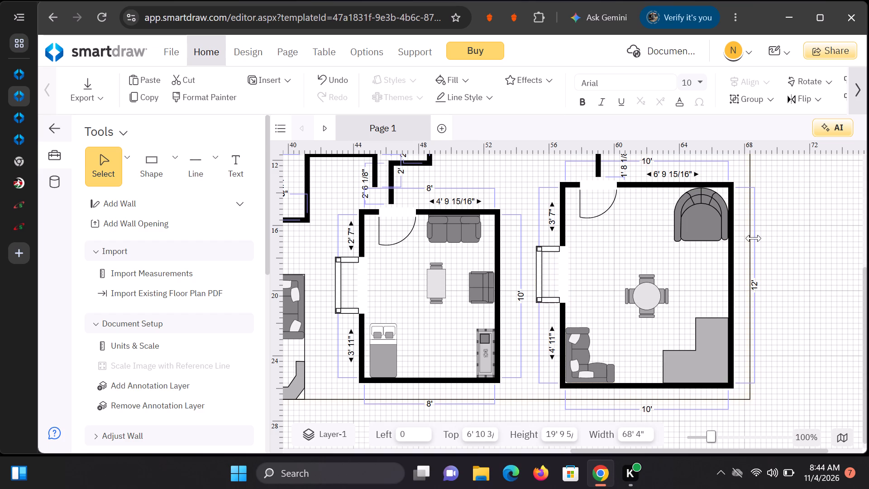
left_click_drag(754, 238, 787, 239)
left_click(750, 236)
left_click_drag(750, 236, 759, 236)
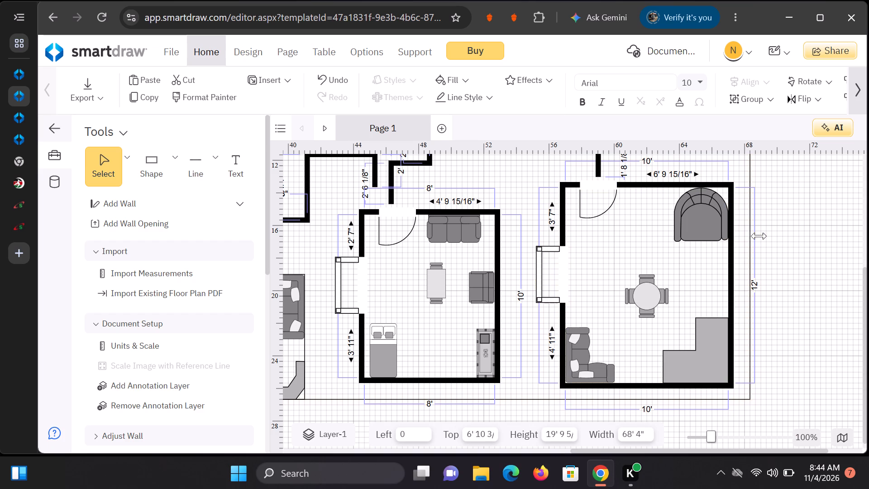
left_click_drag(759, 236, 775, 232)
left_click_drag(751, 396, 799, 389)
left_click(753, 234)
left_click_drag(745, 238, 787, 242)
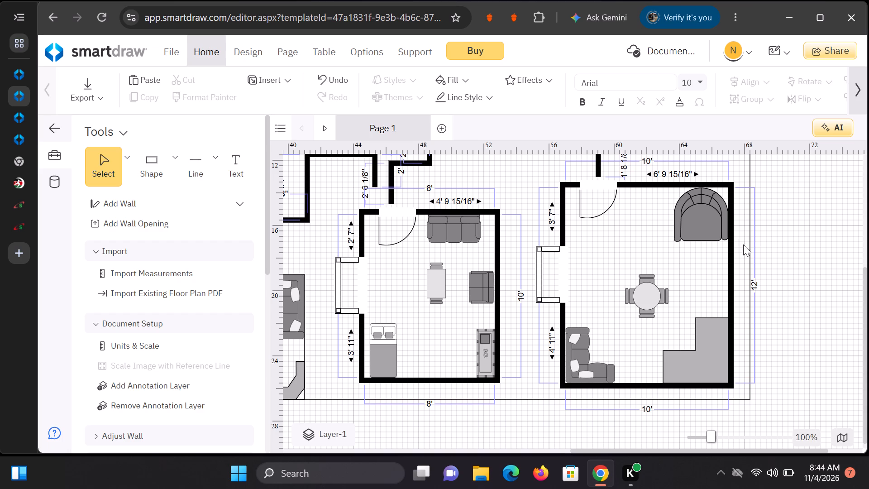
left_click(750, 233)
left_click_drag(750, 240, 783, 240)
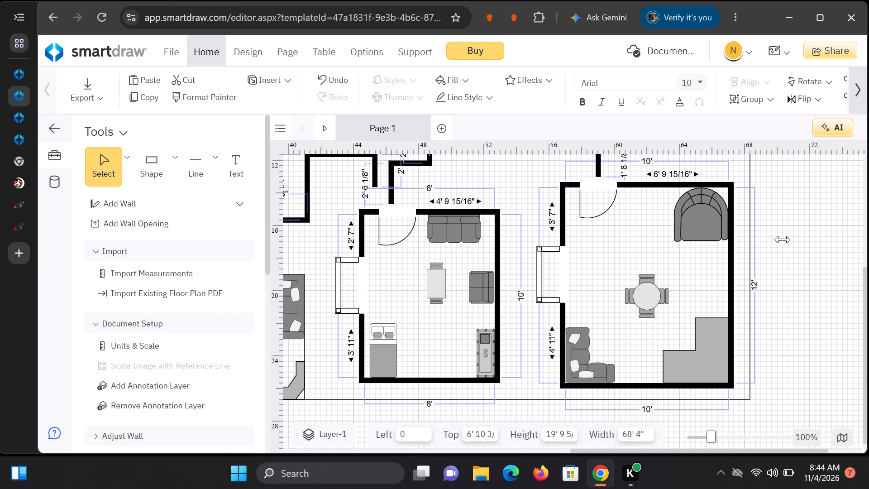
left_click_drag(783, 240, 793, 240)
Place a 6' by 3' block arrow above the boundary's upper-right corner, 66' from the left and 1' 1/2" from the top.
scroll(582, 338, "up", 2)
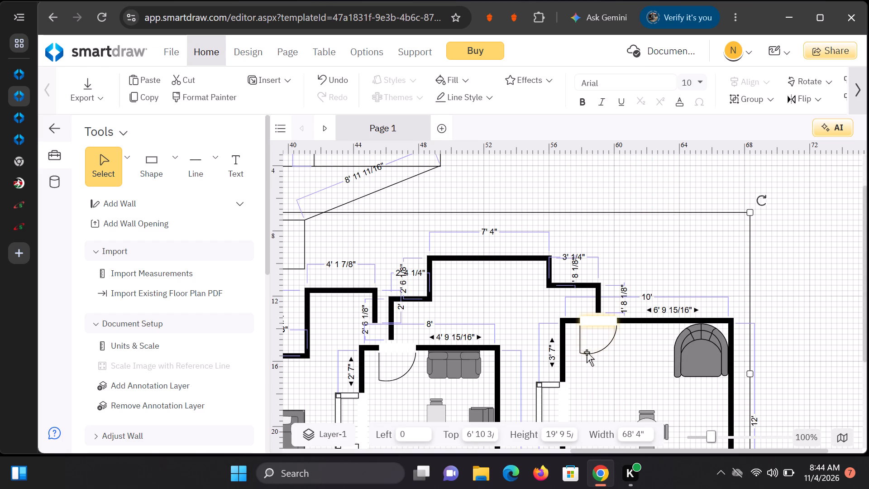
scroll(590, 360, "down", 1)
scroll(592, 365, "up", 4)
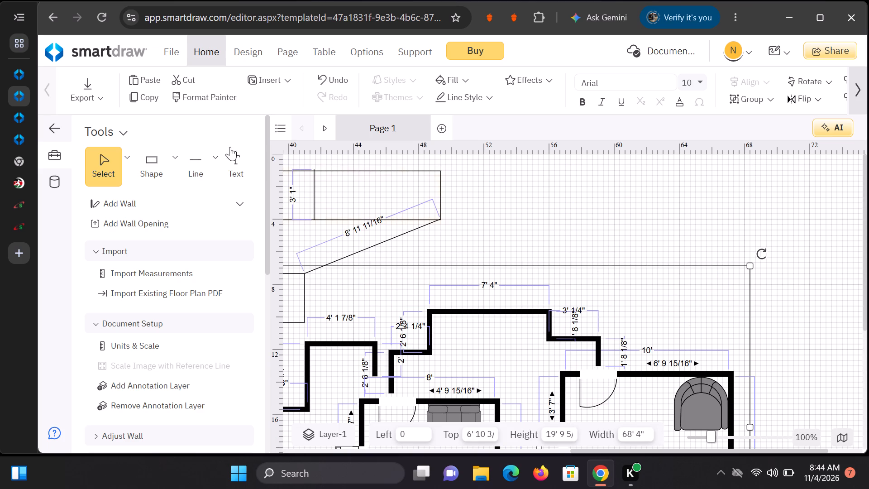
left_click(175, 156)
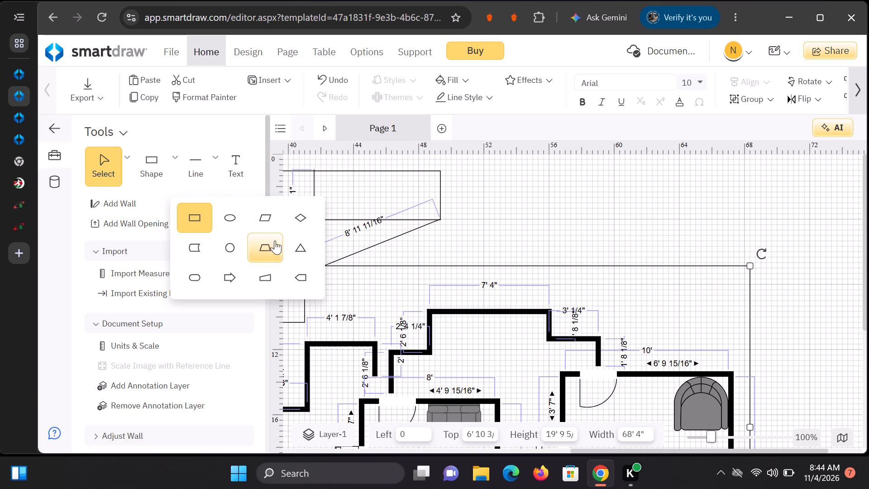
left_click(228, 275)
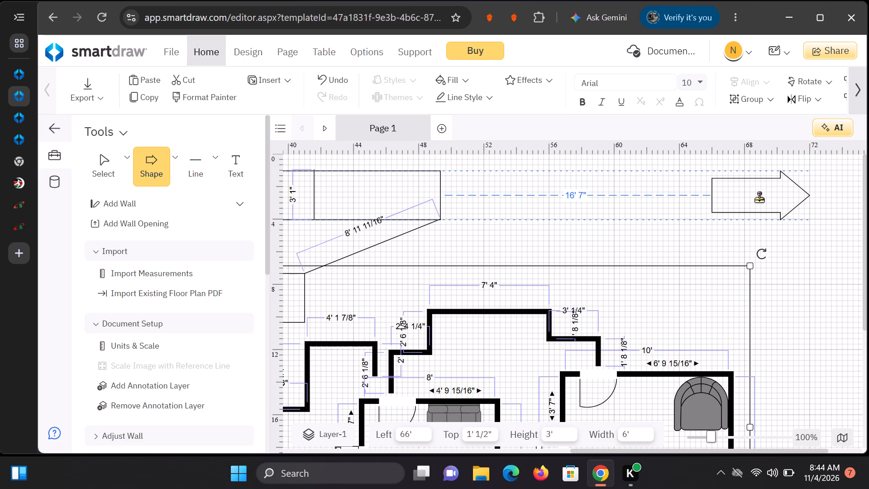
left_click(759, 198)
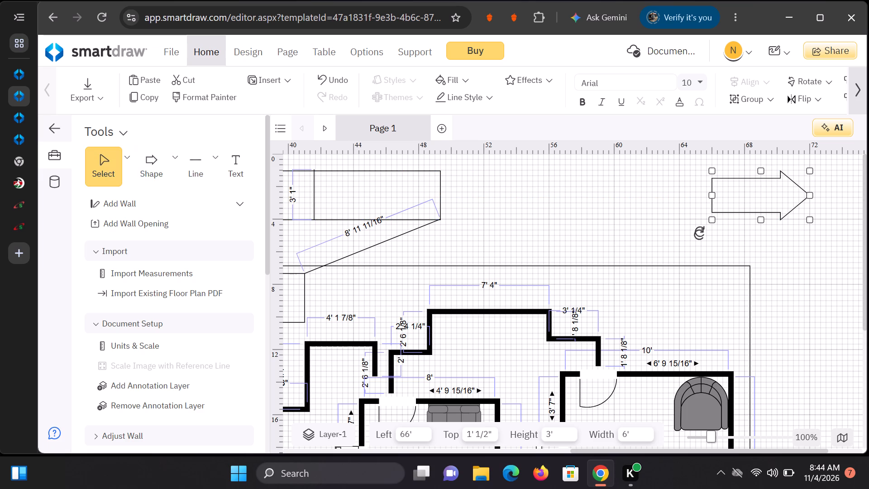
Rotate the block arrow so it points back toward the title block.
left_click_drag(699, 235, 809, 250)
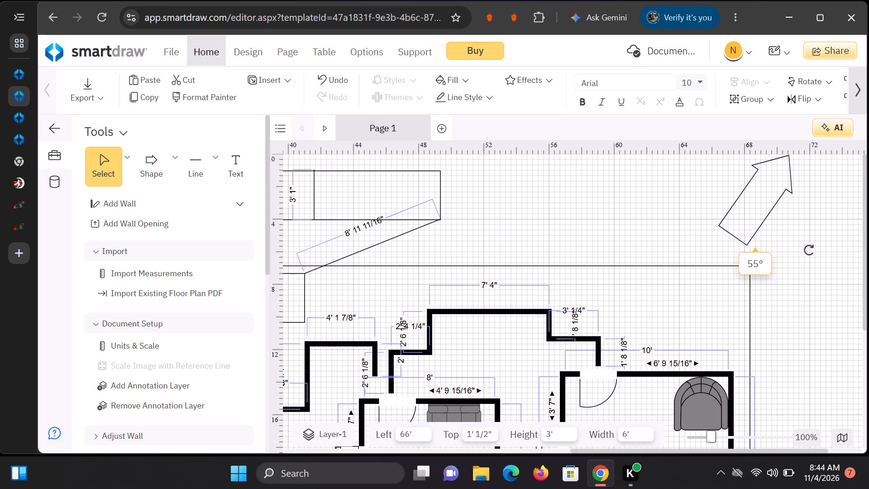
left_click_drag(809, 250, 842, 153)
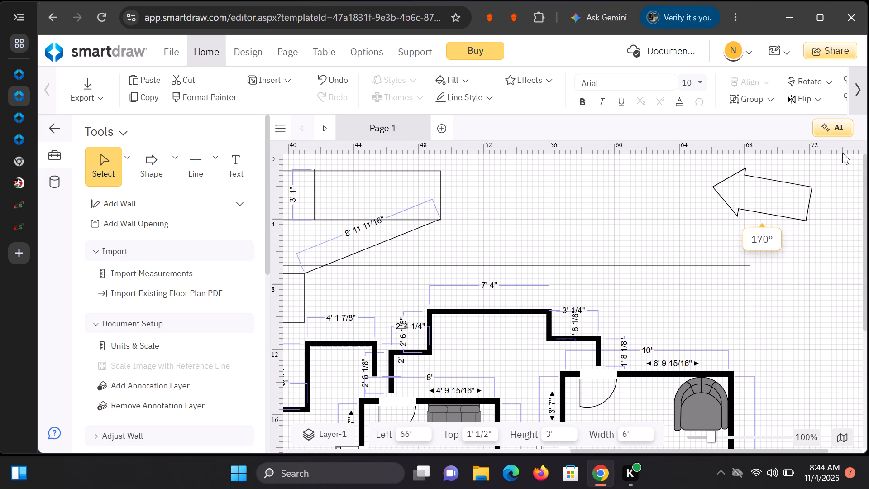
left_click_drag(842, 153, 818, 124)
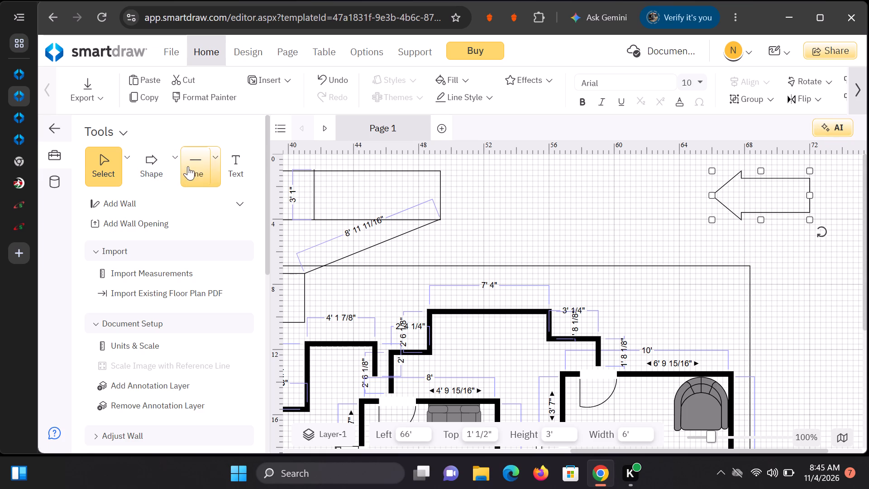
Place a 6' by 3' curved-end shape between the title block and the block arrow, 53' 8" from the left and 2' 8" from the top.
left_click(209, 167)
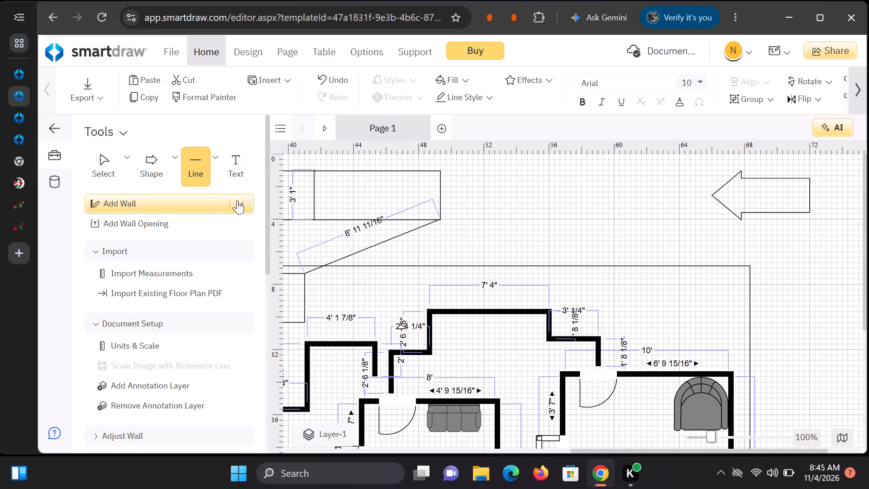
left_click(176, 162)
left_click(176, 162)
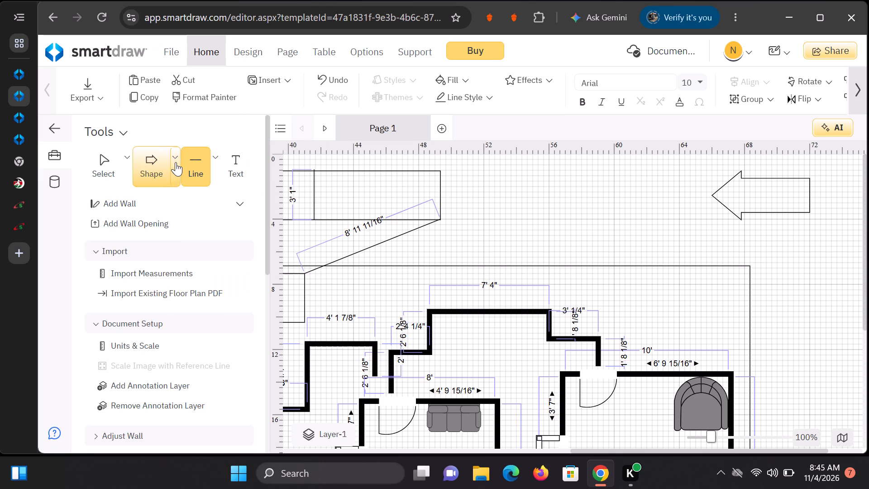
left_click(176, 162)
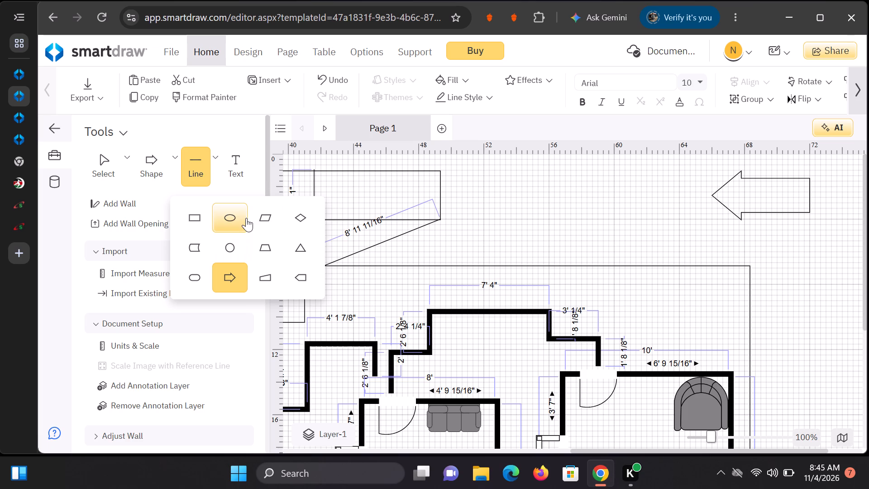
left_click(198, 247)
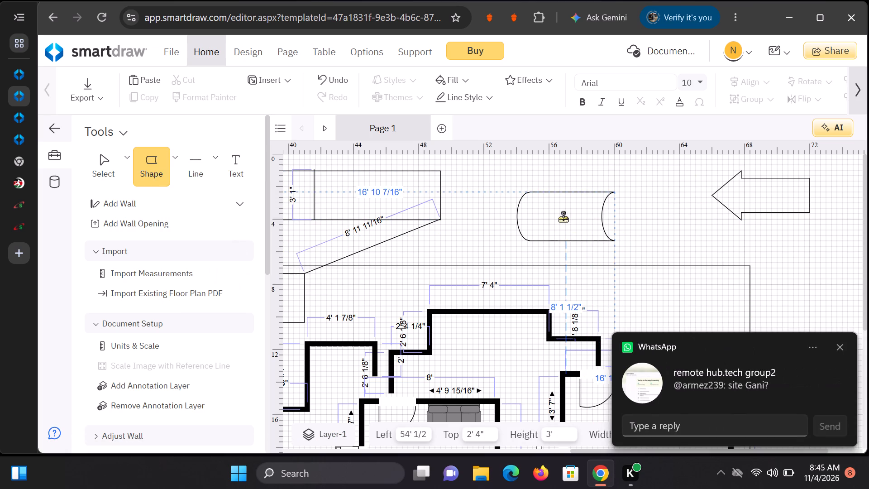
left_click(557, 224)
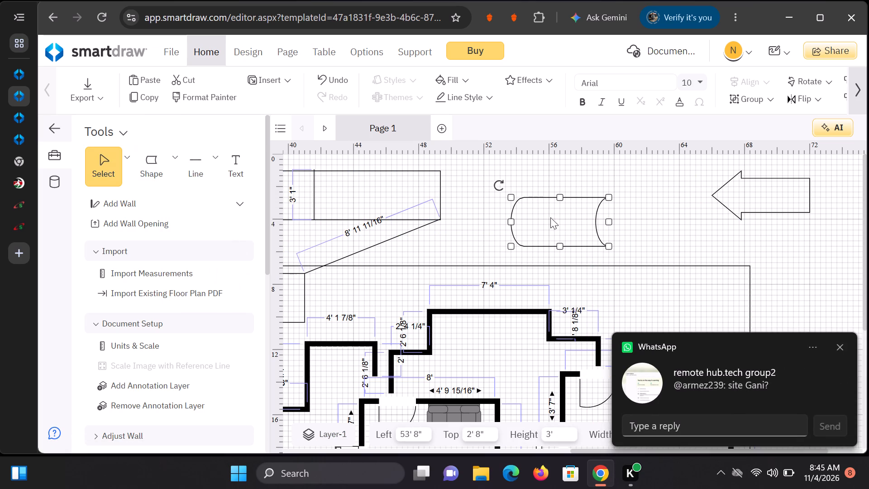
Rotate the curved-end shape to about 275° so its convex end faces up.
left_click_drag(497, 182, 542, 151)
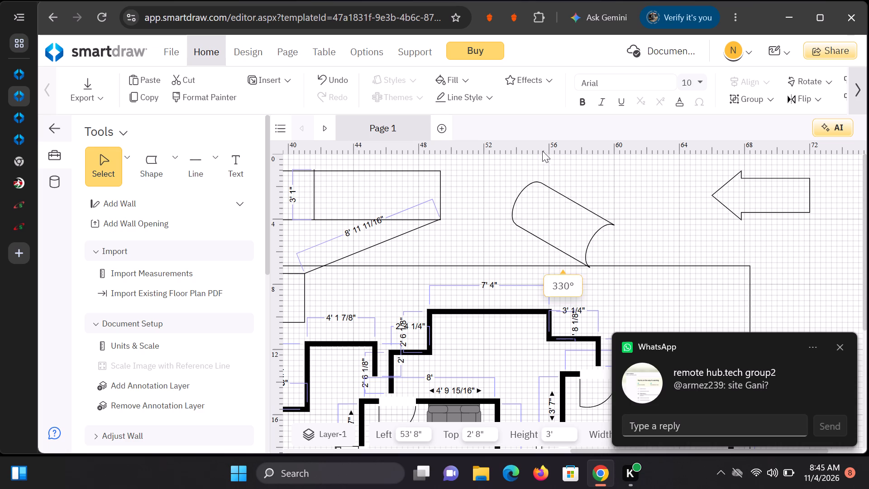
left_click_drag(542, 151, 586, 170)
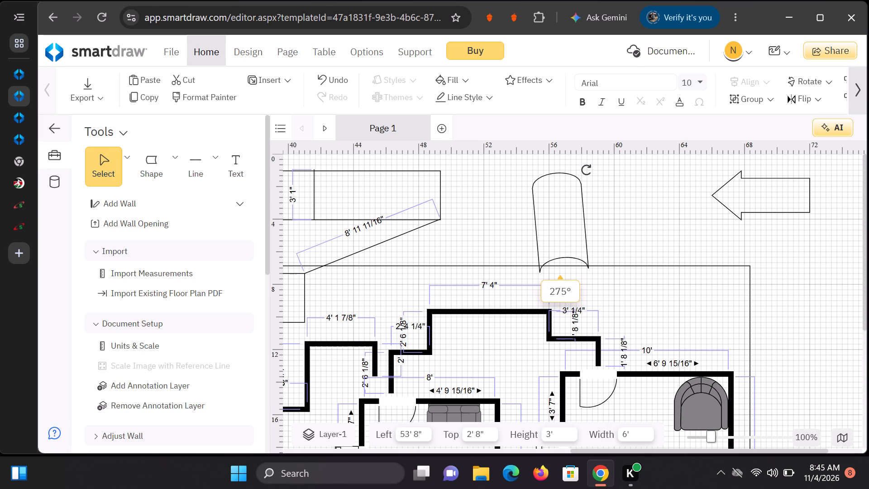
left_click_drag(586, 170, 586, 170)
Shrink the curved-end shape to a width of 4' 7" and a height of about 2' 4 3/8".
left_click_drag(555, 171, 557, 166)
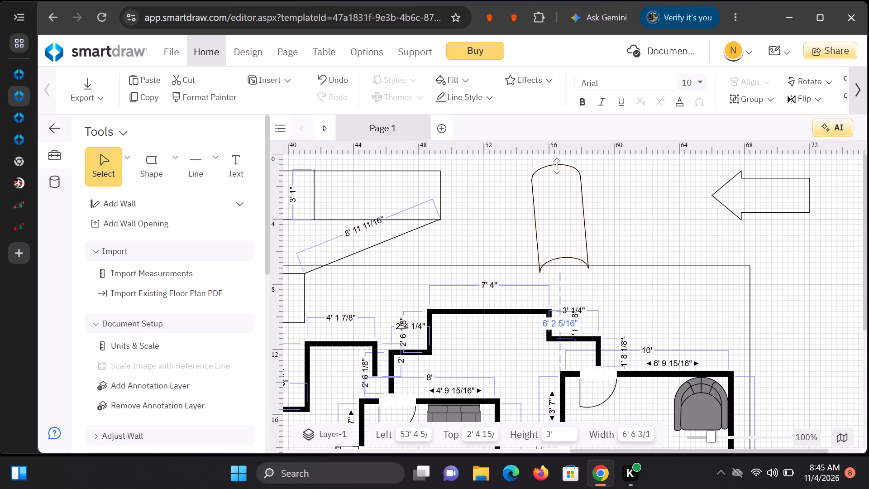
left_click_drag(557, 166, 566, 196)
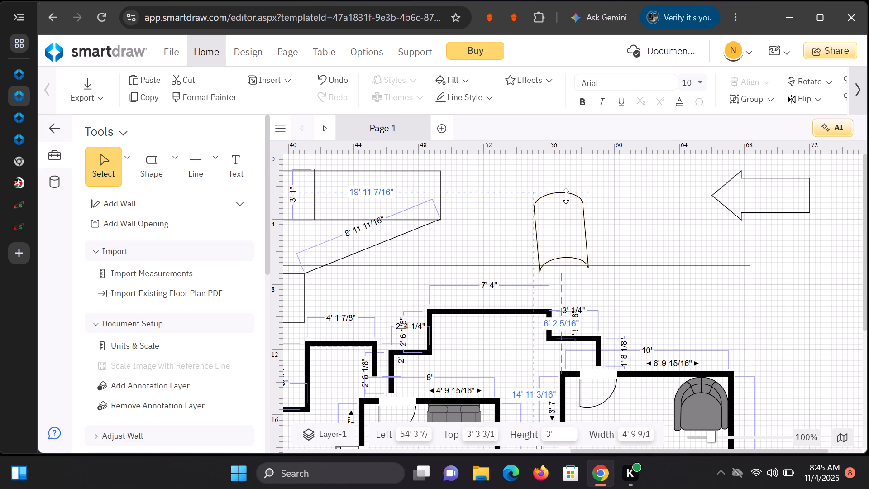
left_click_drag(566, 196, 565, 196)
left_click_drag(534, 197, 542, 197)
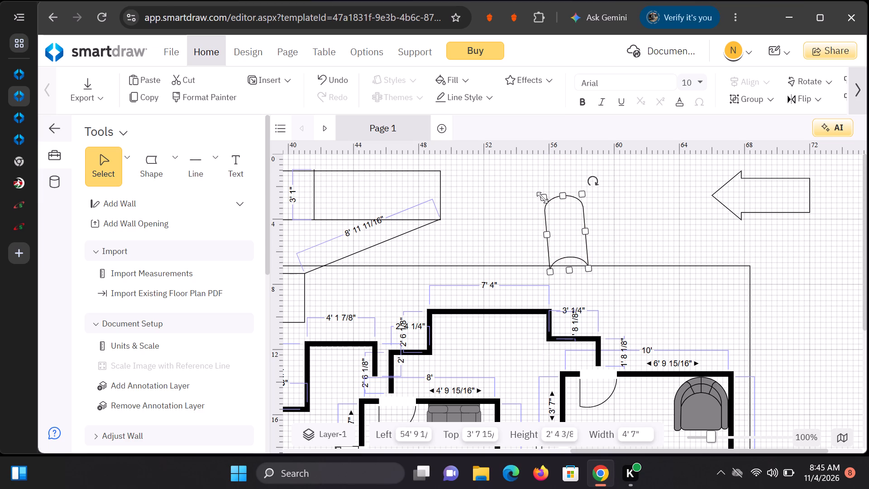
Move the curved-end shape so its base meets the outer boundary's top edge, about 3' 5 1/2" from the top.
left_click_drag(574, 215, 595, 227)
left_click_drag(595, 227, 594, 227)
left_click_drag(558, 201, 580, 214)
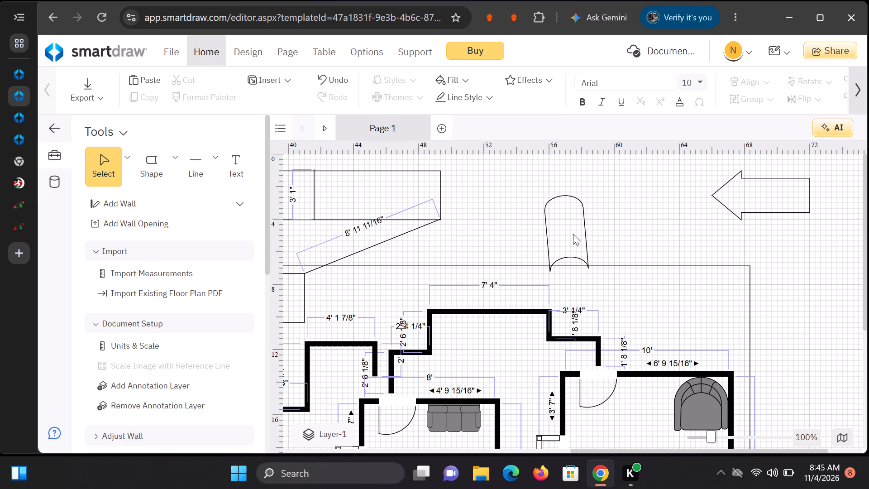
left_click(548, 236)
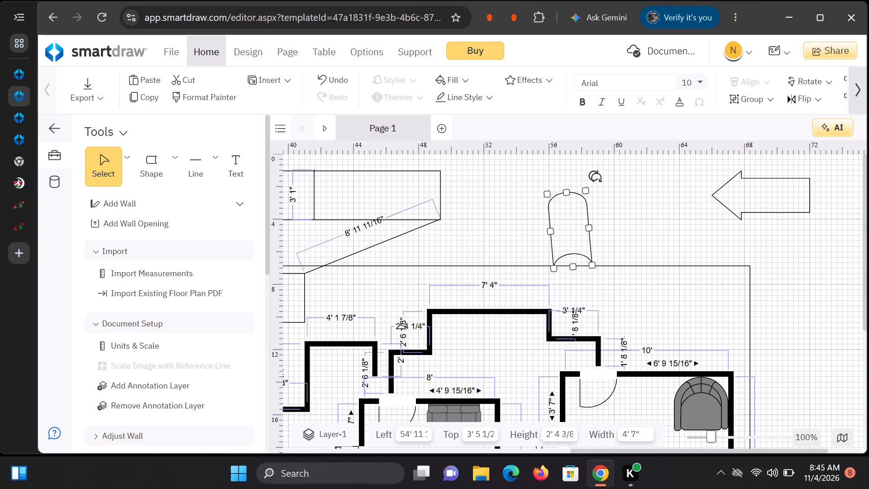
Straighten the curved-end shape so it stands fully upright on the outer boundary's top edge.
left_click_drag(593, 176, 601, 177)
left_click(571, 195)
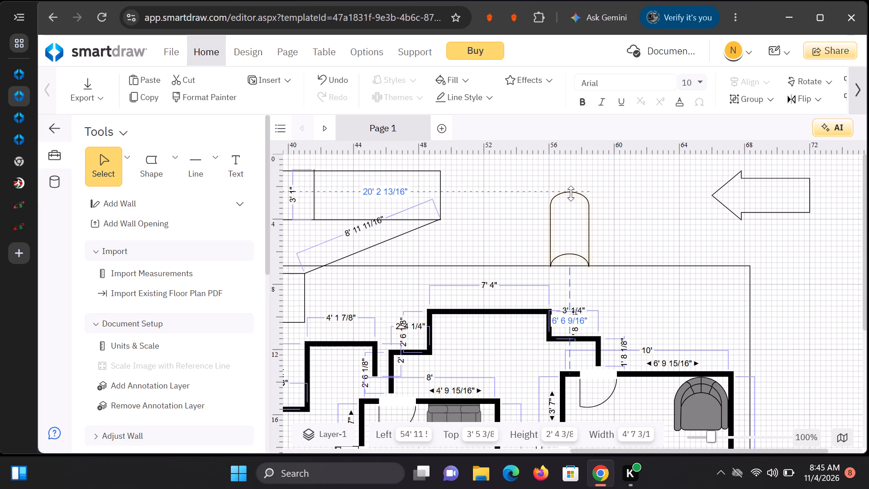
left_click_drag(568, 210, 568, 195)
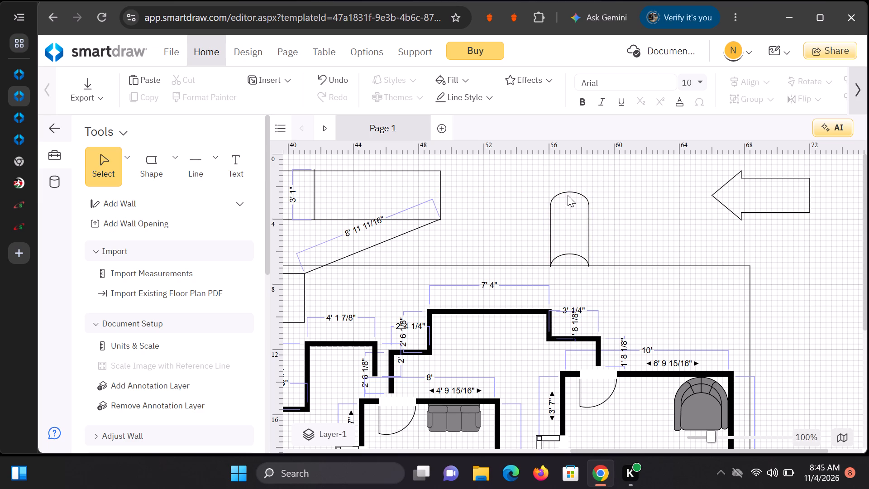
left_click_drag(587, 245, 587, 242)
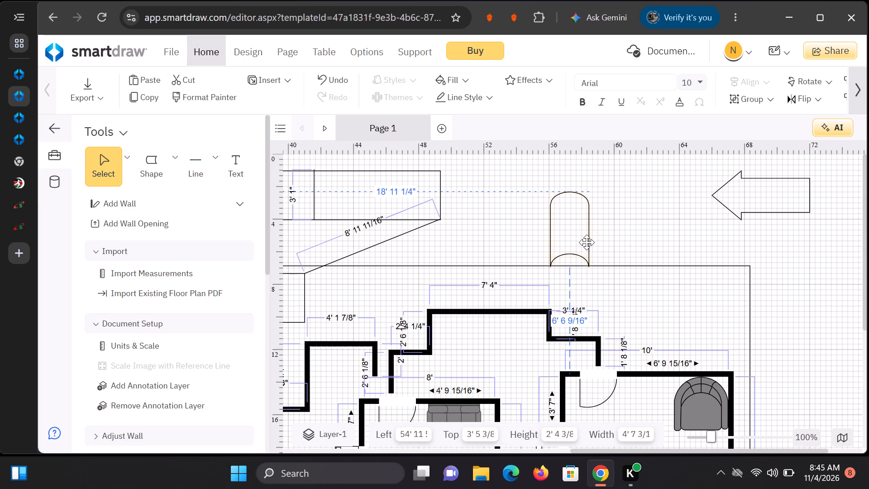
left_click_drag(587, 242, 585, 238)
left_click(623, 205)
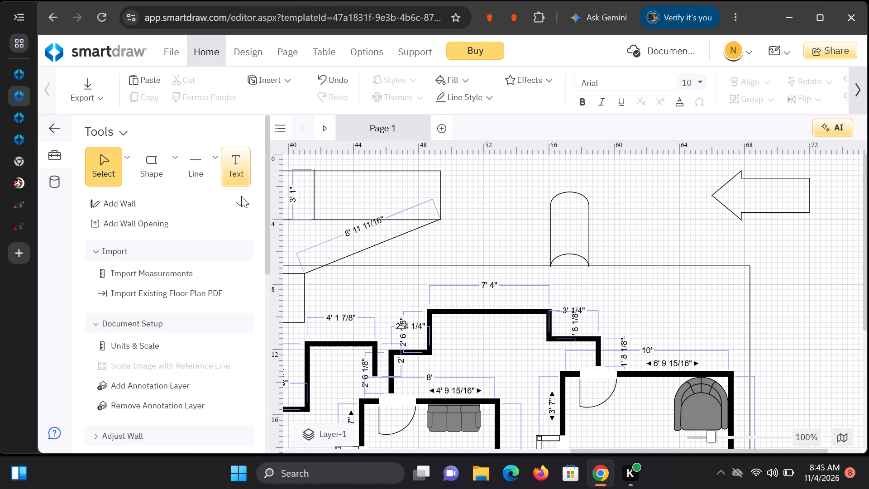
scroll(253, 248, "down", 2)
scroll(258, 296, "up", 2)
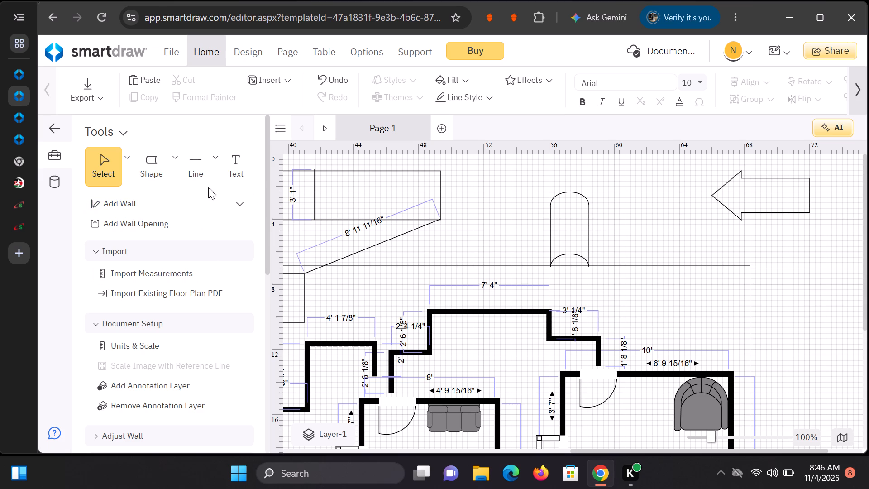